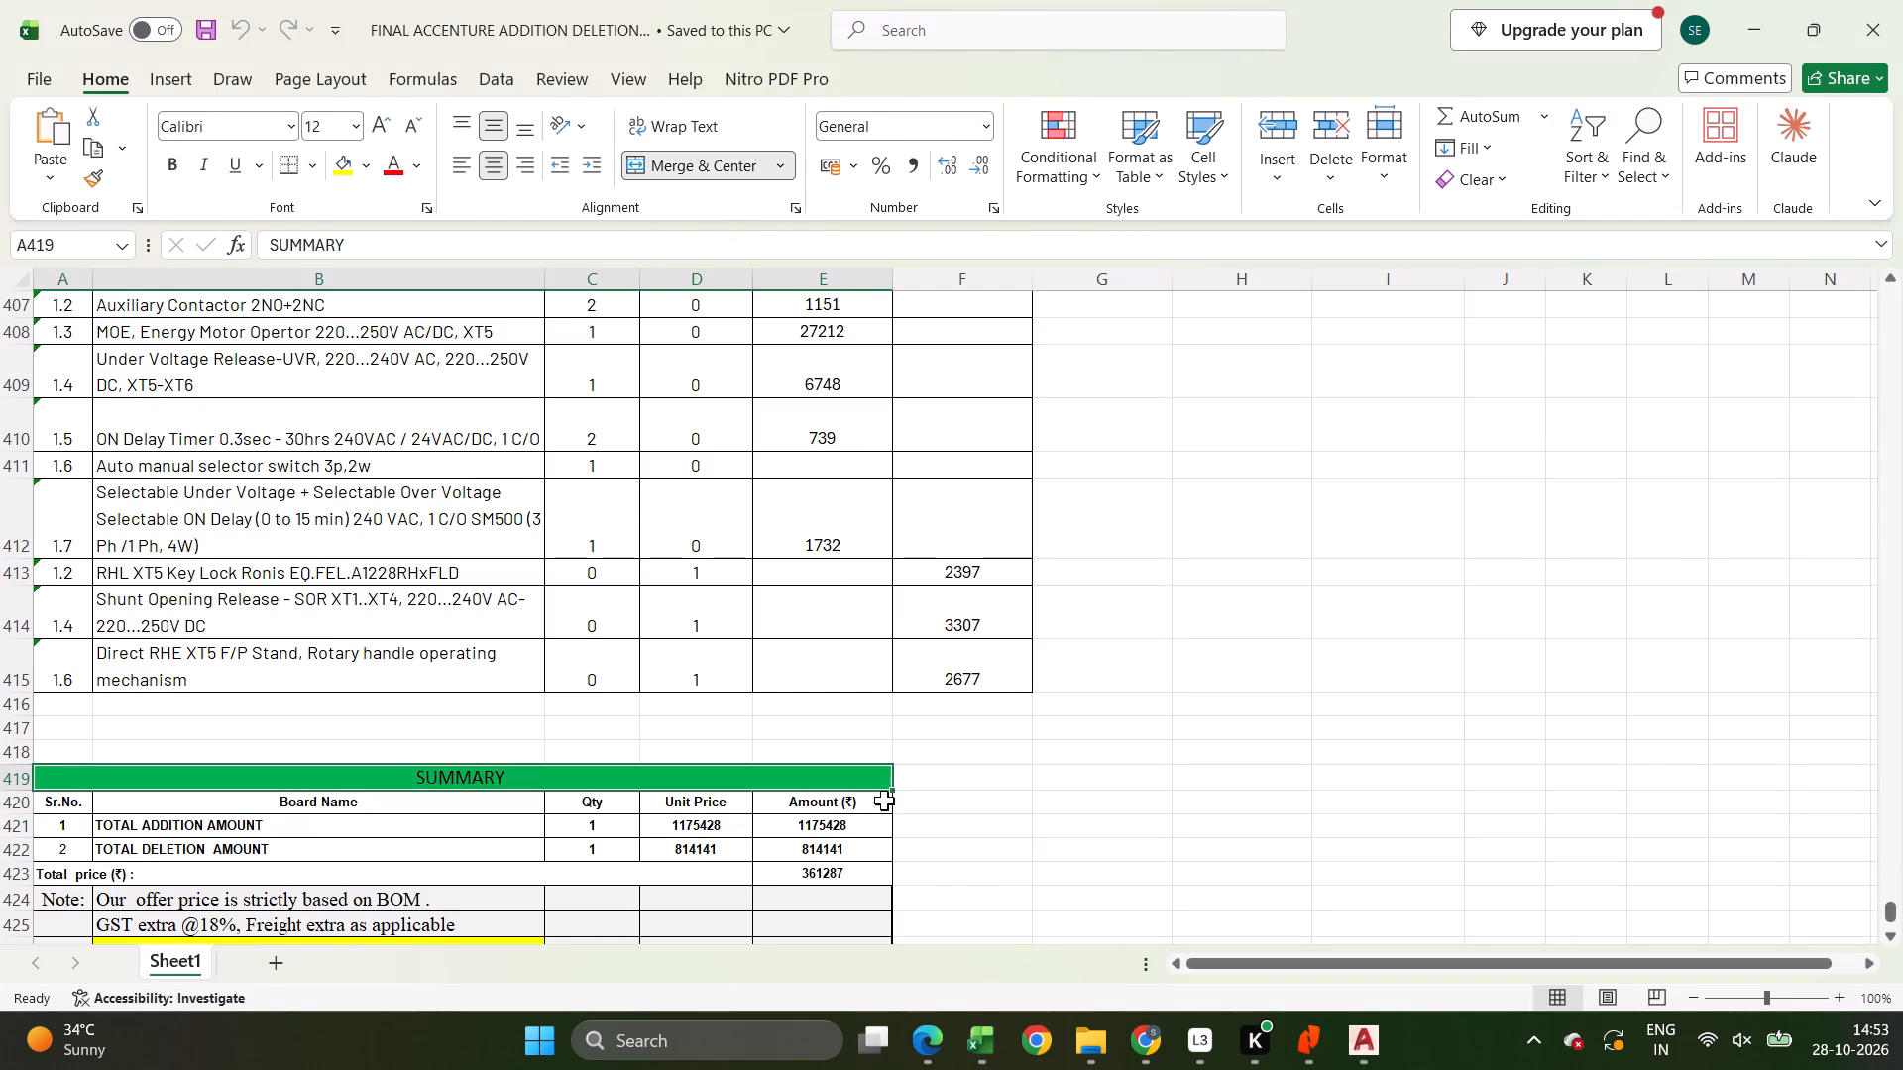
# In cell K12, enter the formula =H12*1.25 to raise the first item's amount by 25%.
pyautogui.moveTo(973, 864); pyautogui.dragTo(964, 487, button='middle')
pyautogui.scroll(1, 964, 487)
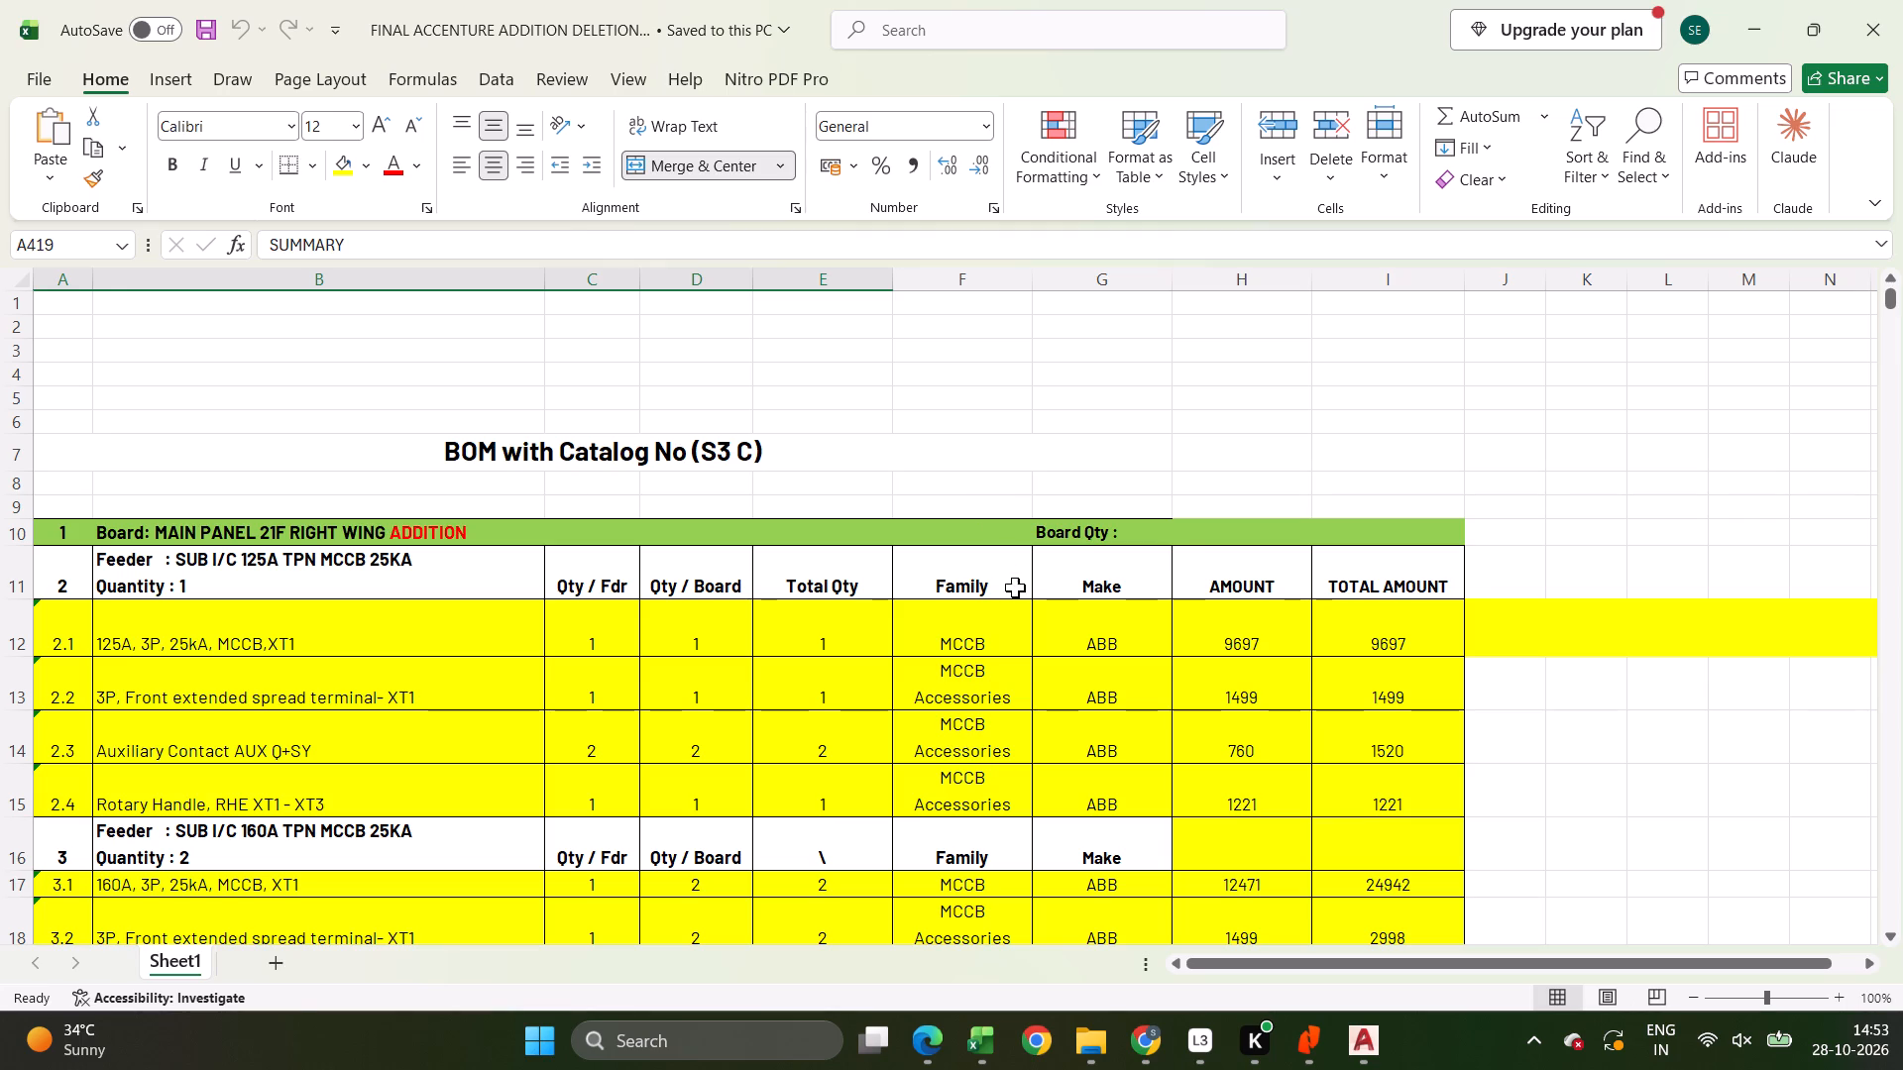
pyautogui.keyDown('ctrl'); pyautogui.scroll(-1, 1211, 665); pyautogui.keyUp('ctrl')
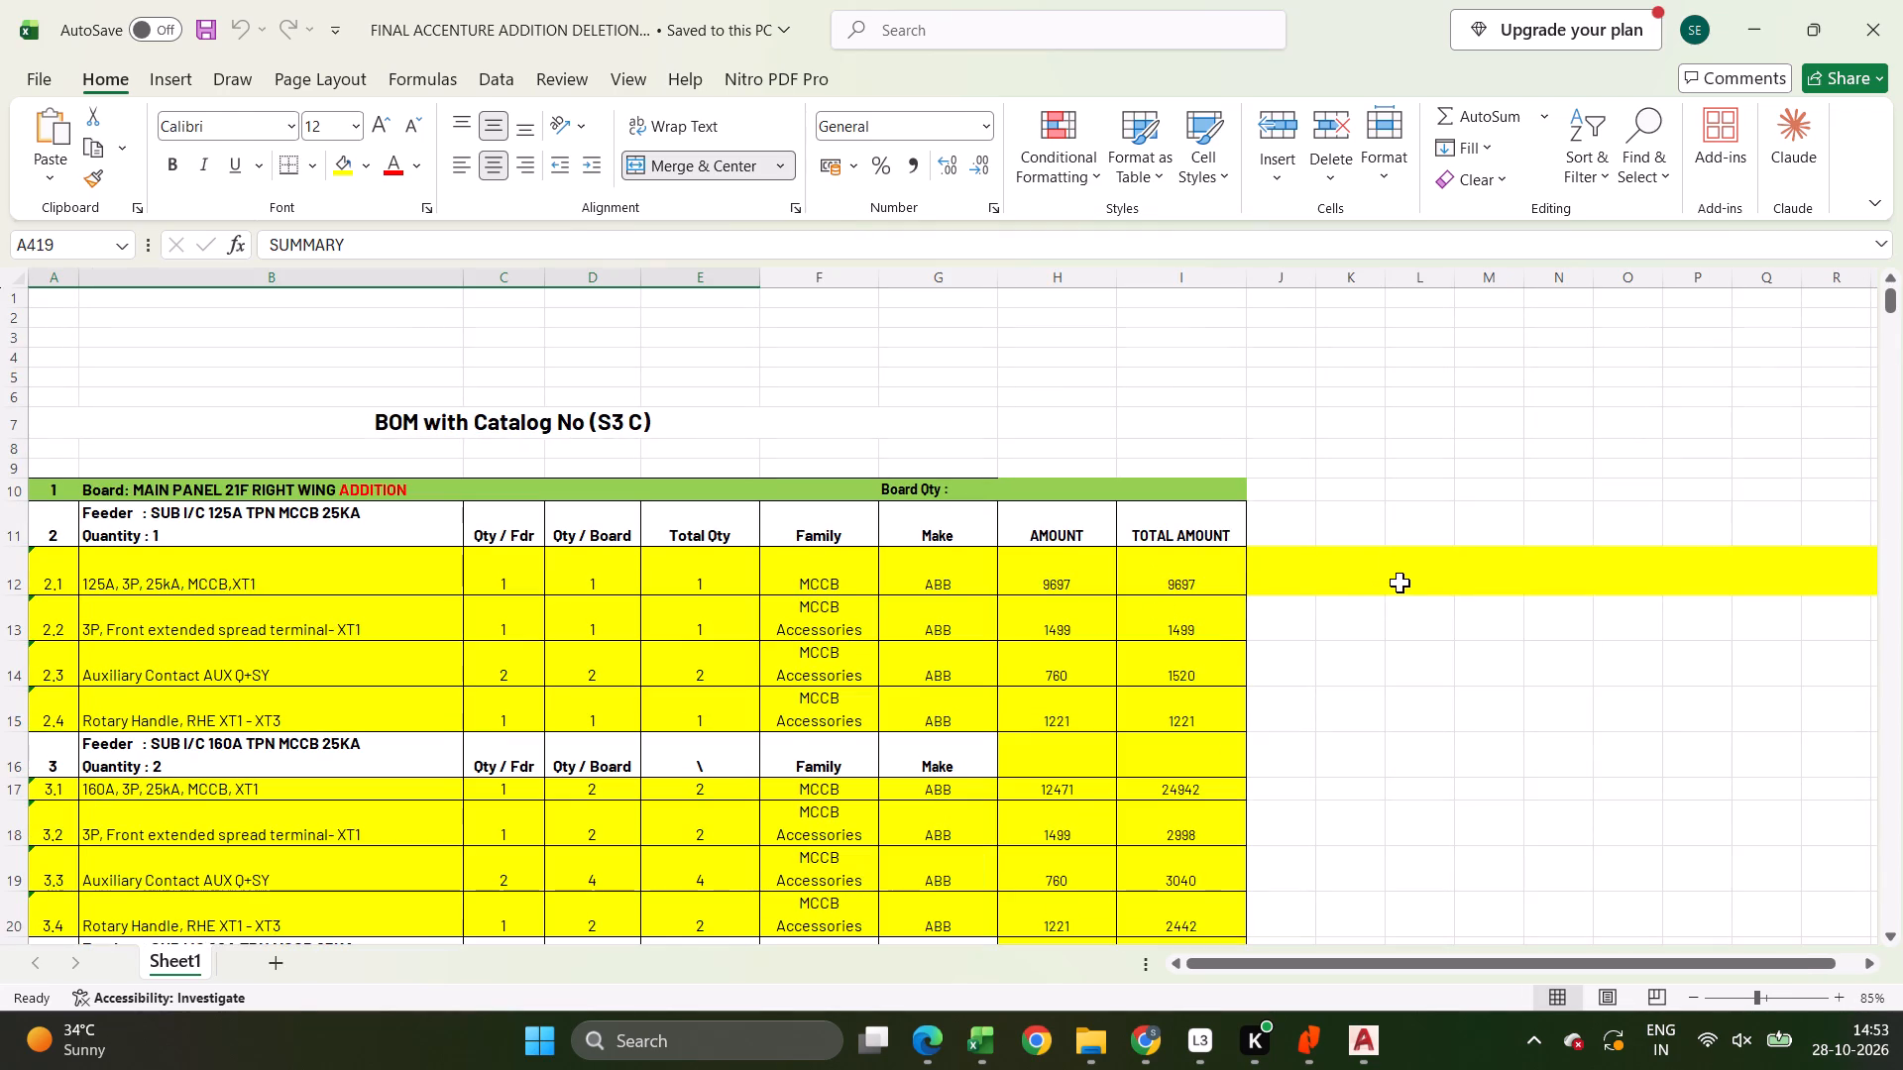
pyautogui.click(1399, 582)
pyautogui.click(1350, 577)
pyautogui.press('=')
pyautogui.click(1104, 564)
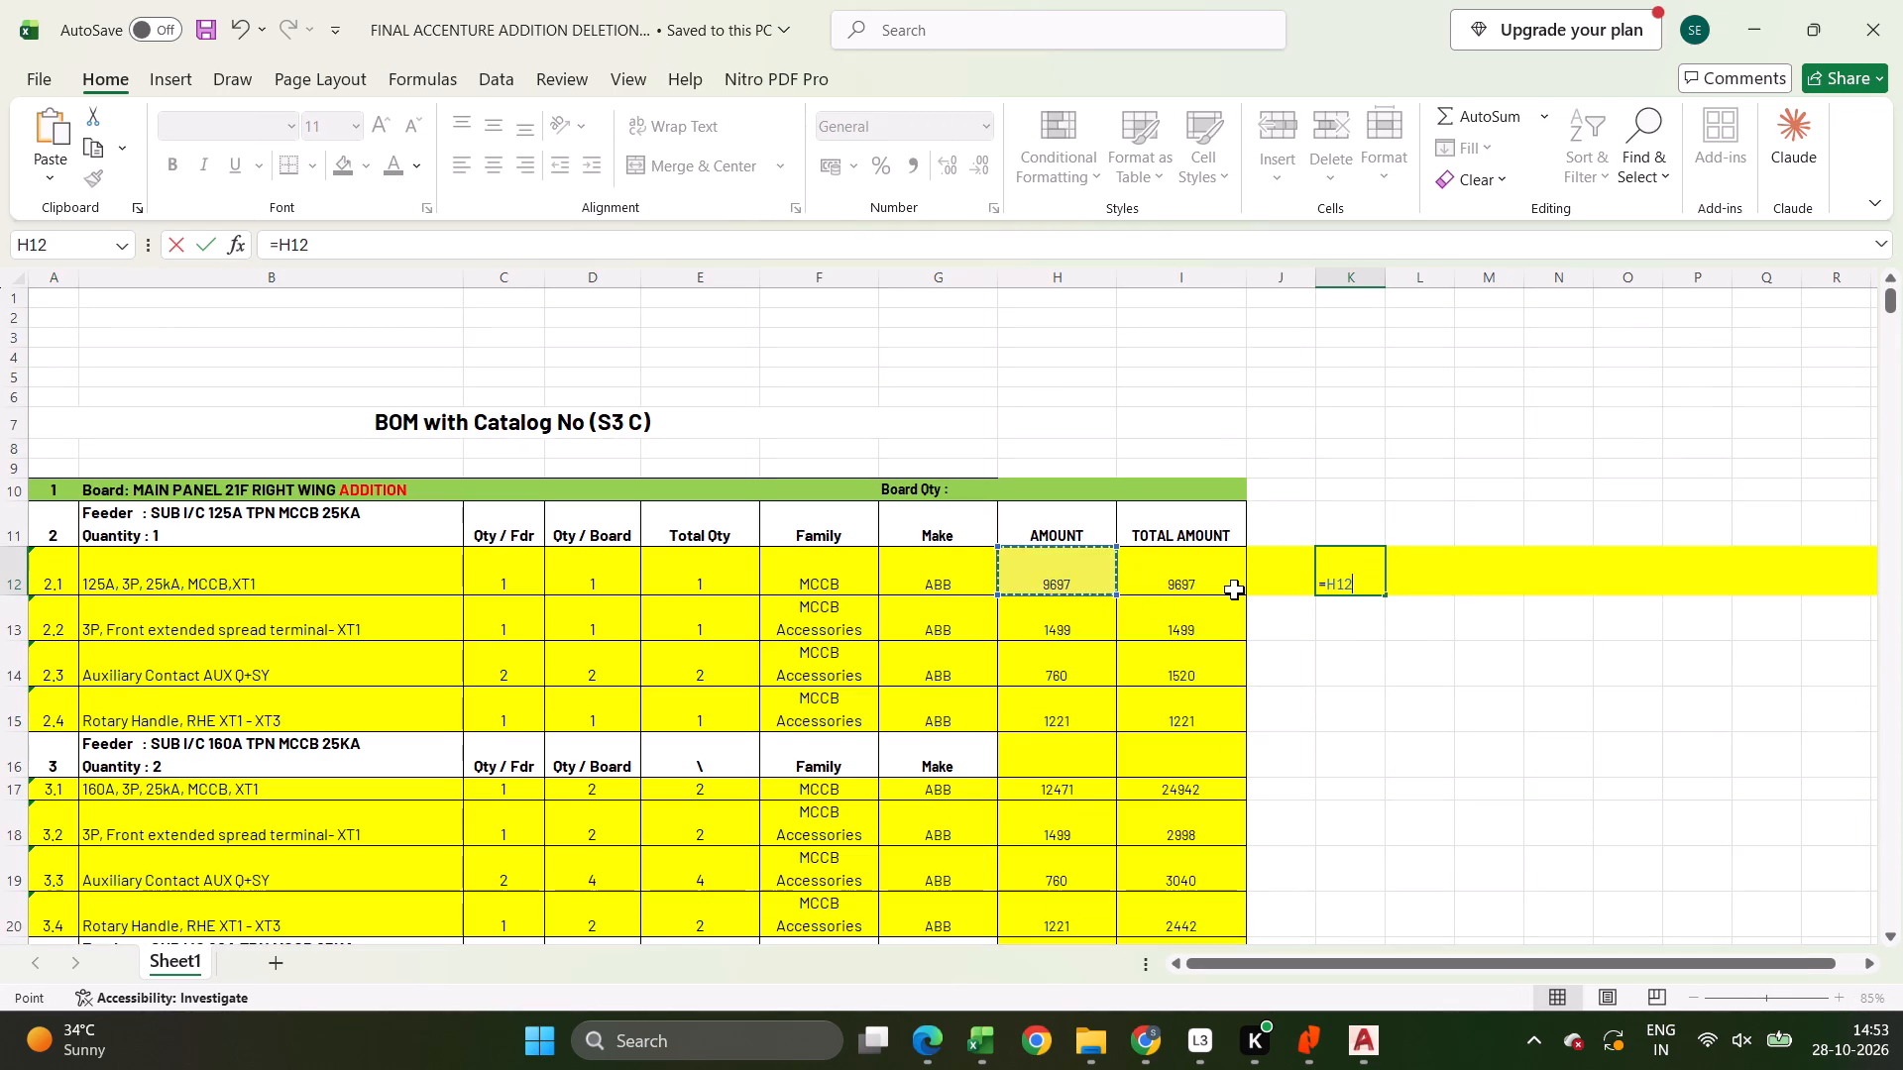
pyautogui.write('*1.15')
pyautogui.press('BackSpace')
pyautogui.press('BackSpace')
pyautogui.write('25')
pyautogui.press('Return')
# Fill the 1.25 multiplier formula from K12 down to K40, covering the right wing addition items.
pyautogui.press('Left')
pyautogui.press('Up')
pyautogui.press('Left')
pyautogui.press('Left')
pyautogui.press('Right')
pyautogui.press('Right')
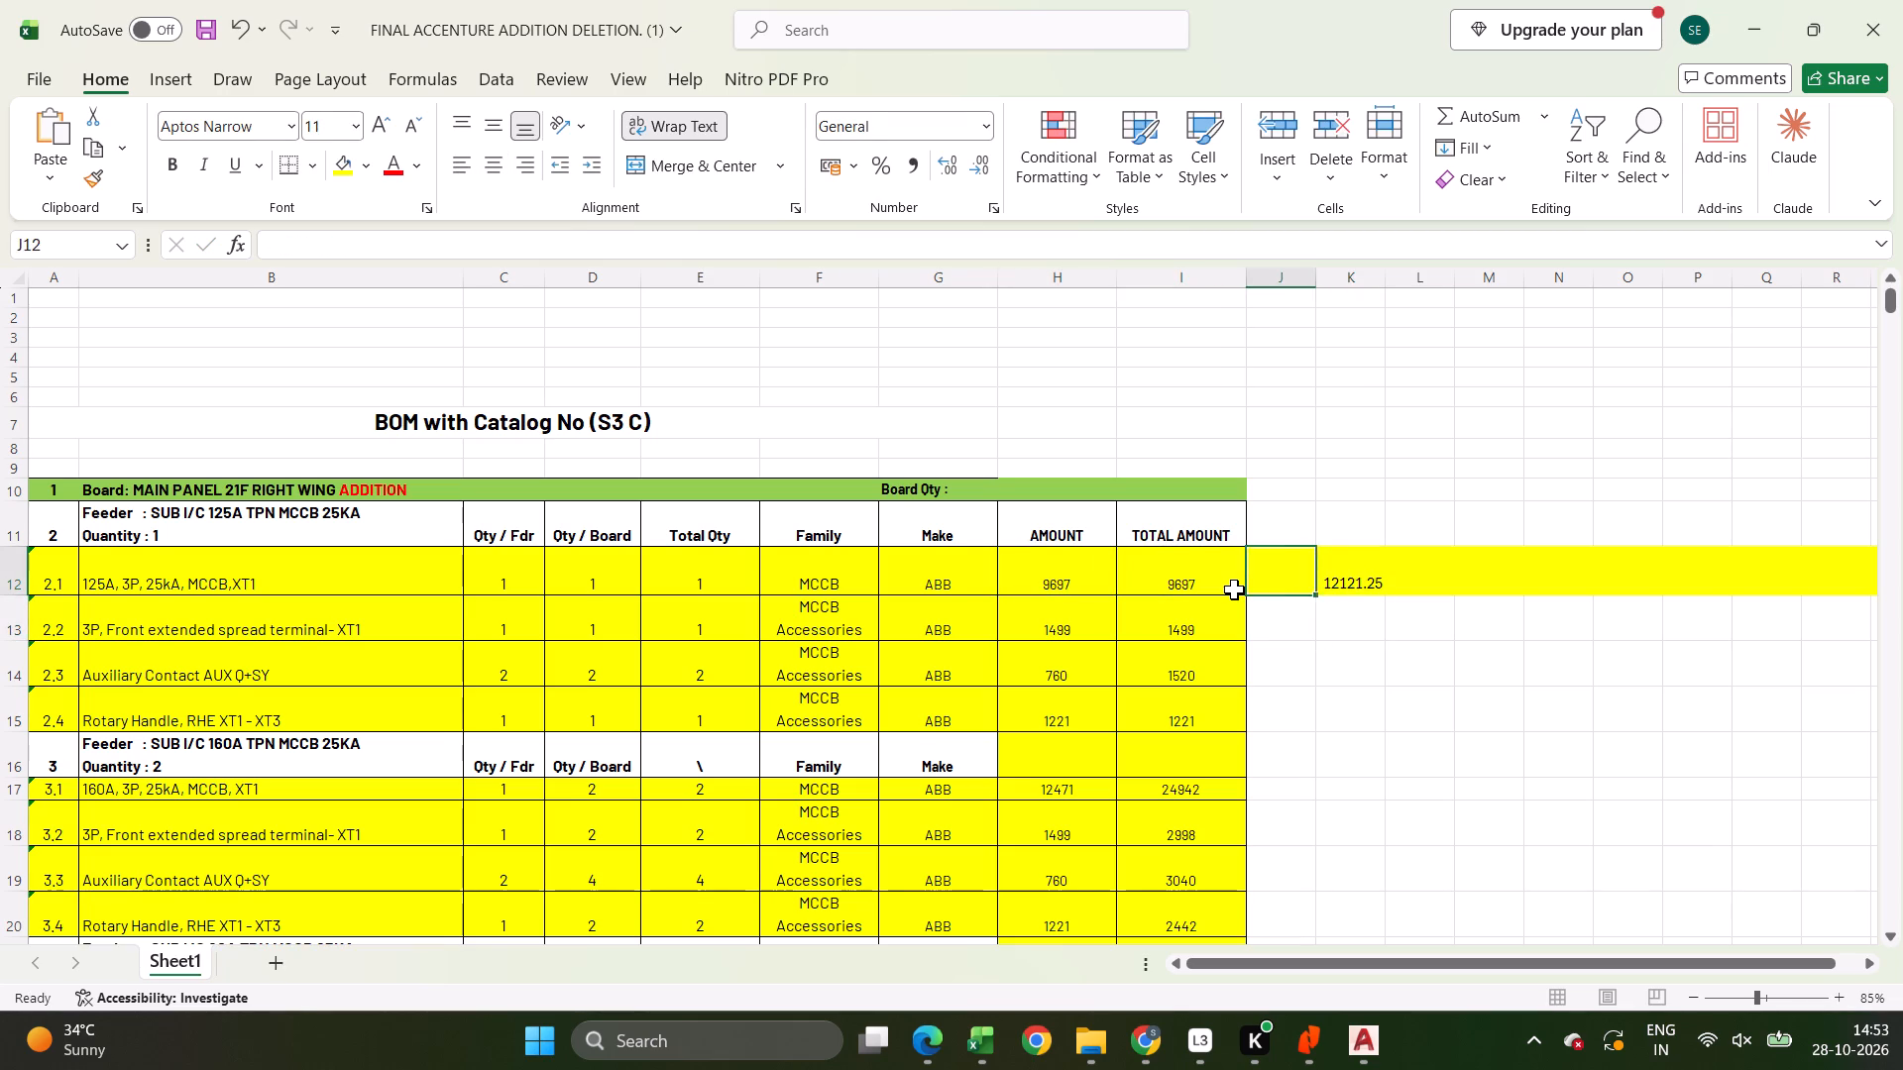
pyautogui.press('Right')
pyautogui.hotkey('shift', 'Down')
pyautogui.hotkey('shift', 'Down')
pyautogui.hotkey('shift', 'Down')
pyautogui.hotkey('shift', 'Down')
pyautogui.hotkey('shift', 'Down')
pyautogui.hotkey('shift', 'Down')
pyautogui.hotkey('shift', 'Down')
pyautogui.hotkey('shift', 'Down')
pyautogui.hotkey('shift', 'Down')
pyautogui.hotkey('shift', 'Down')
pyautogui.hotkey('shift', 'Down')
pyautogui.hotkey('shift', 'Down')
pyautogui.hotkey('shift', 'Down')
pyautogui.hotkey('shift', 'Down')
pyautogui.hotkey('shift', 'Down')
pyautogui.hotkey('shift', 'Down')
pyautogui.hotkey('shift', 'Down')
pyautogui.hotkey('shift', 'Down')
pyautogui.hotkey('shift', 'Down')
pyautogui.hotkey('shift', 'Down')
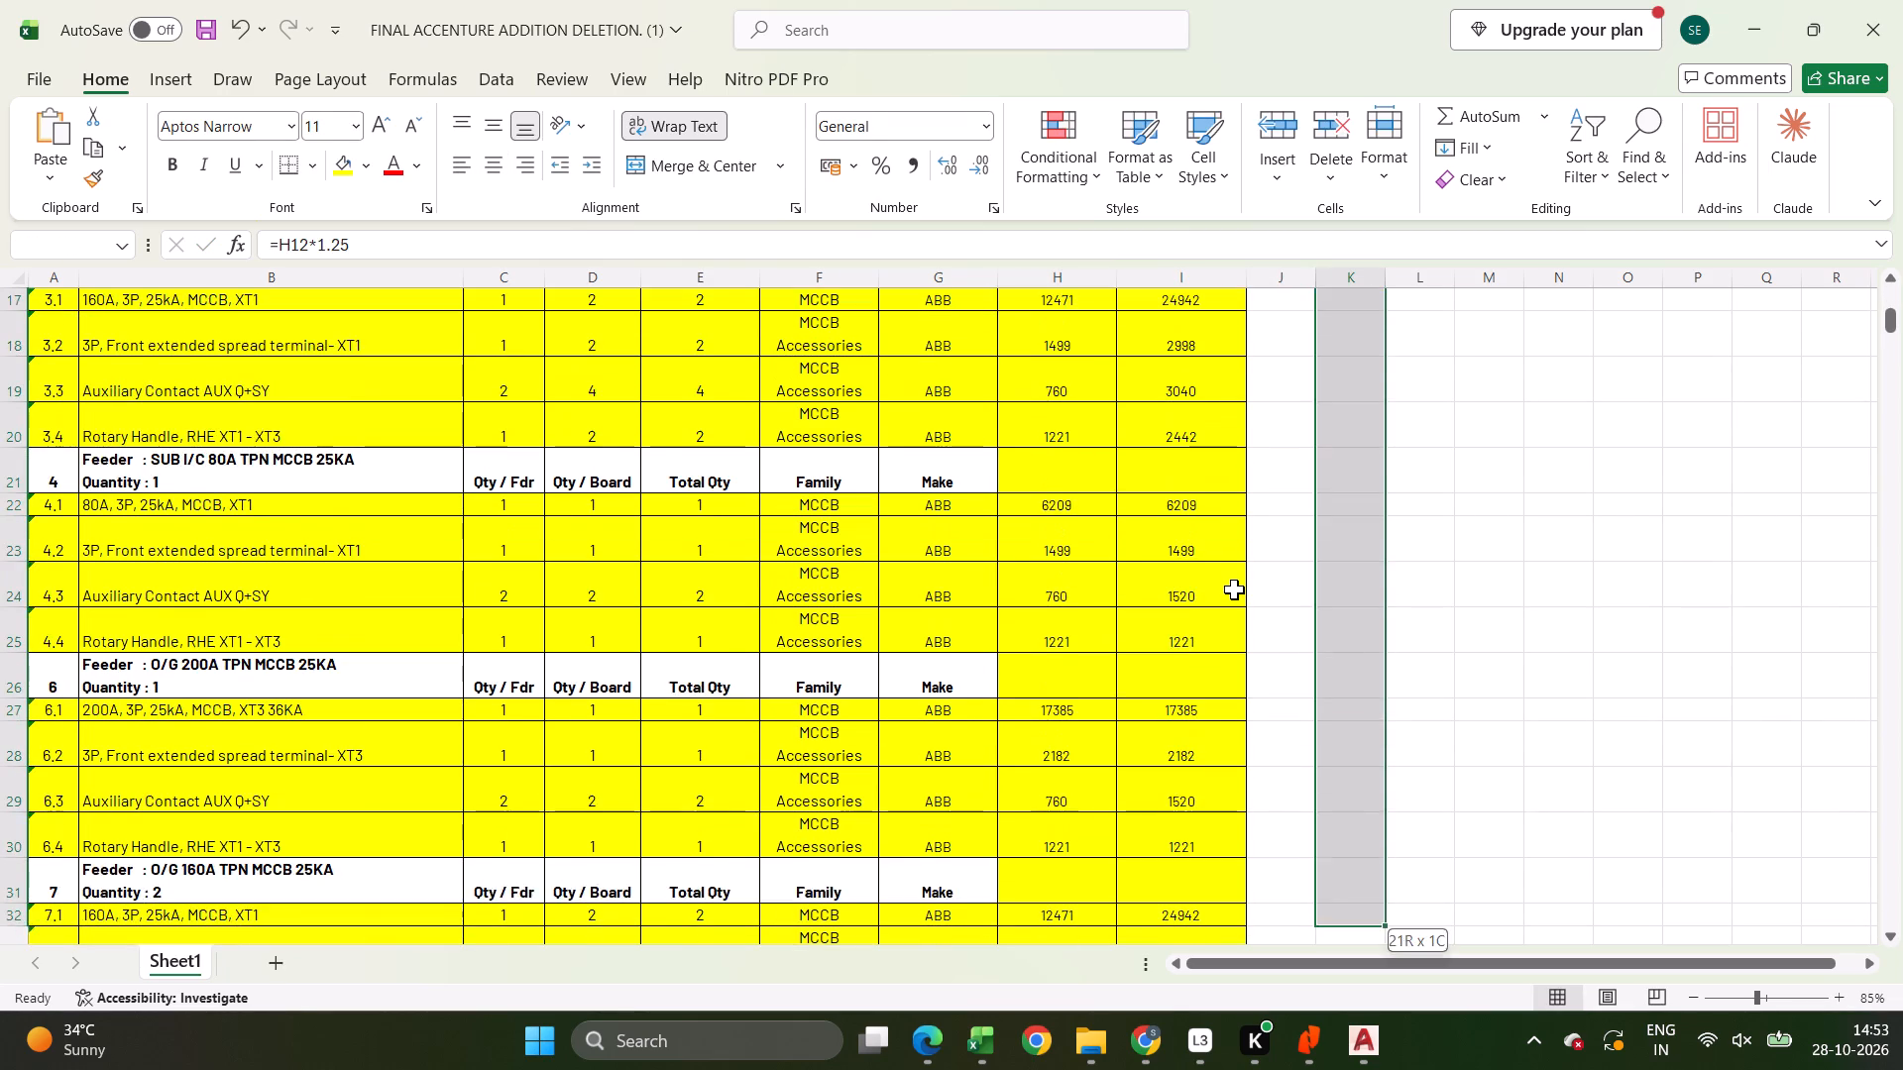
pyautogui.hotkey('shift', 'Down')
pyautogui.hotkey('shift', 'Down')
pyautogui.hotkey('shift', 'Down')
pyautogui.hotkey('shift', 'Down')
pyautogui.hotkey('shift', 'Down')
pyautogui.hotkey('shift', 'Down')
pyautogui.hotkey('shift', 'Down')
pyautogui.hotkey('shift', 'Down')
pyautogui.hotkey('shift', 'Down')
pyautogui.hotkey('shift', 'Down')
pyautogui.hotkey('shift', 'Down')
pyautogui.hotkey('shift', 'Down')
pyautogui.hotkey('shift', 'Down')
pyautogui.hotkey('shift', 'Down')
pyautogui.hotkey('shift', 'Down')
pyautogui.hotkey('shift', 'Down')
pyautogui.hotkey('shift', 'Down')
pyautogui.hotkey('shift', 'Up')
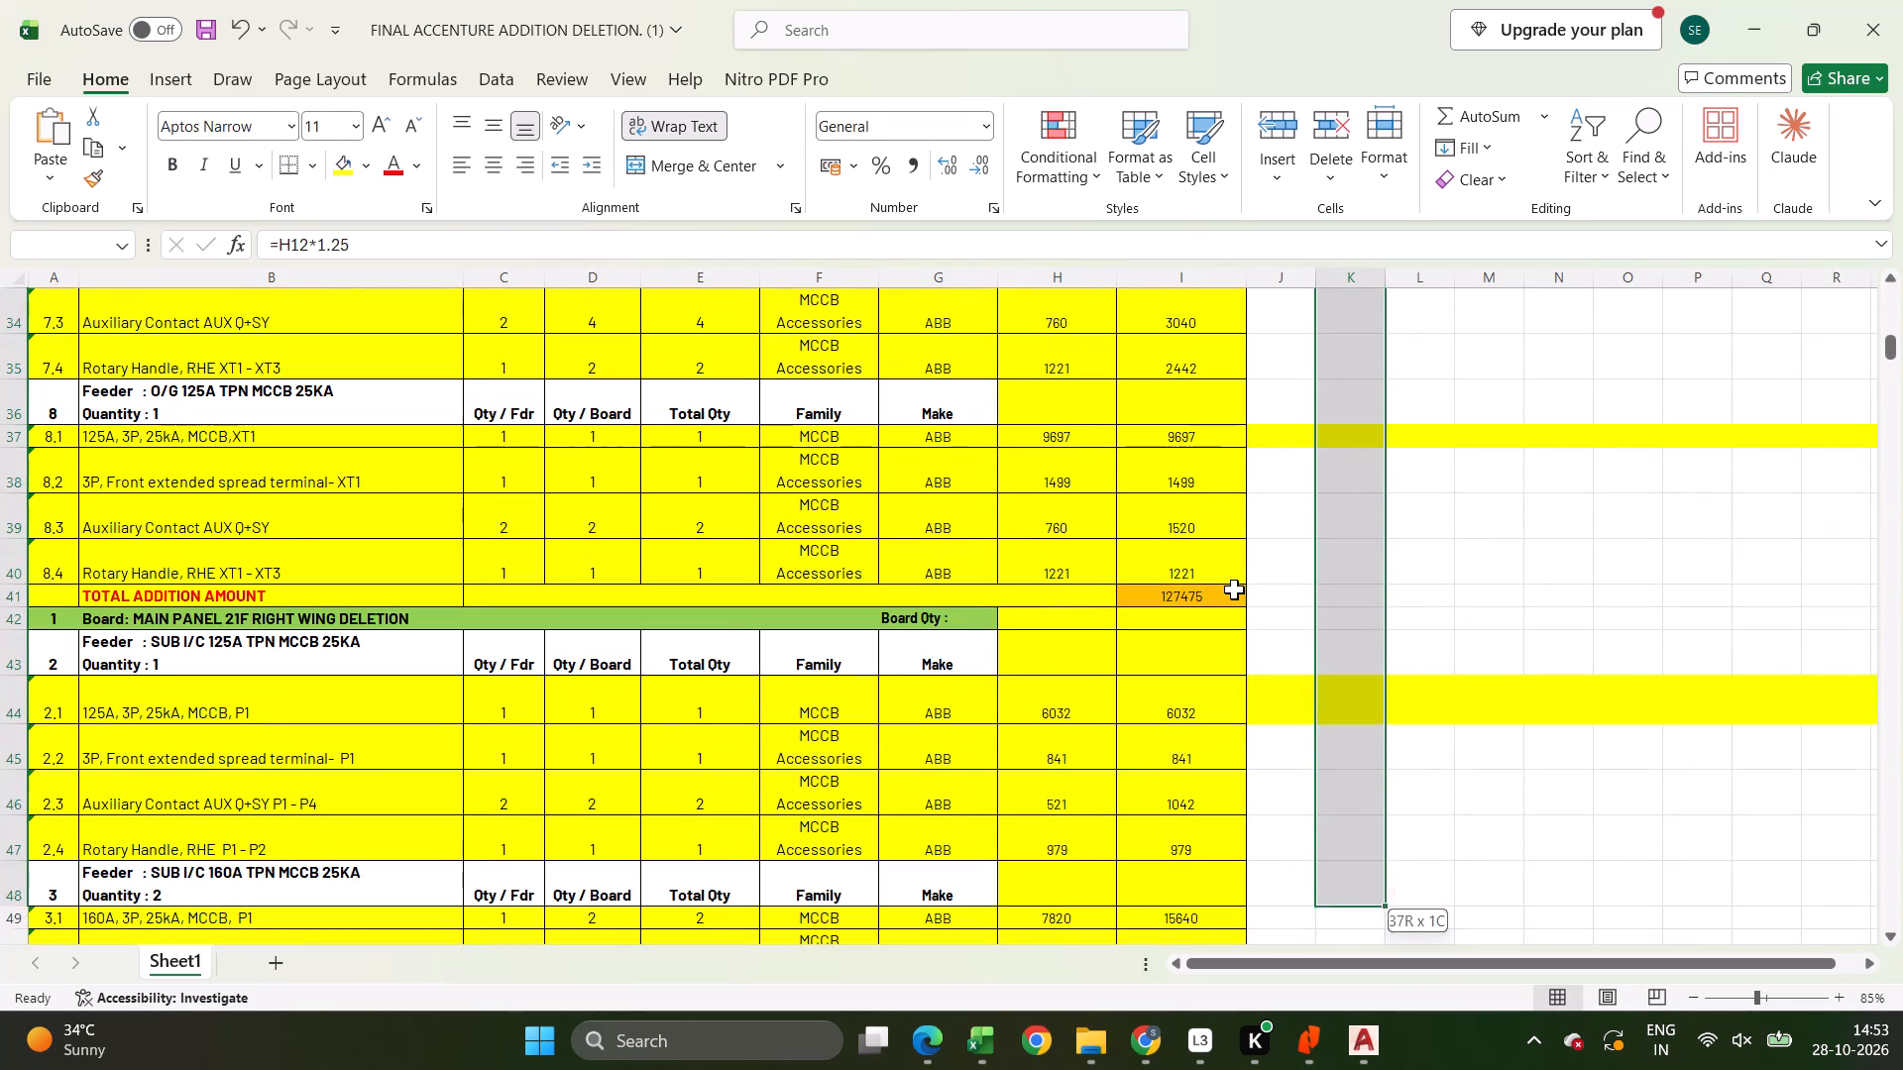
pyautogui.hotkey('shift', 'Up')
pyautogui.hotkey('shift', 'Up')
pyautogui.hotkey('shift', 'Up')
pyautogui.hotkey('shift', 'Up')
pyautogui.hotkey('shift', 'Up')
pyautogui.hotkey('shift', 'Up')
pyautogui.hotkey('shift', 'Up')
pyautogui.hotkey('shift', 'Up')
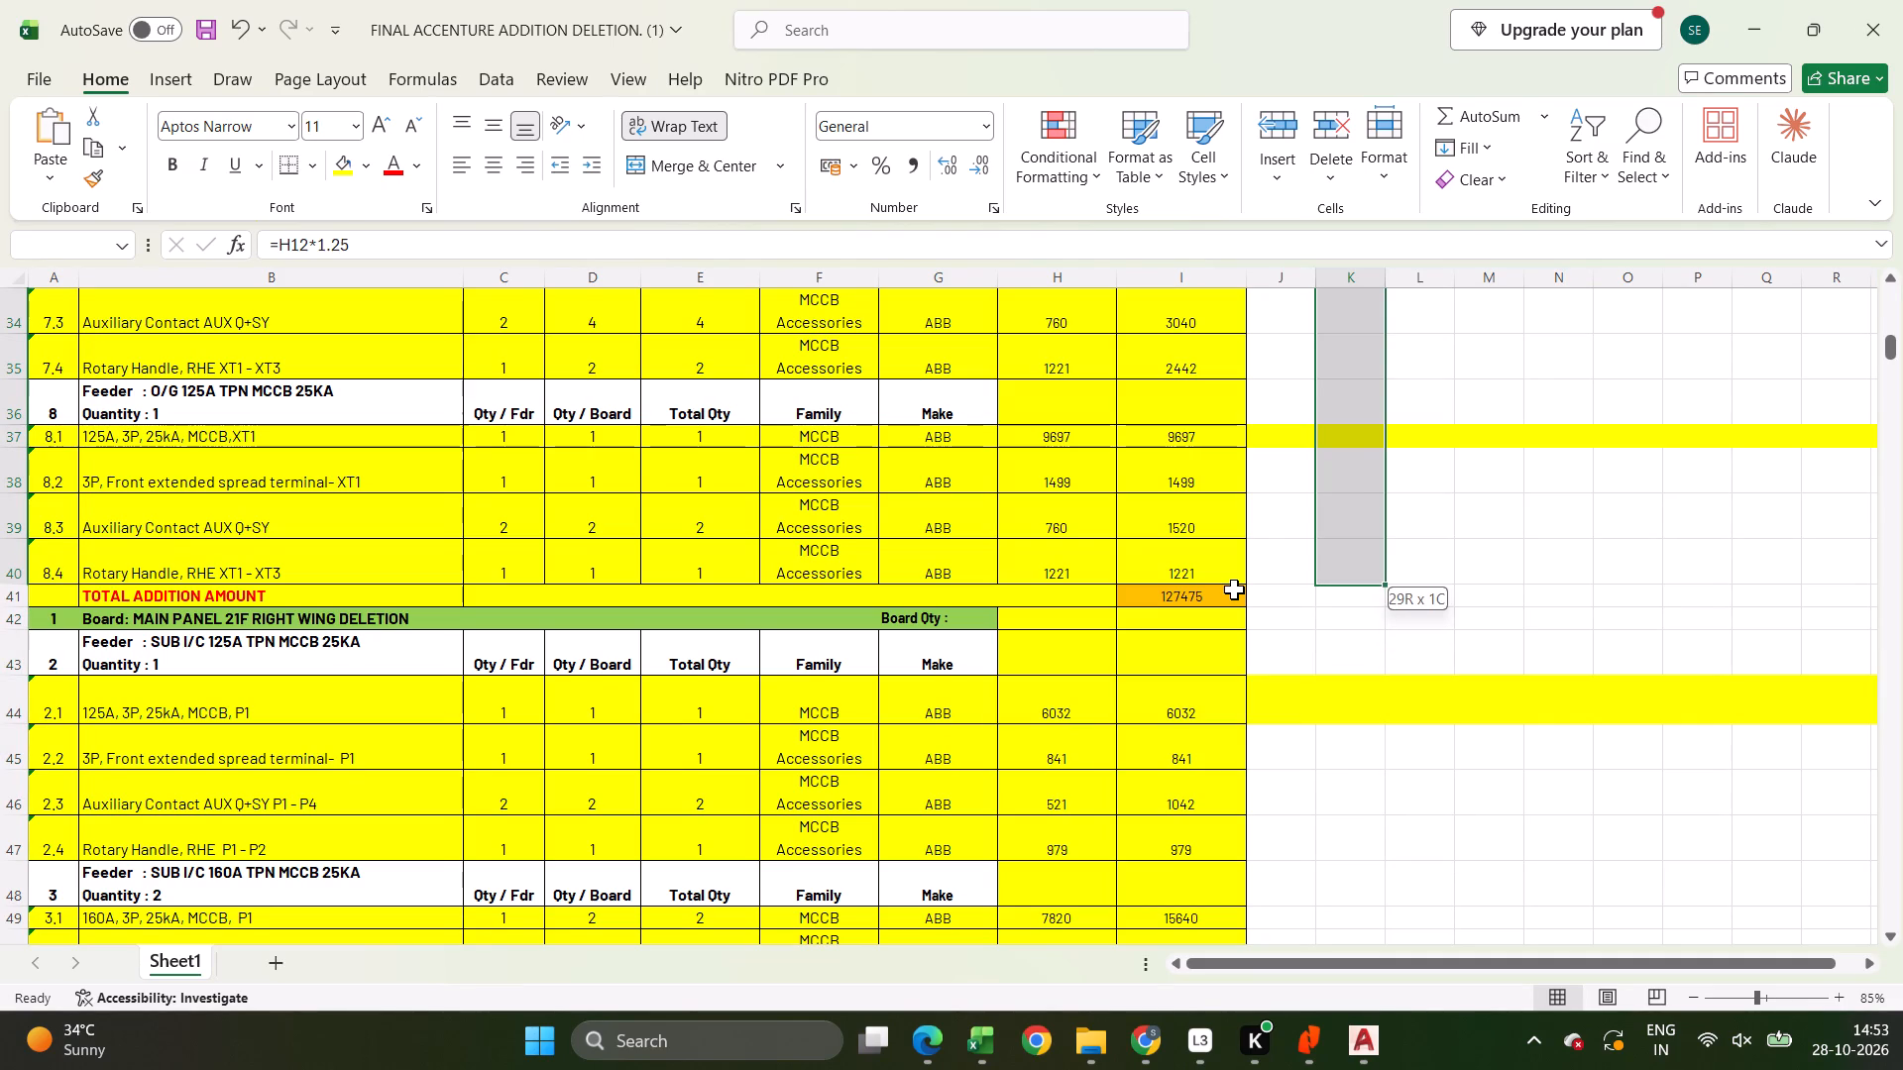
pyautogui.hotkey('ctrl', 'd')
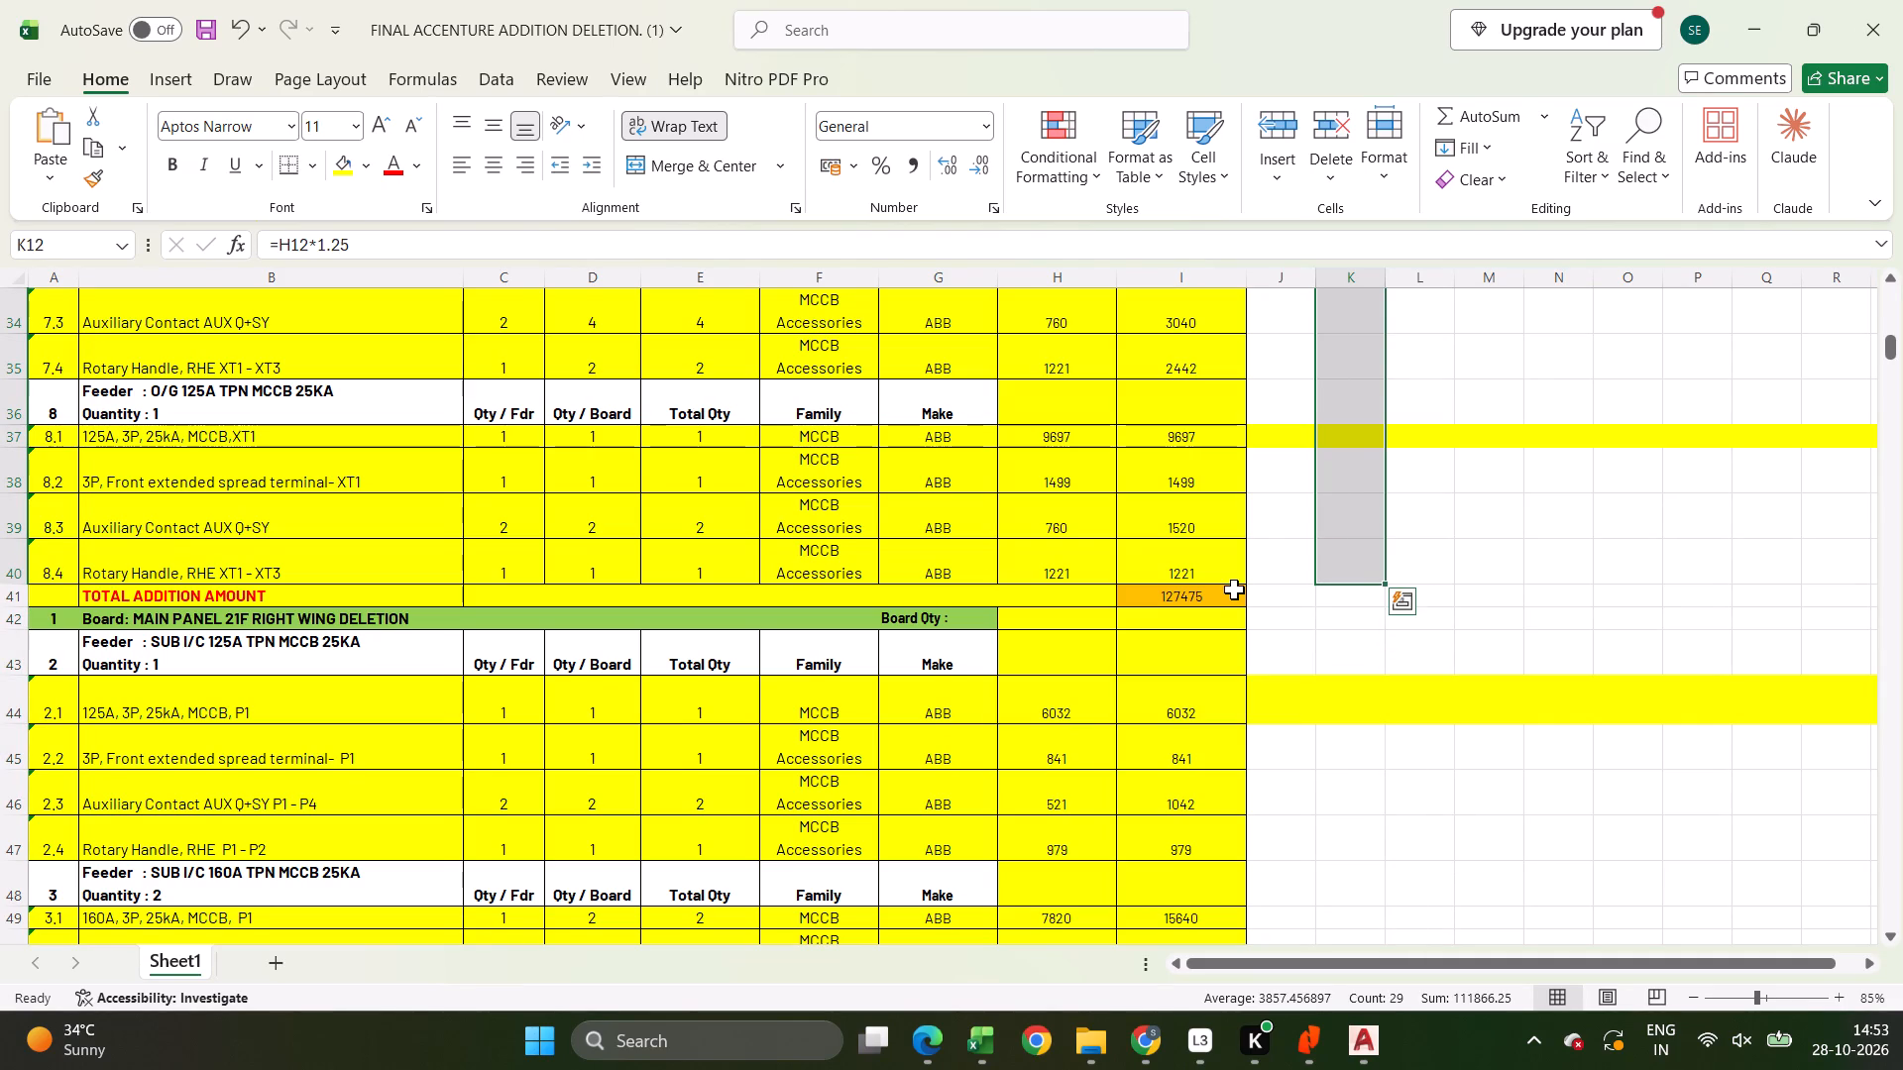
# Copy the calculated amounts in K12:K40 and paste them as values over the AMOUNT column starting at H12.
pyautogui.hotkey('ctrl', 'c')
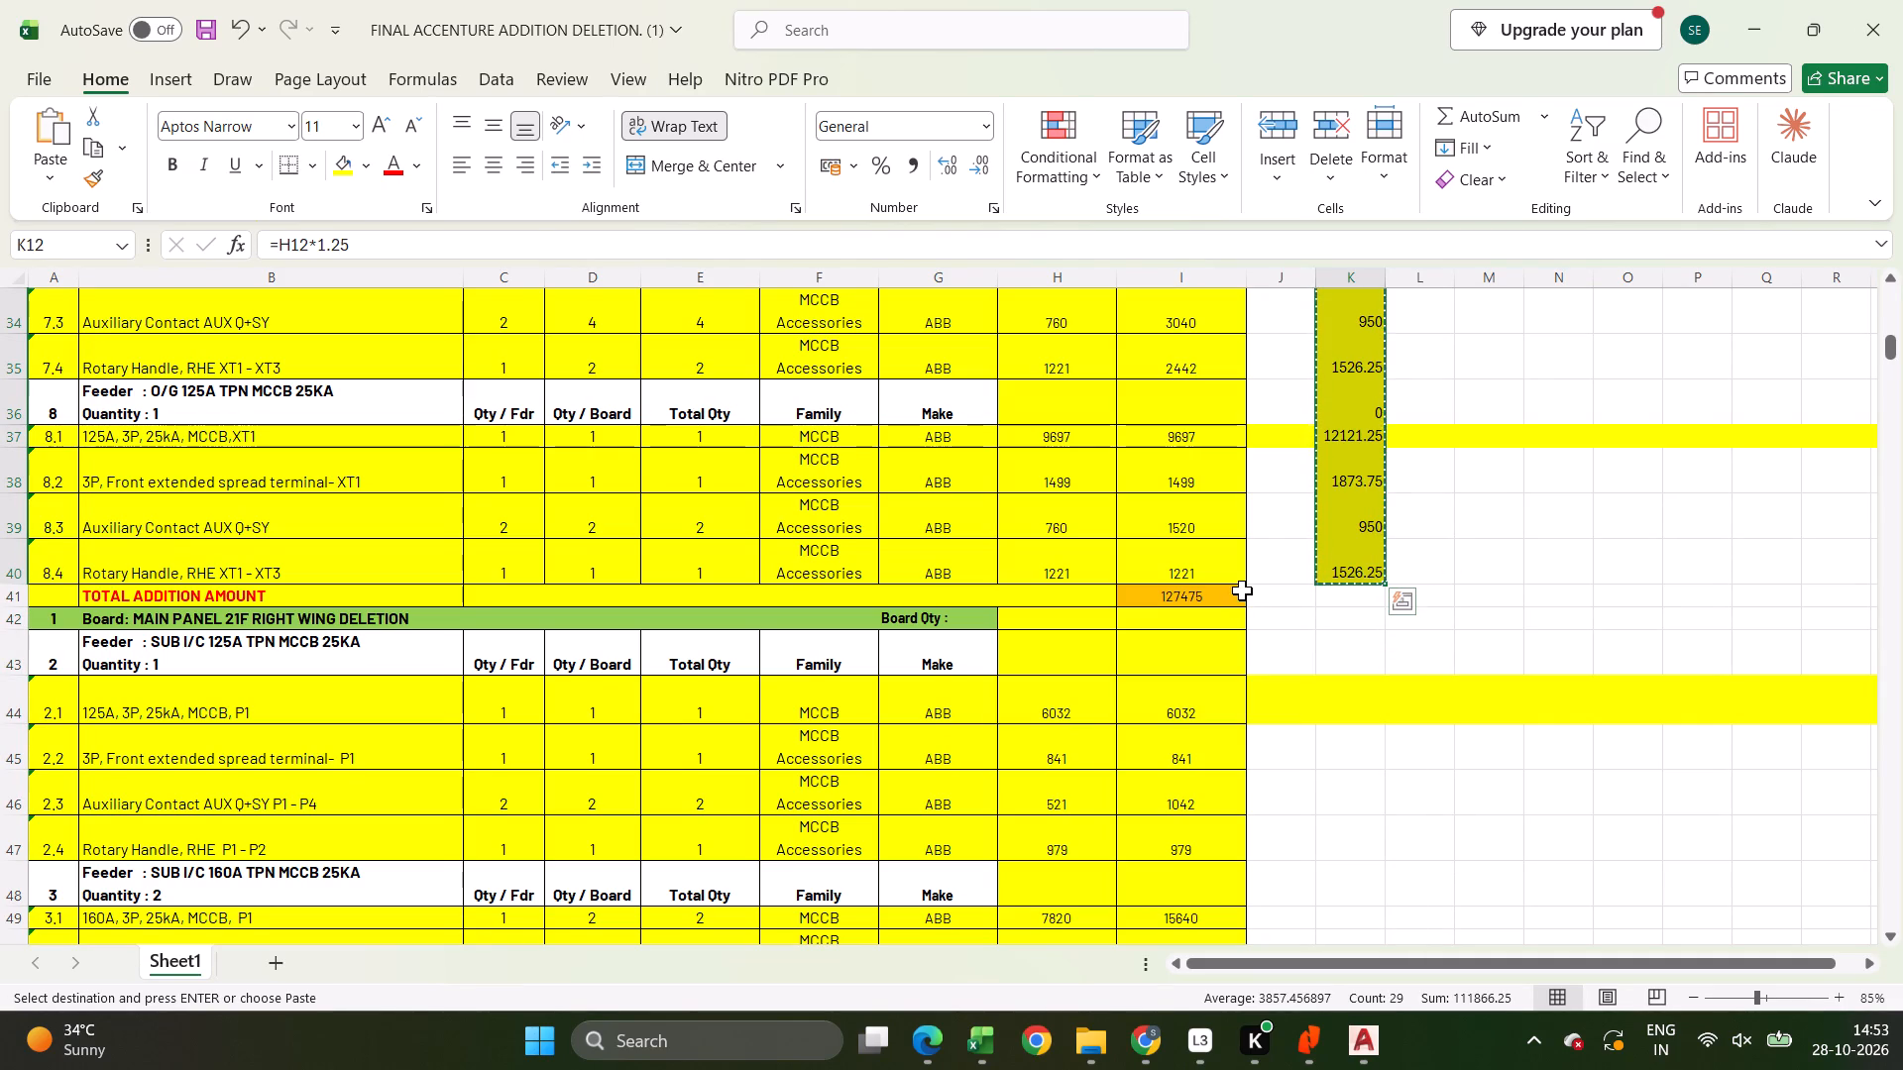
pyautogui.press('Up')
pyautogui.press('Left')
pyautogui.press('Left')
pyautogui.press('Down')
pyautogui.press('Left')
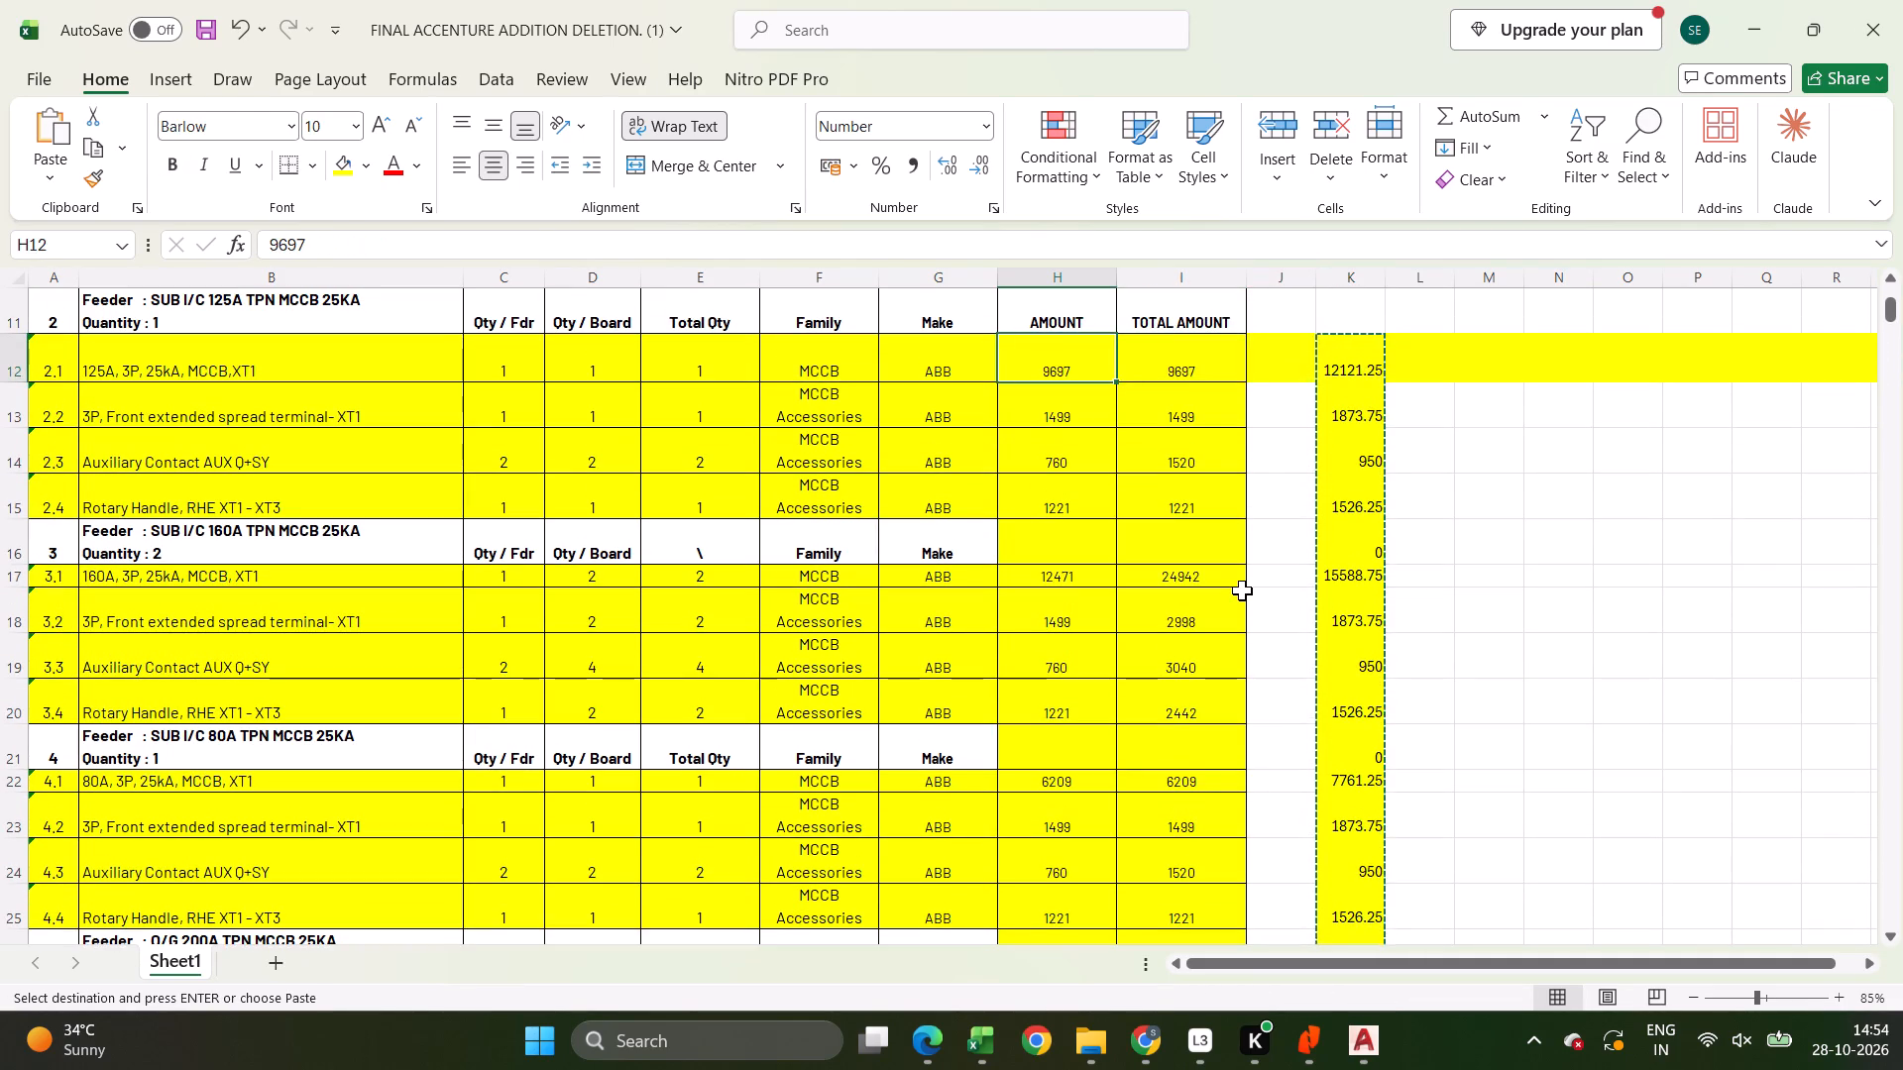
pyautogui.hotkey('ctrl', 'shift', 'v')
# Examine the AMOUNT and TOTAL AMOUNT columns from the addition items through the right wing deletion section.
pyautogui.scroll(-20, 1191, 562)
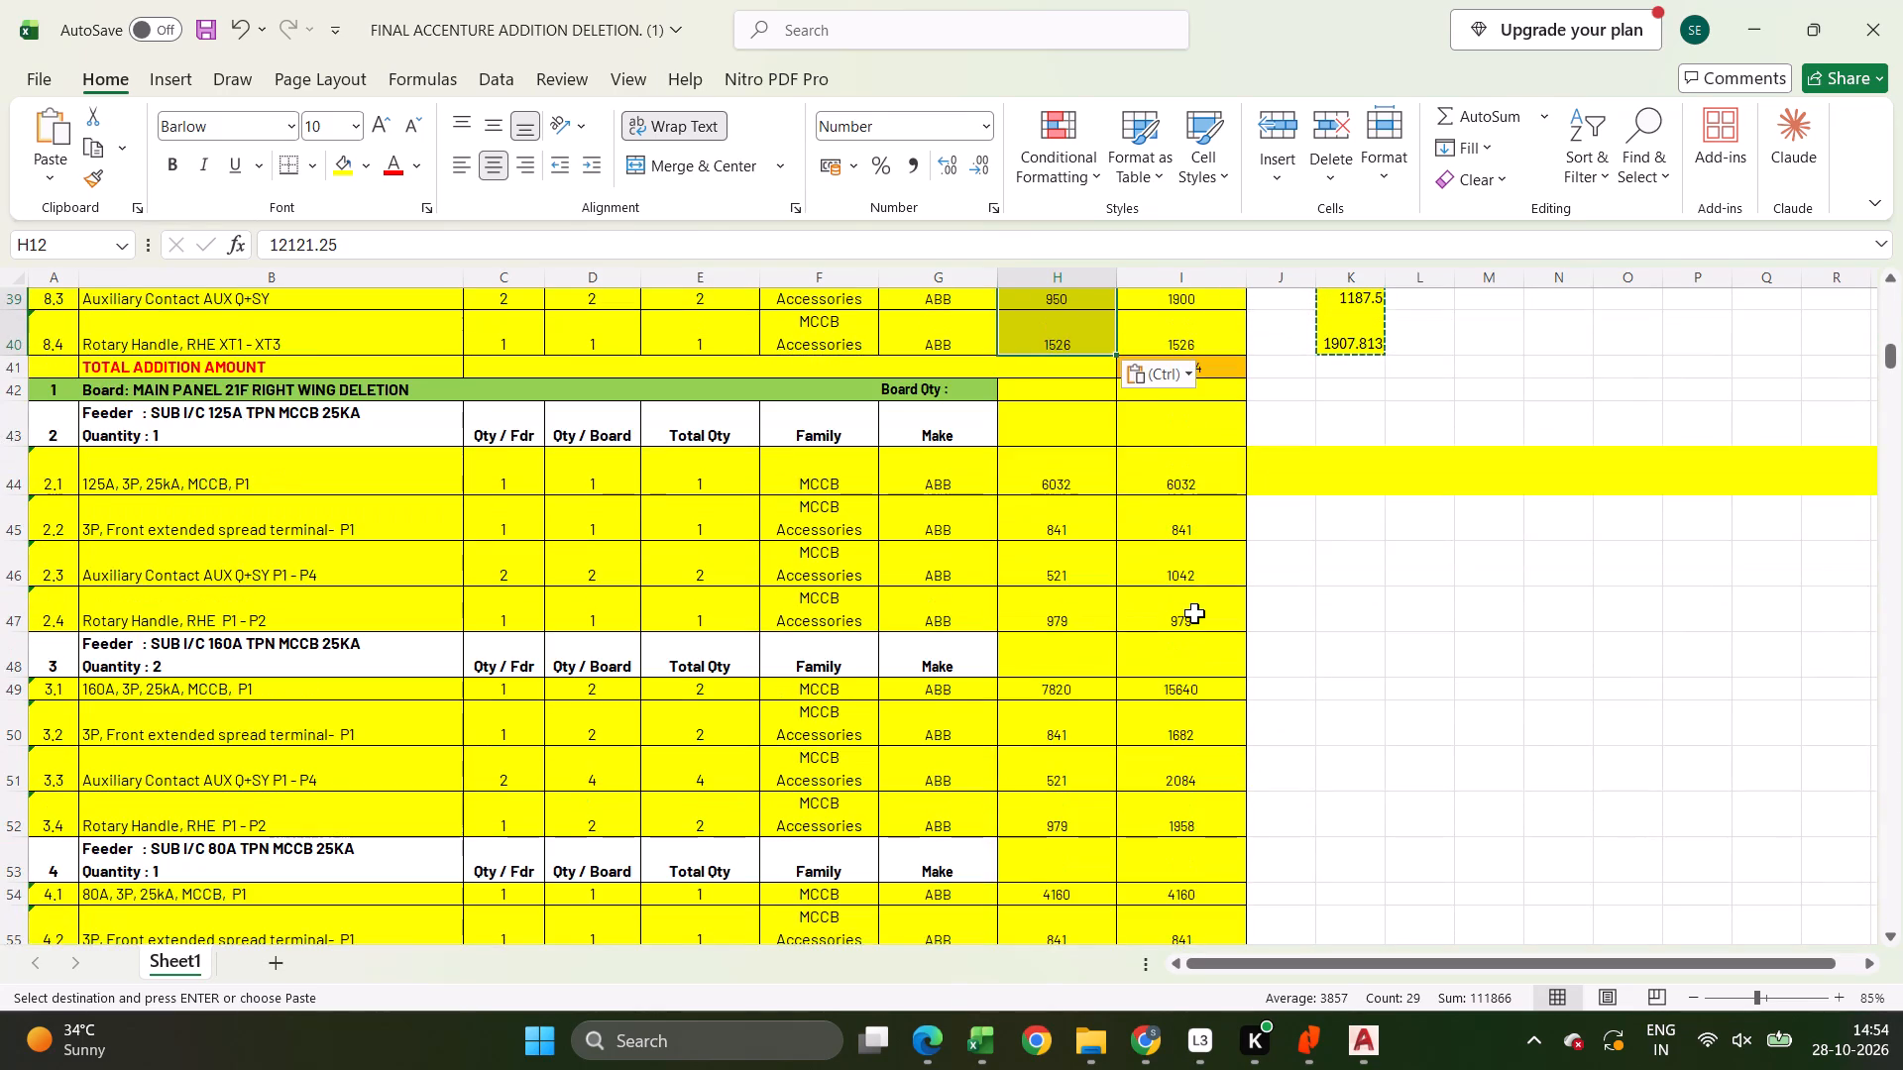
pyautogui.scroll(1, 1194, 613)
pyautogui.scroll(-1, 1194, 611)
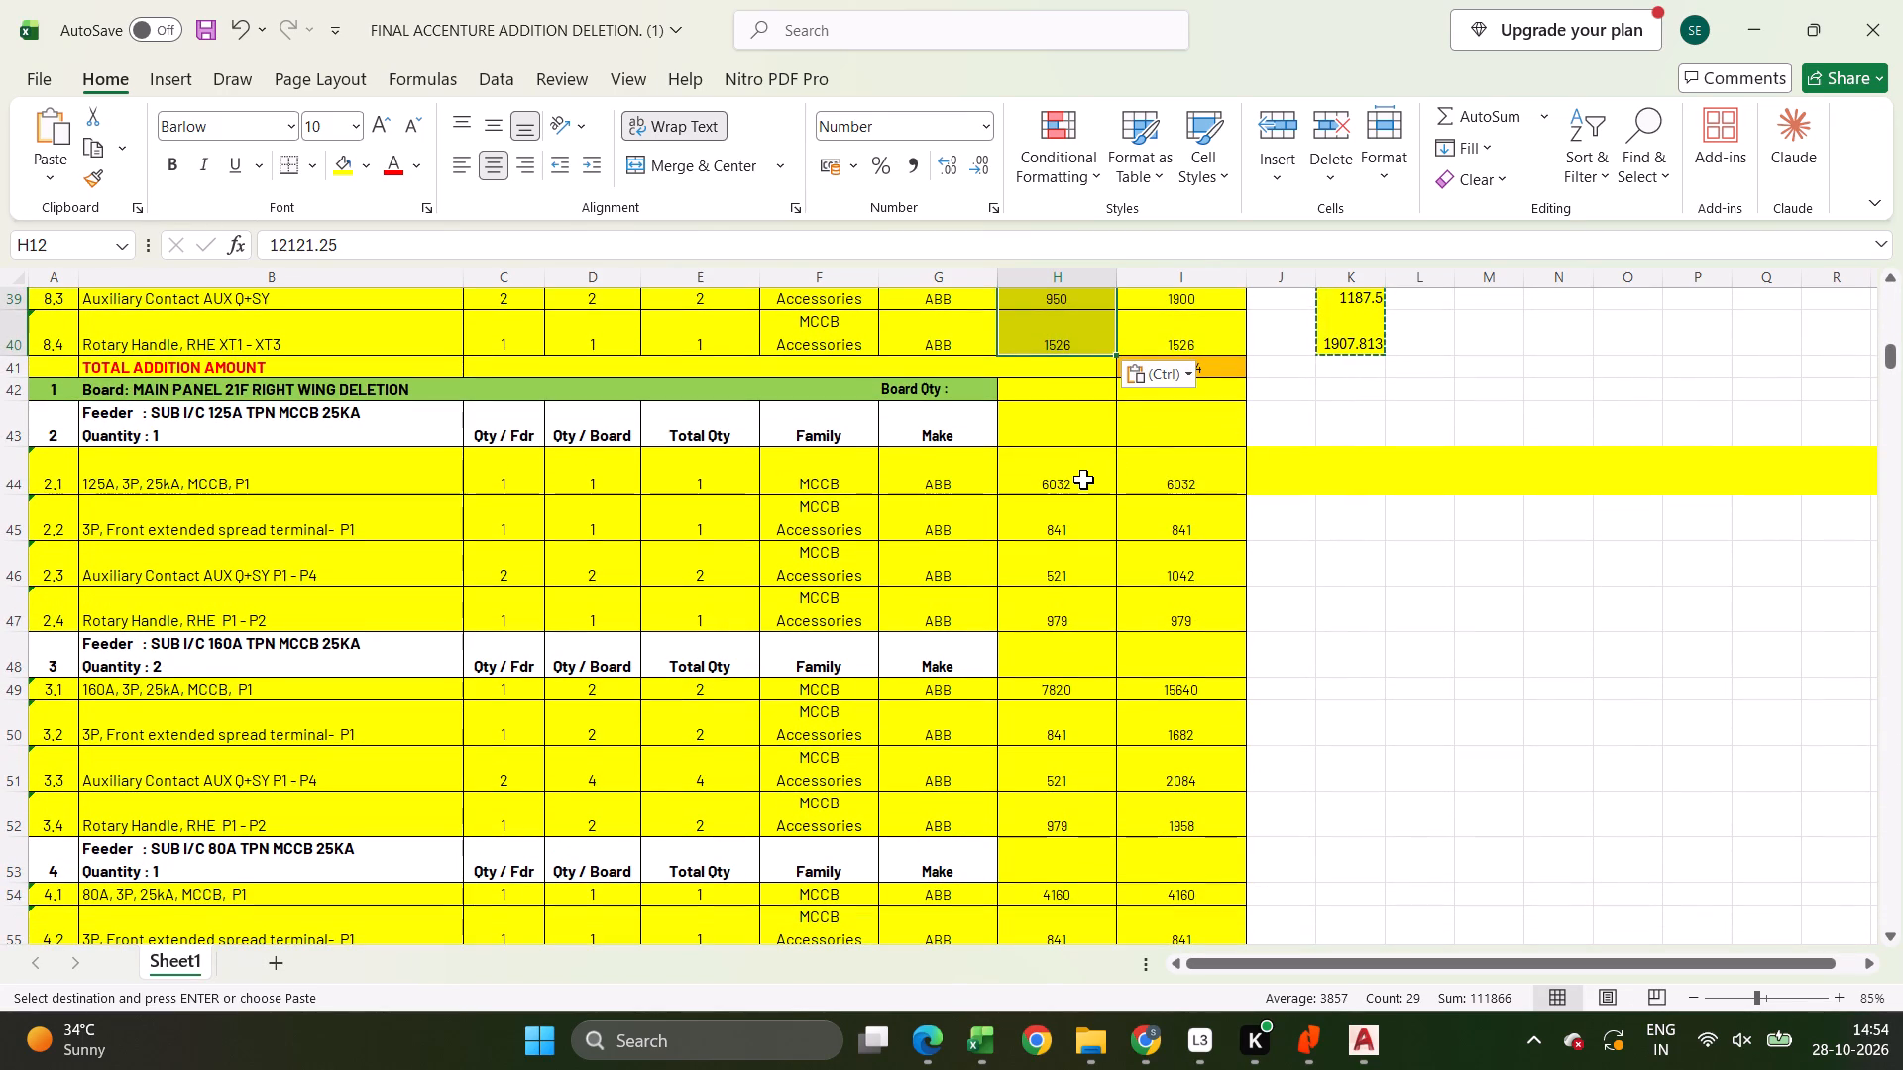
pyautogui.scroll(-11, 1083, 480)
pyautogui.scroll(12, 1083, 481)
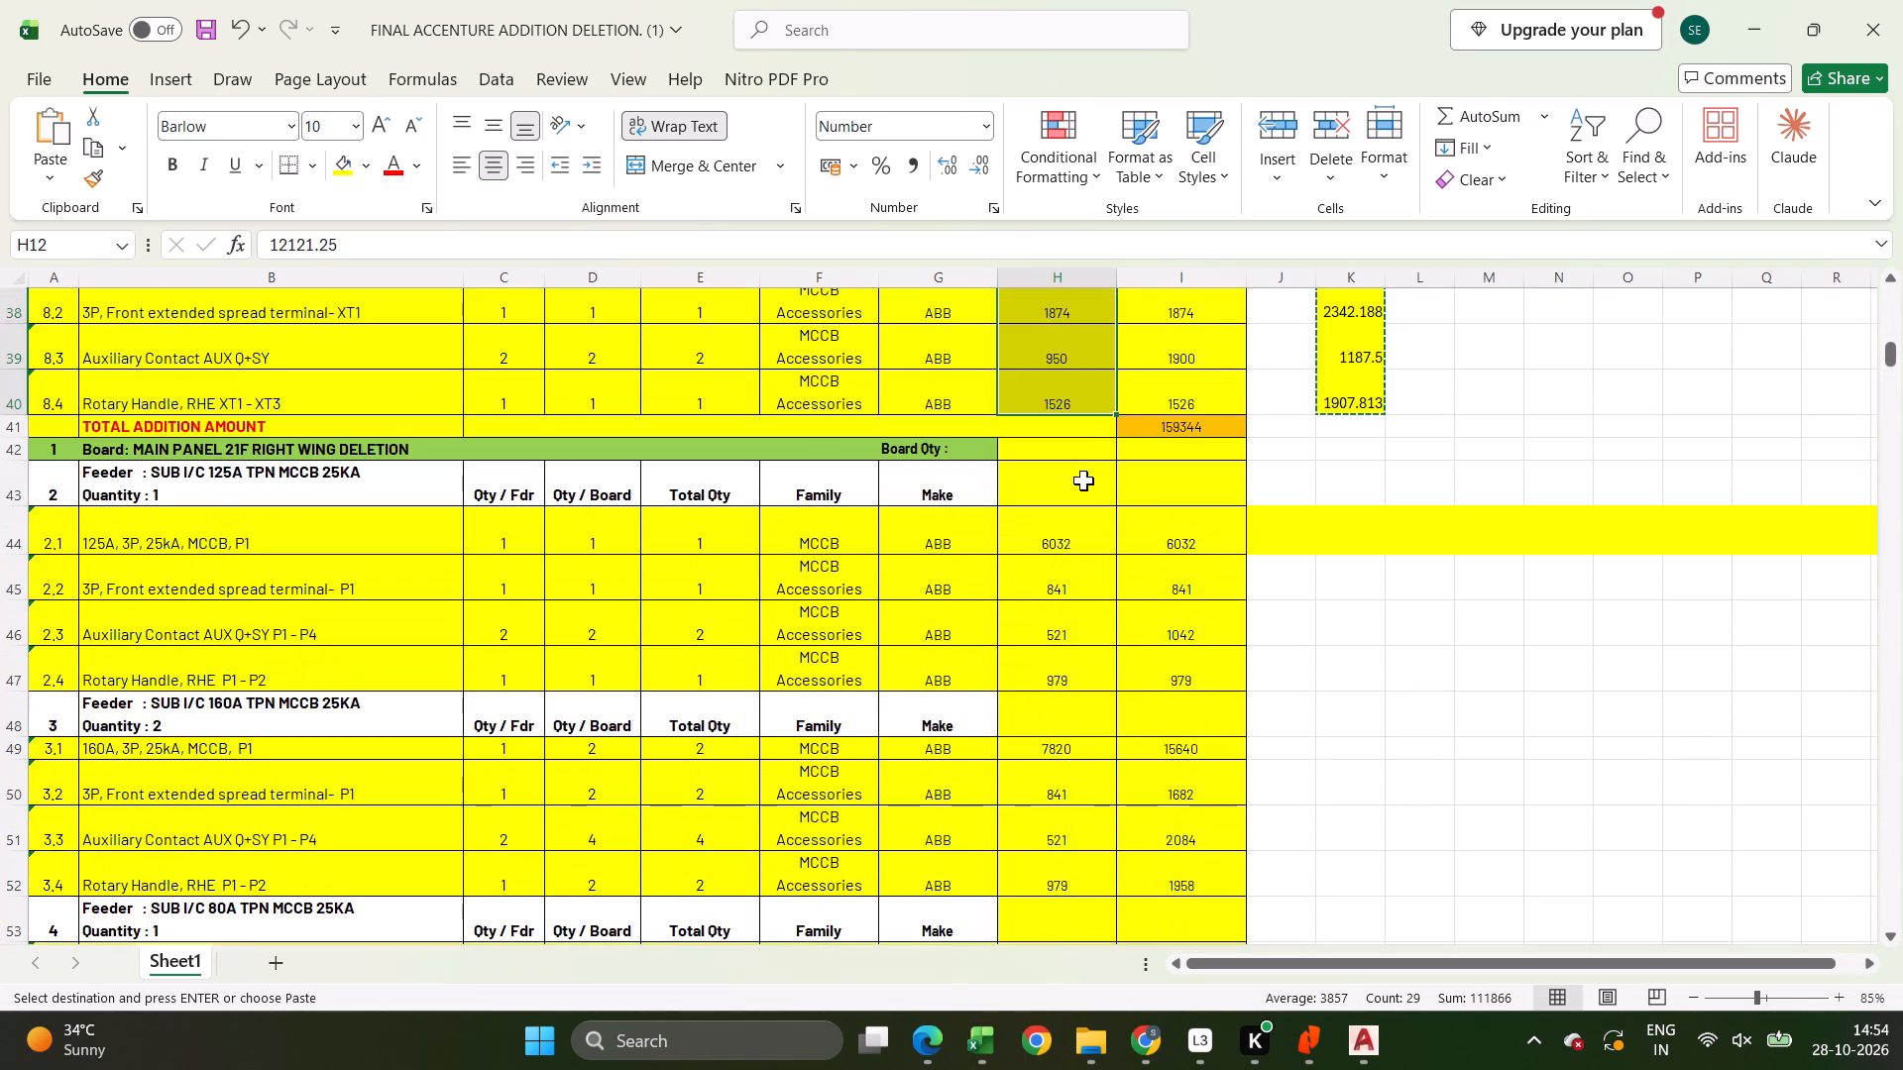
pyautogui.scroll(-13, 1083, 481)
pyautogui.scroll(6, 1083, 481)
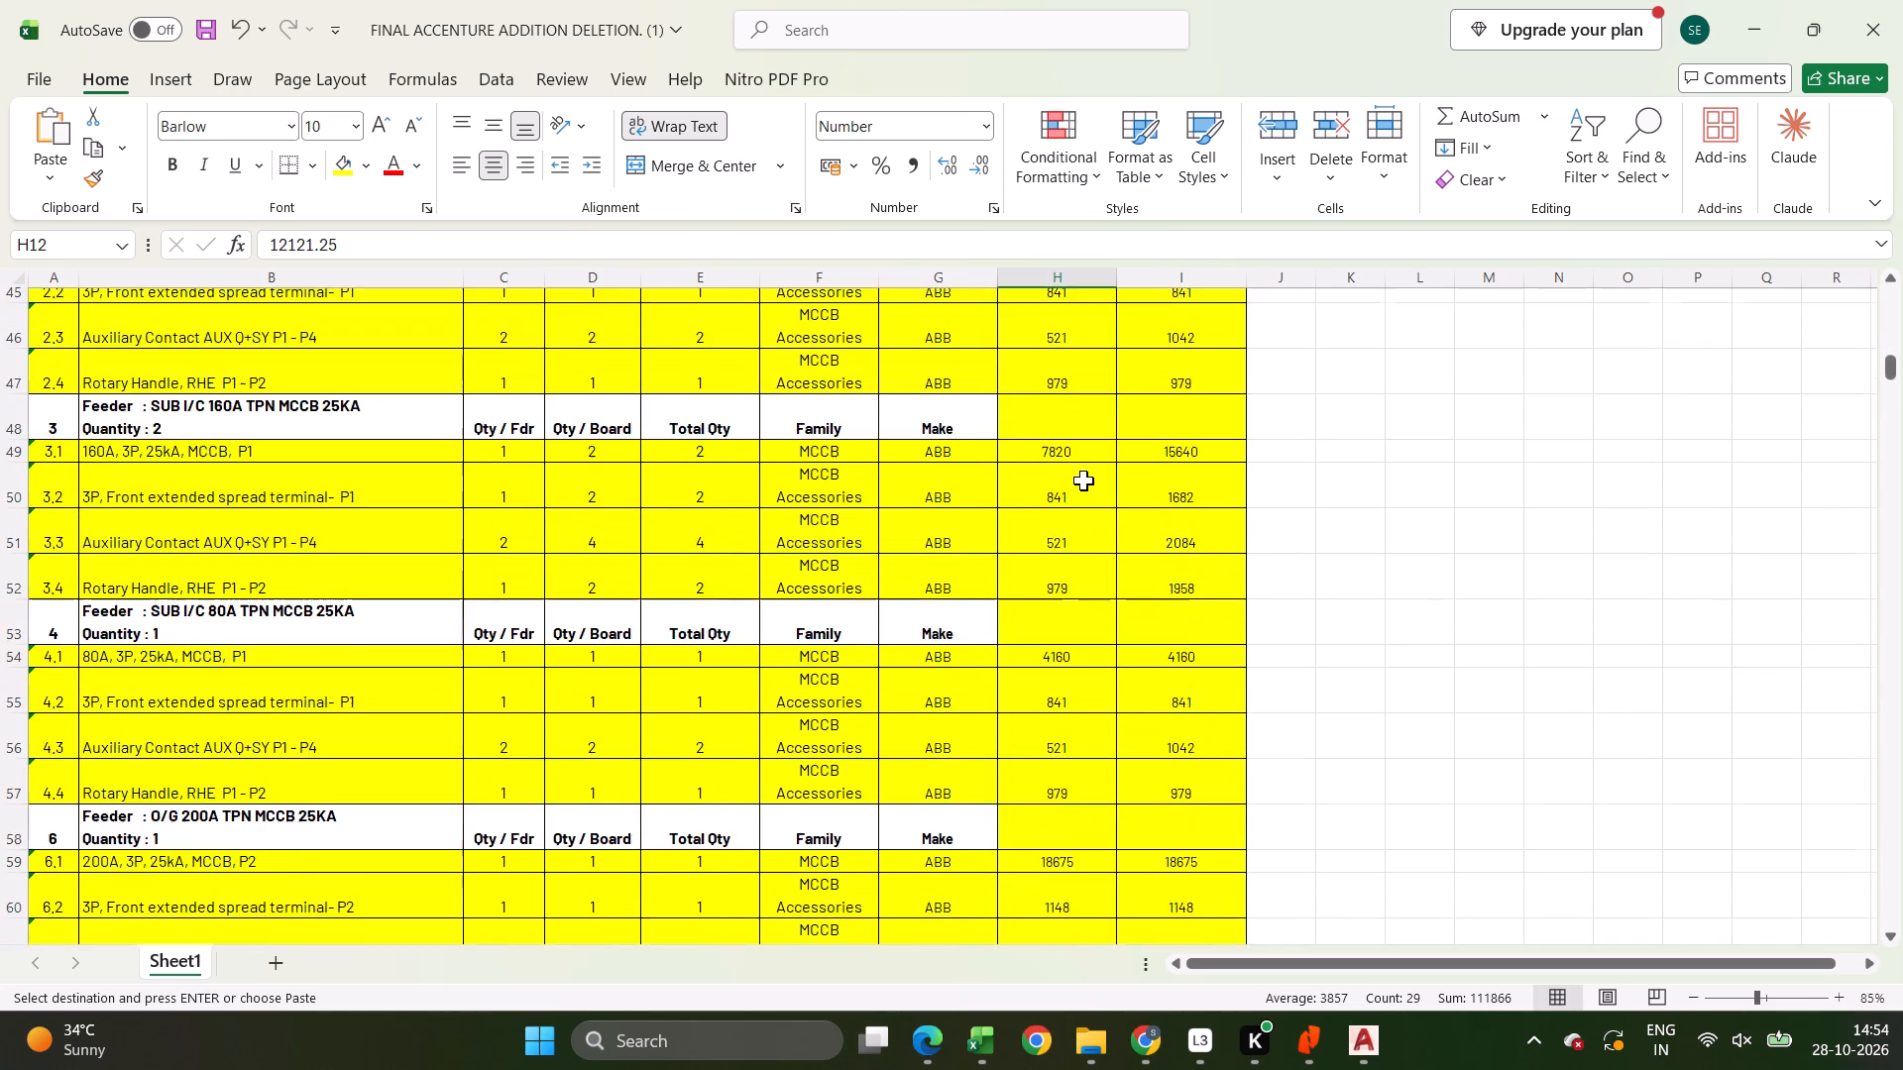
pyautogui.scroll(7, 1083, 481)
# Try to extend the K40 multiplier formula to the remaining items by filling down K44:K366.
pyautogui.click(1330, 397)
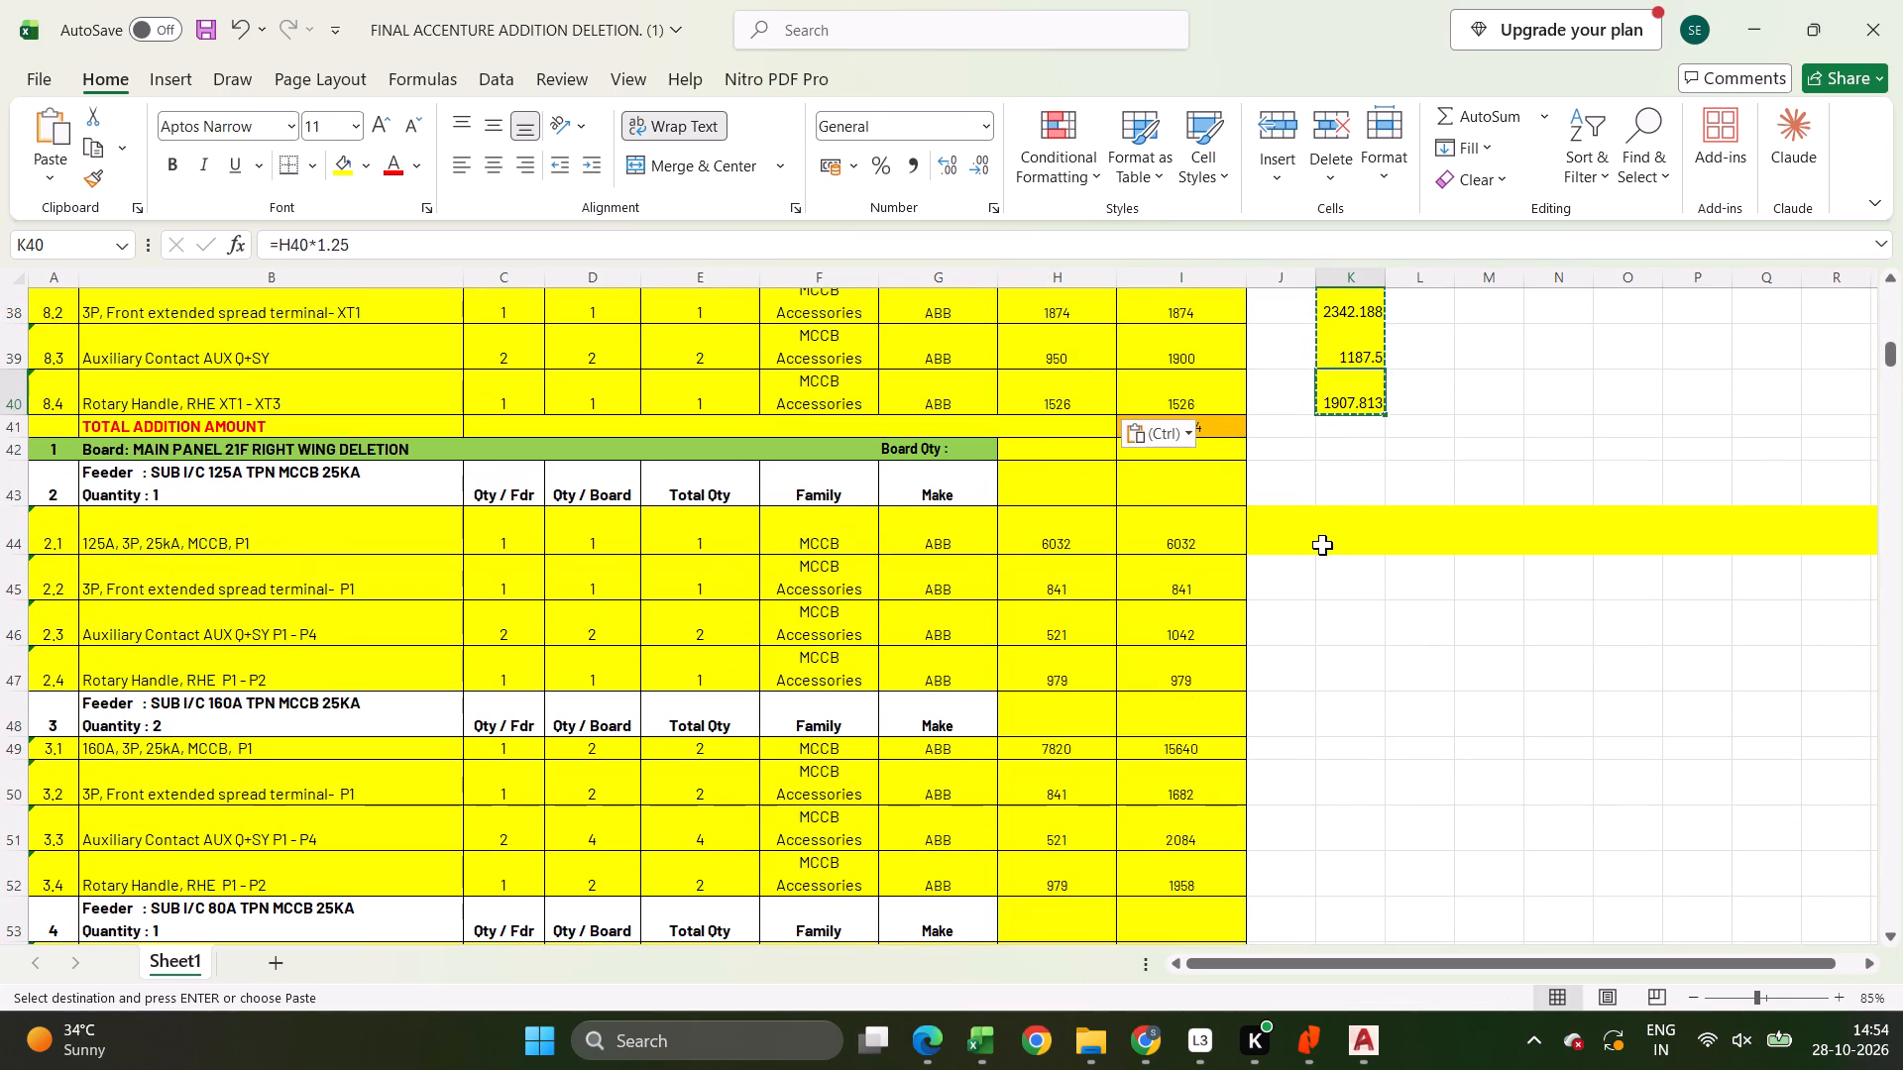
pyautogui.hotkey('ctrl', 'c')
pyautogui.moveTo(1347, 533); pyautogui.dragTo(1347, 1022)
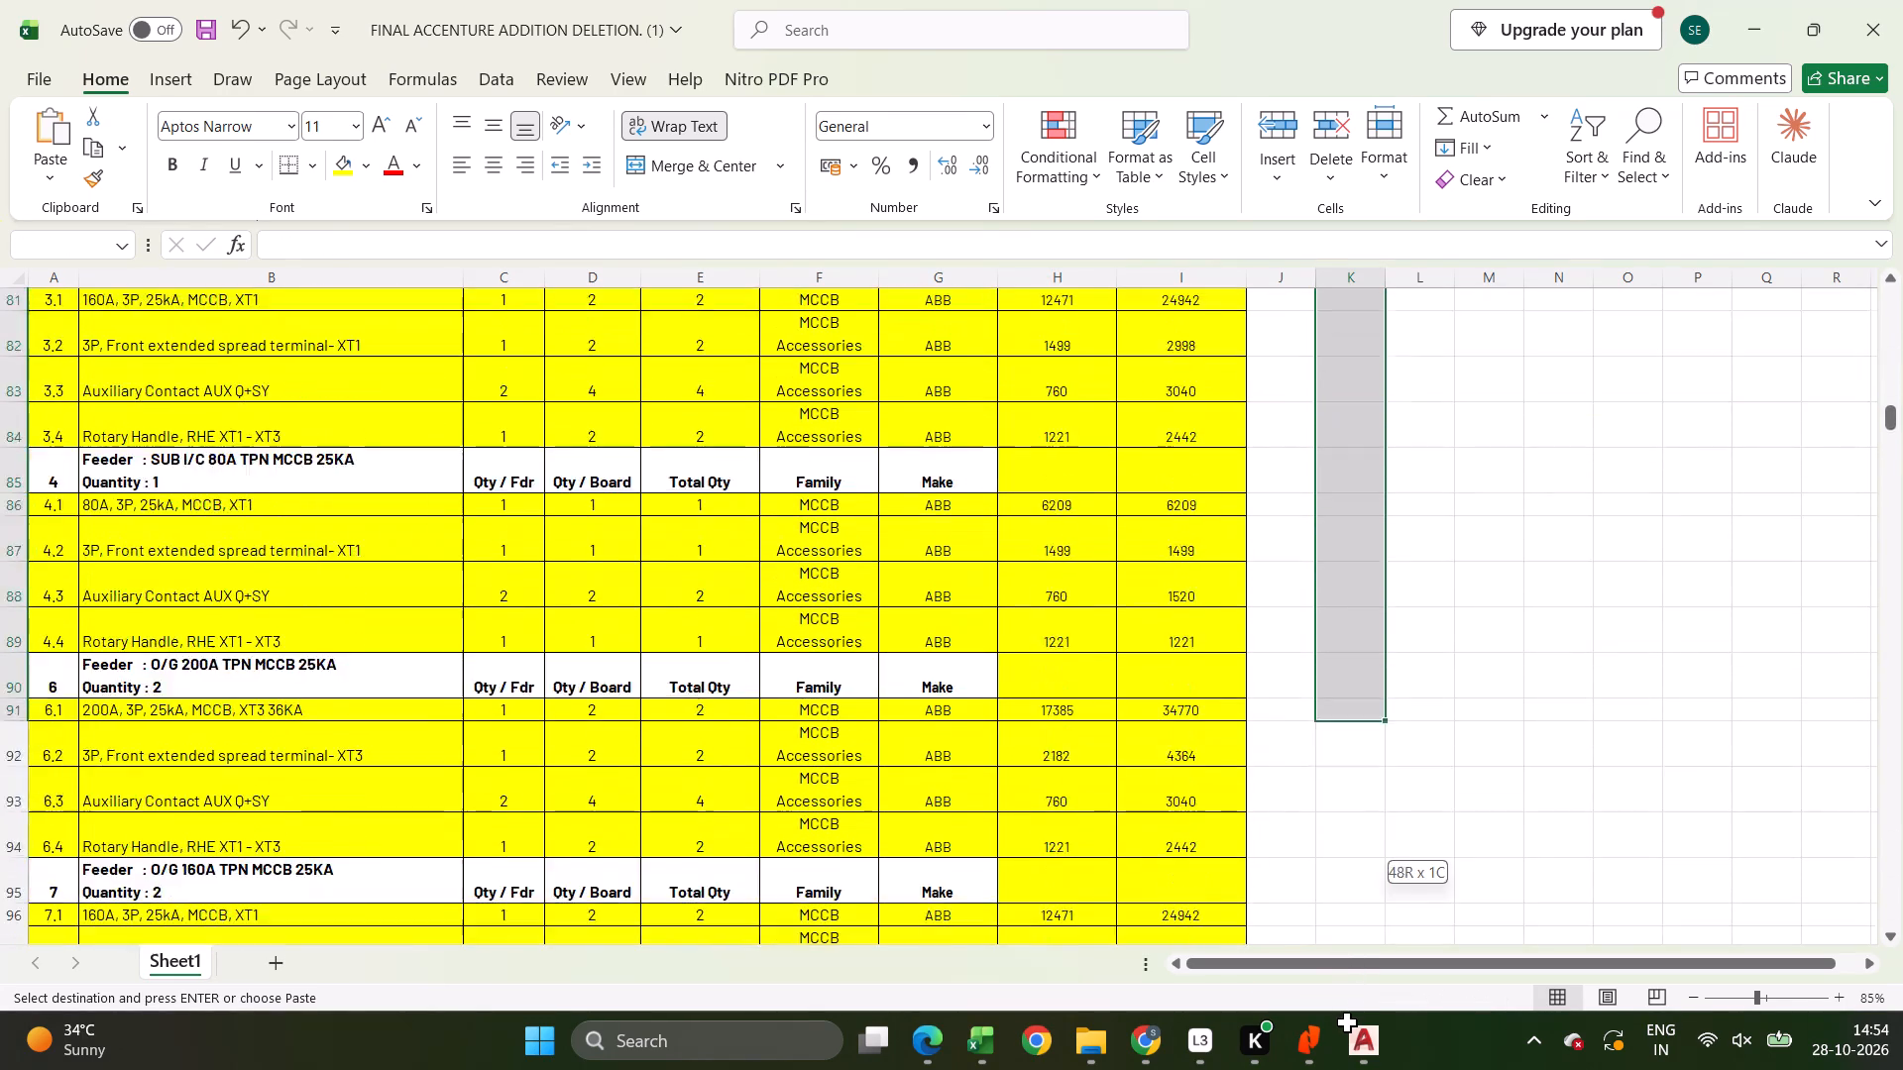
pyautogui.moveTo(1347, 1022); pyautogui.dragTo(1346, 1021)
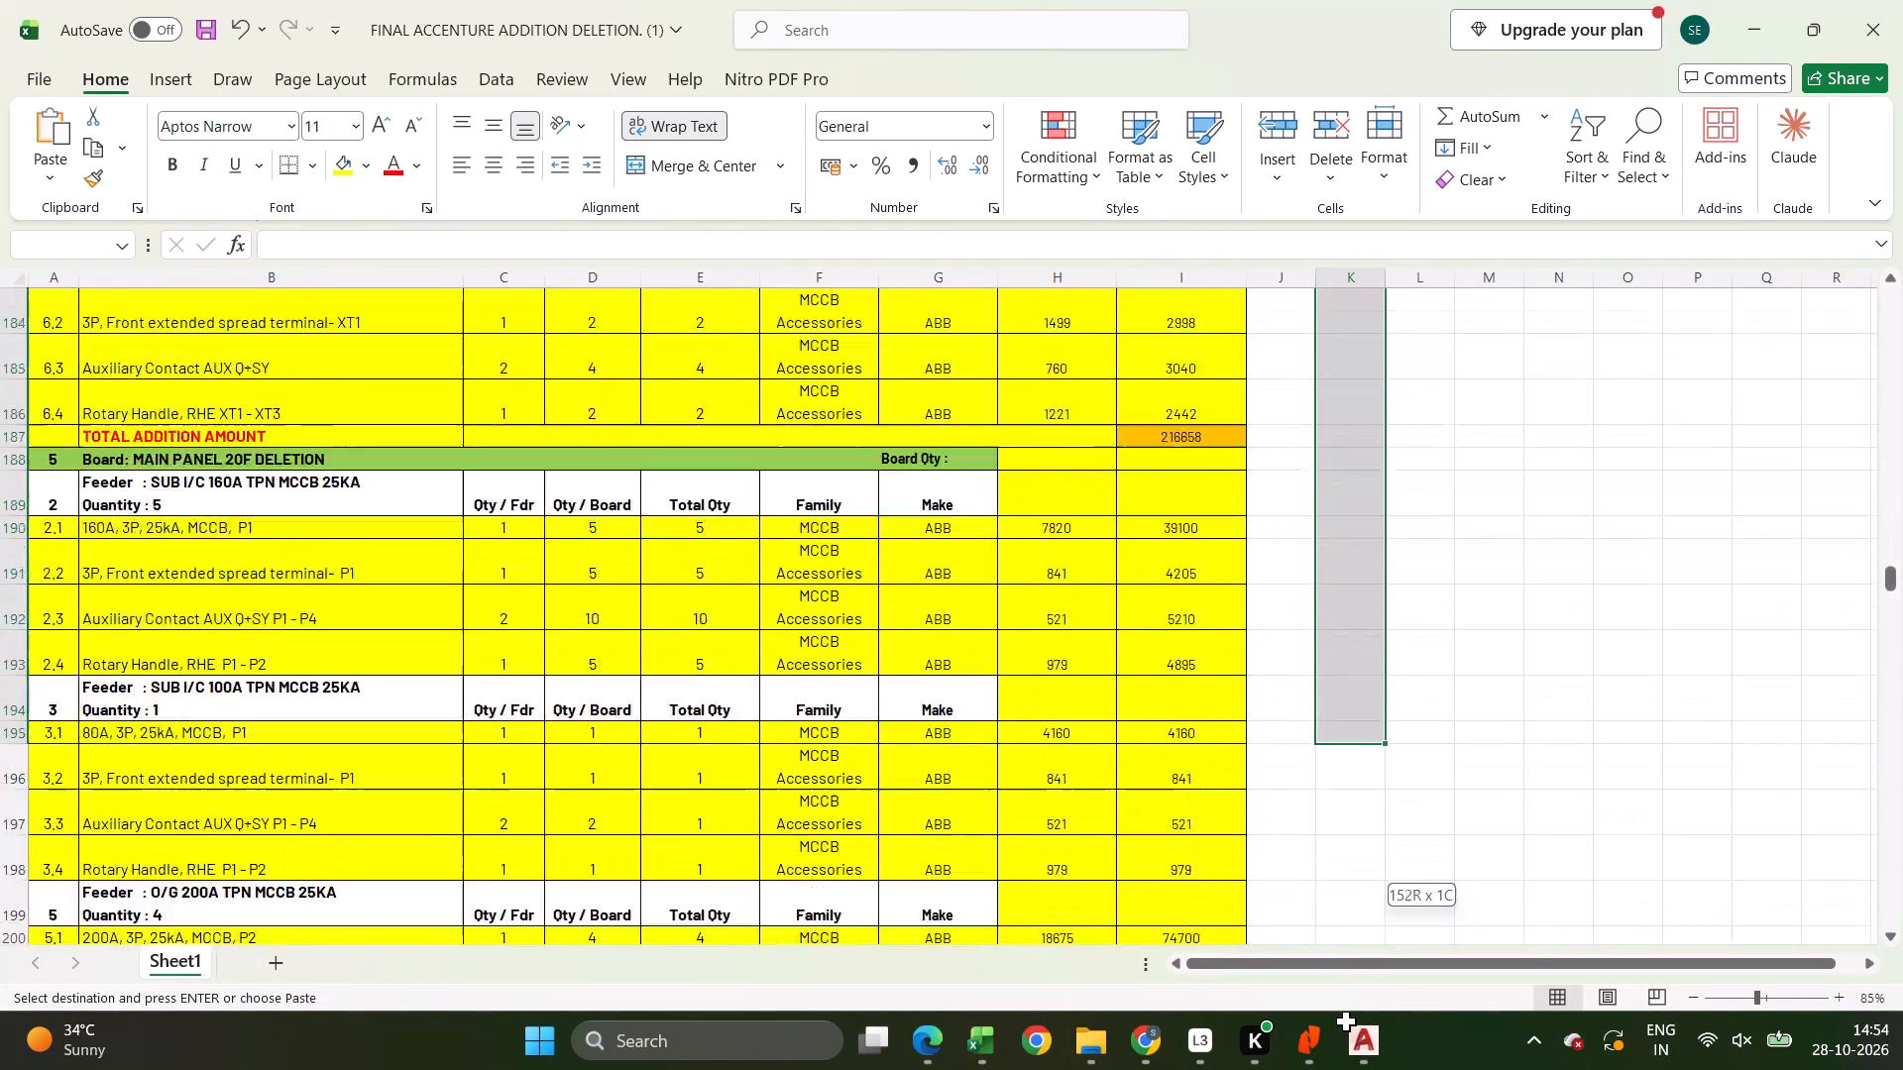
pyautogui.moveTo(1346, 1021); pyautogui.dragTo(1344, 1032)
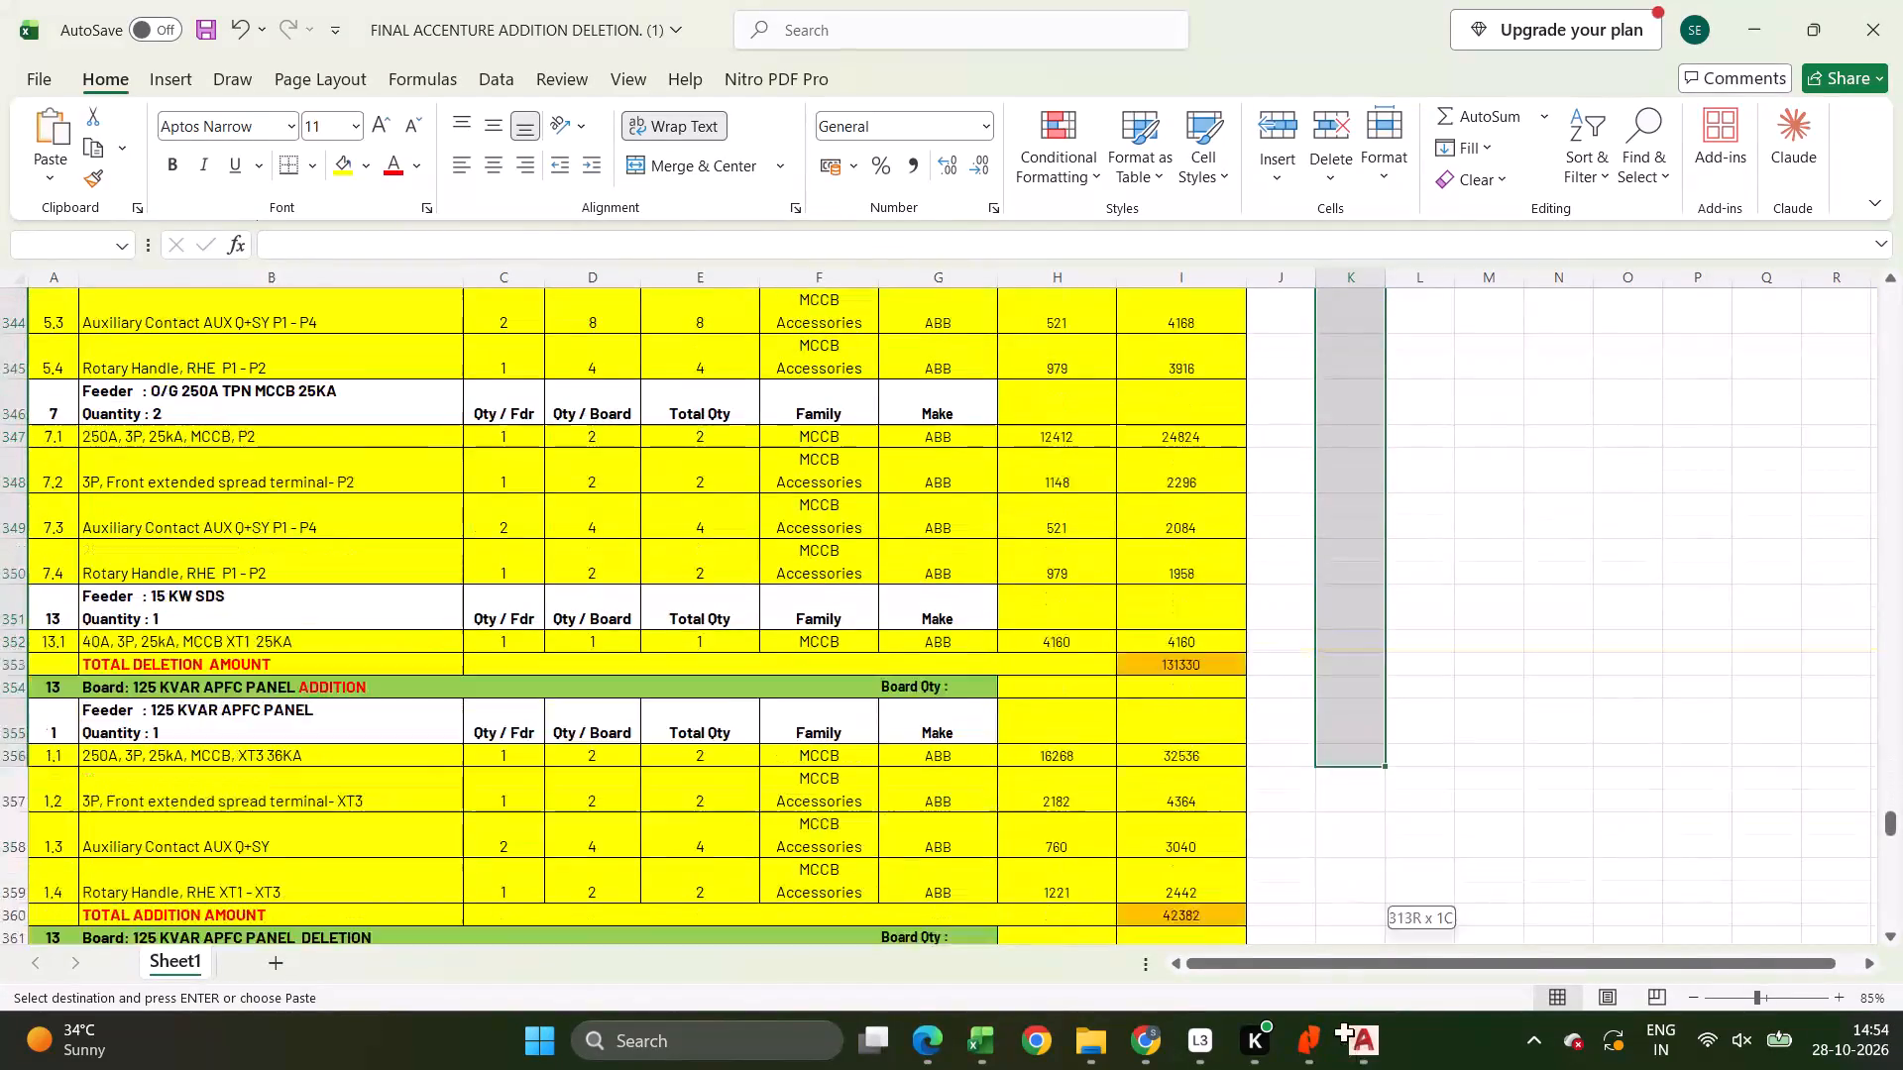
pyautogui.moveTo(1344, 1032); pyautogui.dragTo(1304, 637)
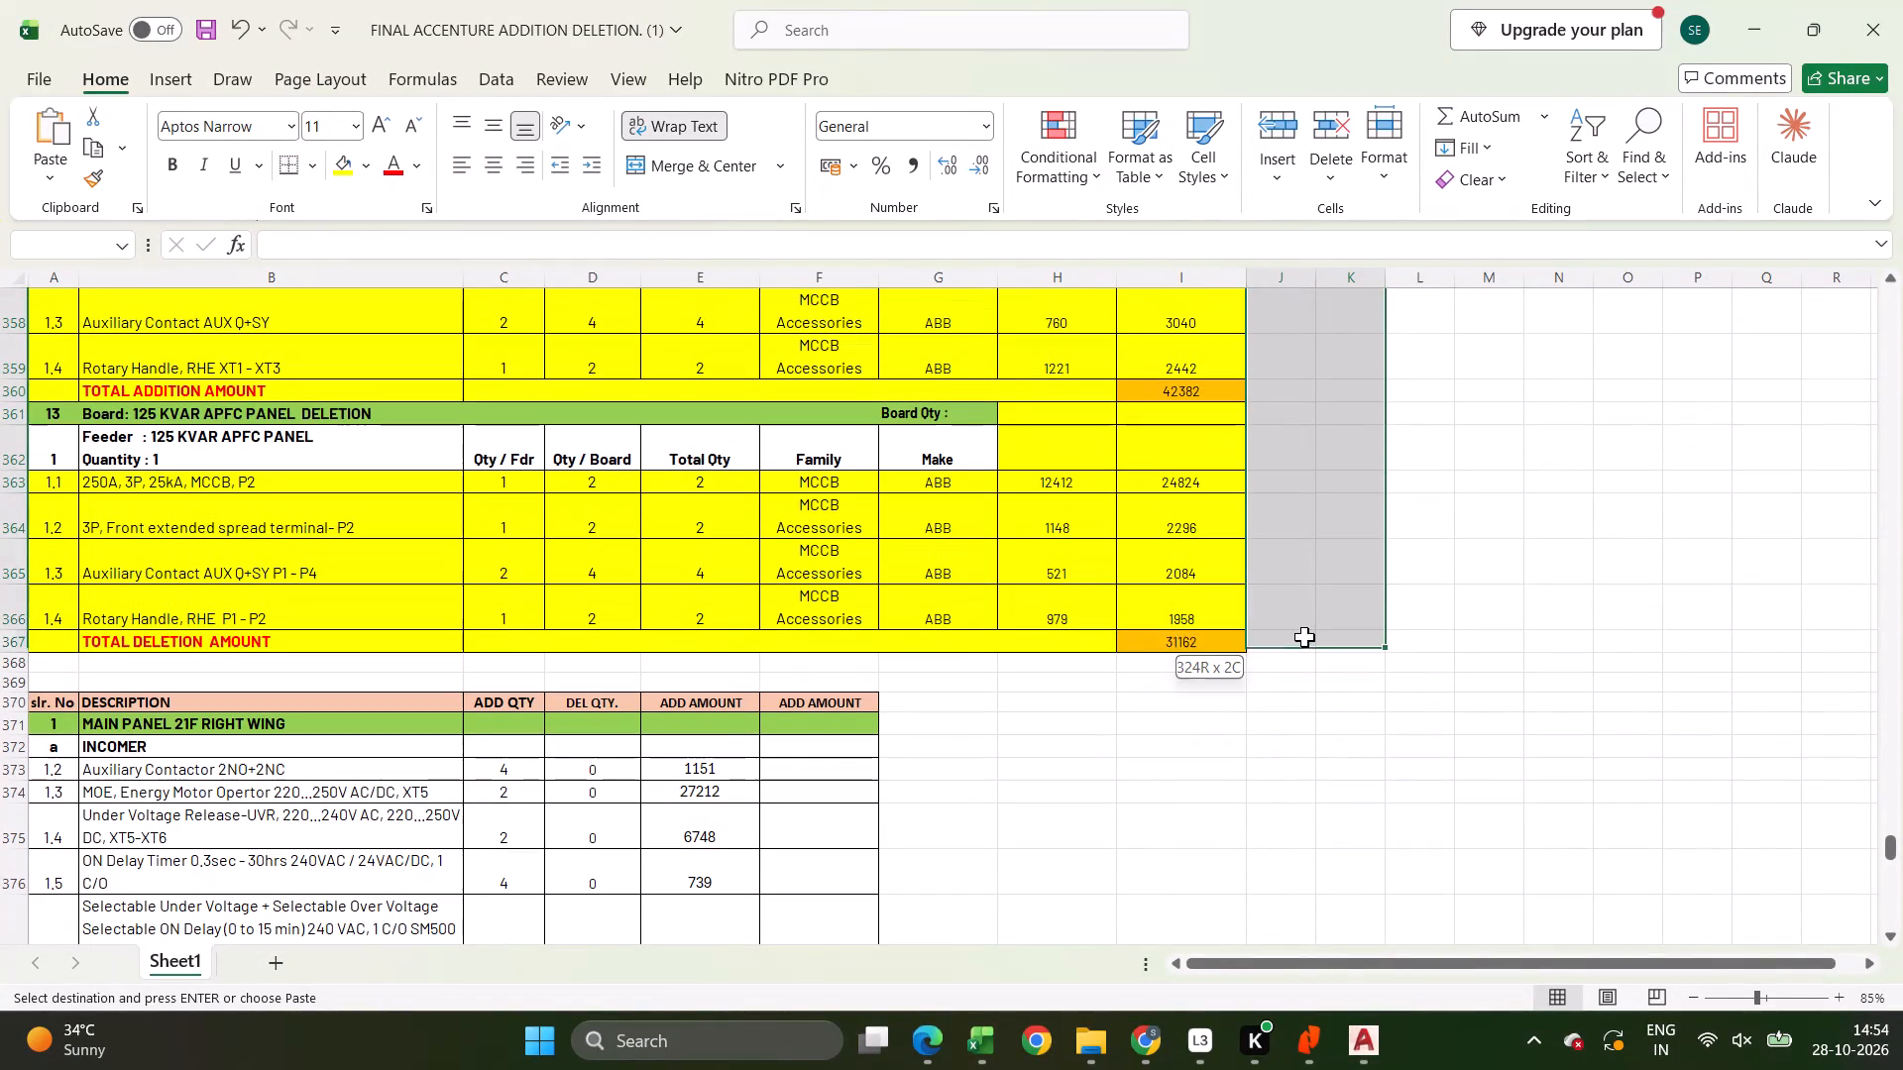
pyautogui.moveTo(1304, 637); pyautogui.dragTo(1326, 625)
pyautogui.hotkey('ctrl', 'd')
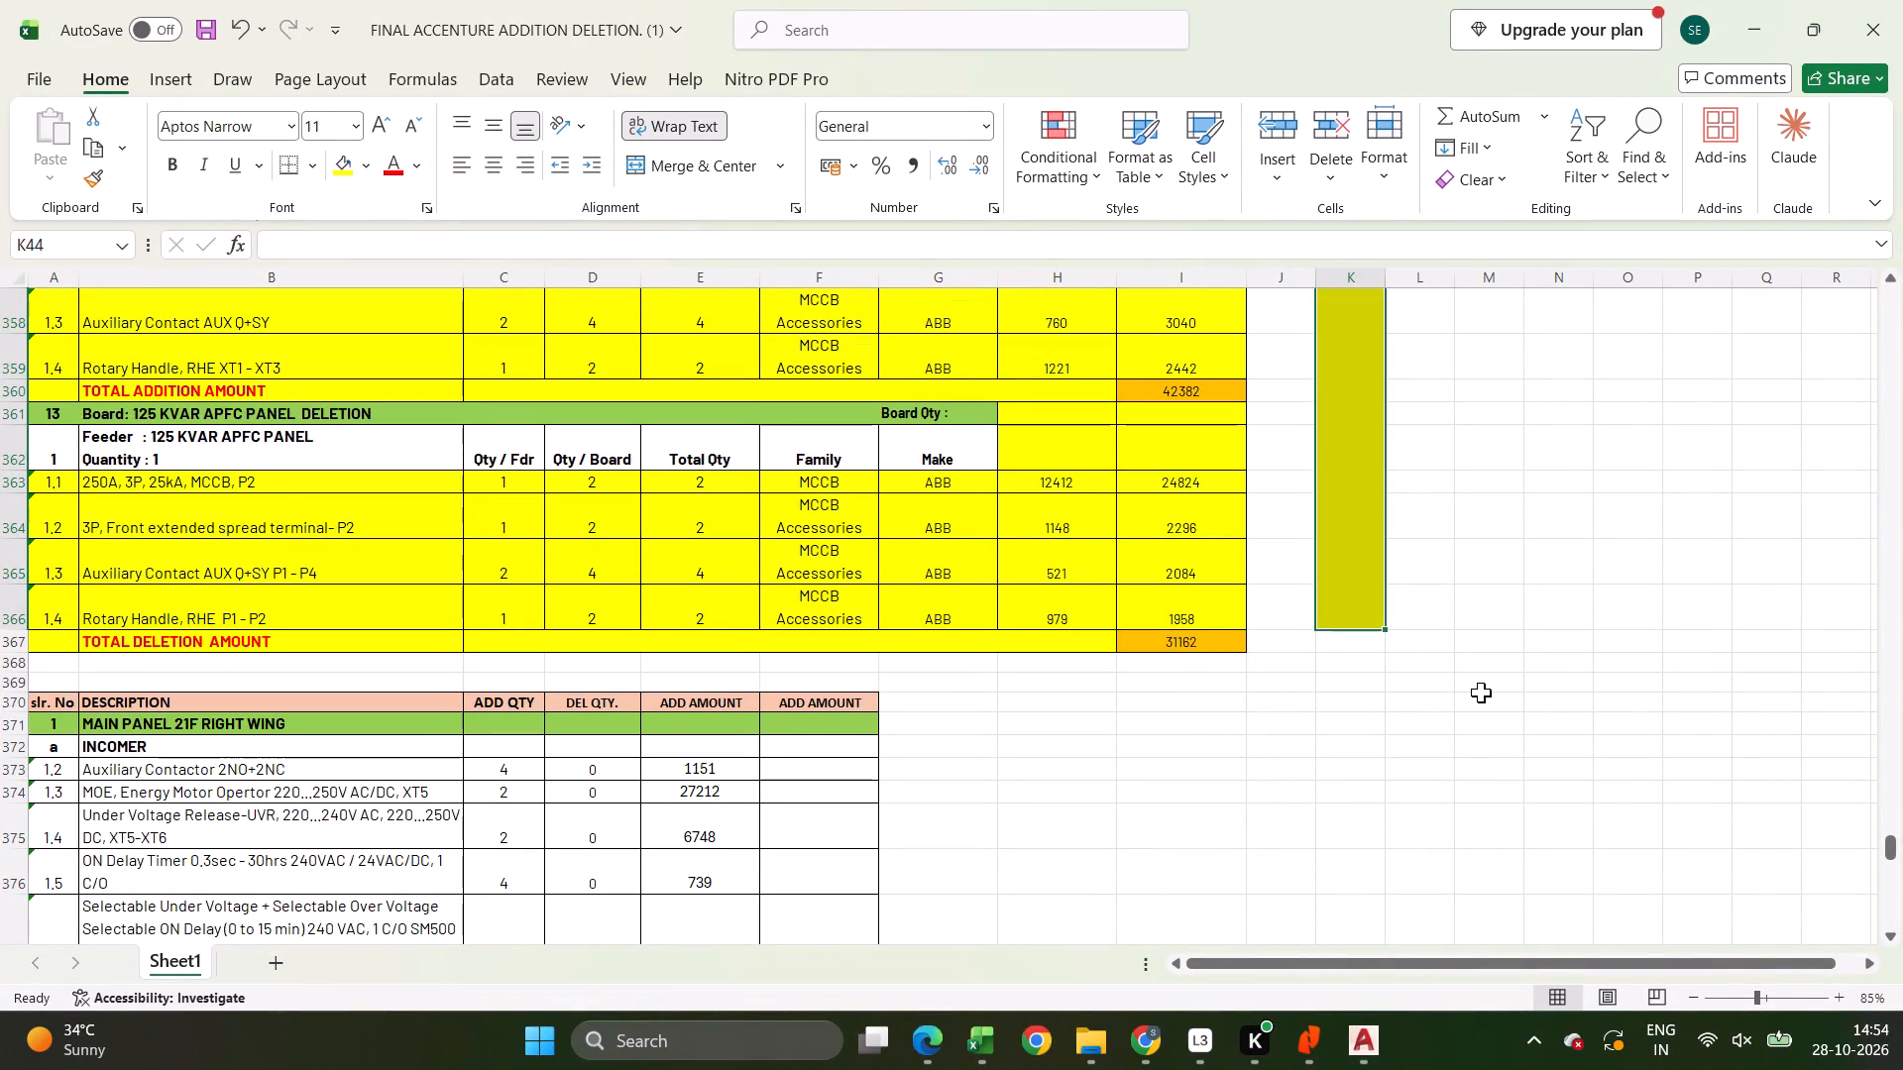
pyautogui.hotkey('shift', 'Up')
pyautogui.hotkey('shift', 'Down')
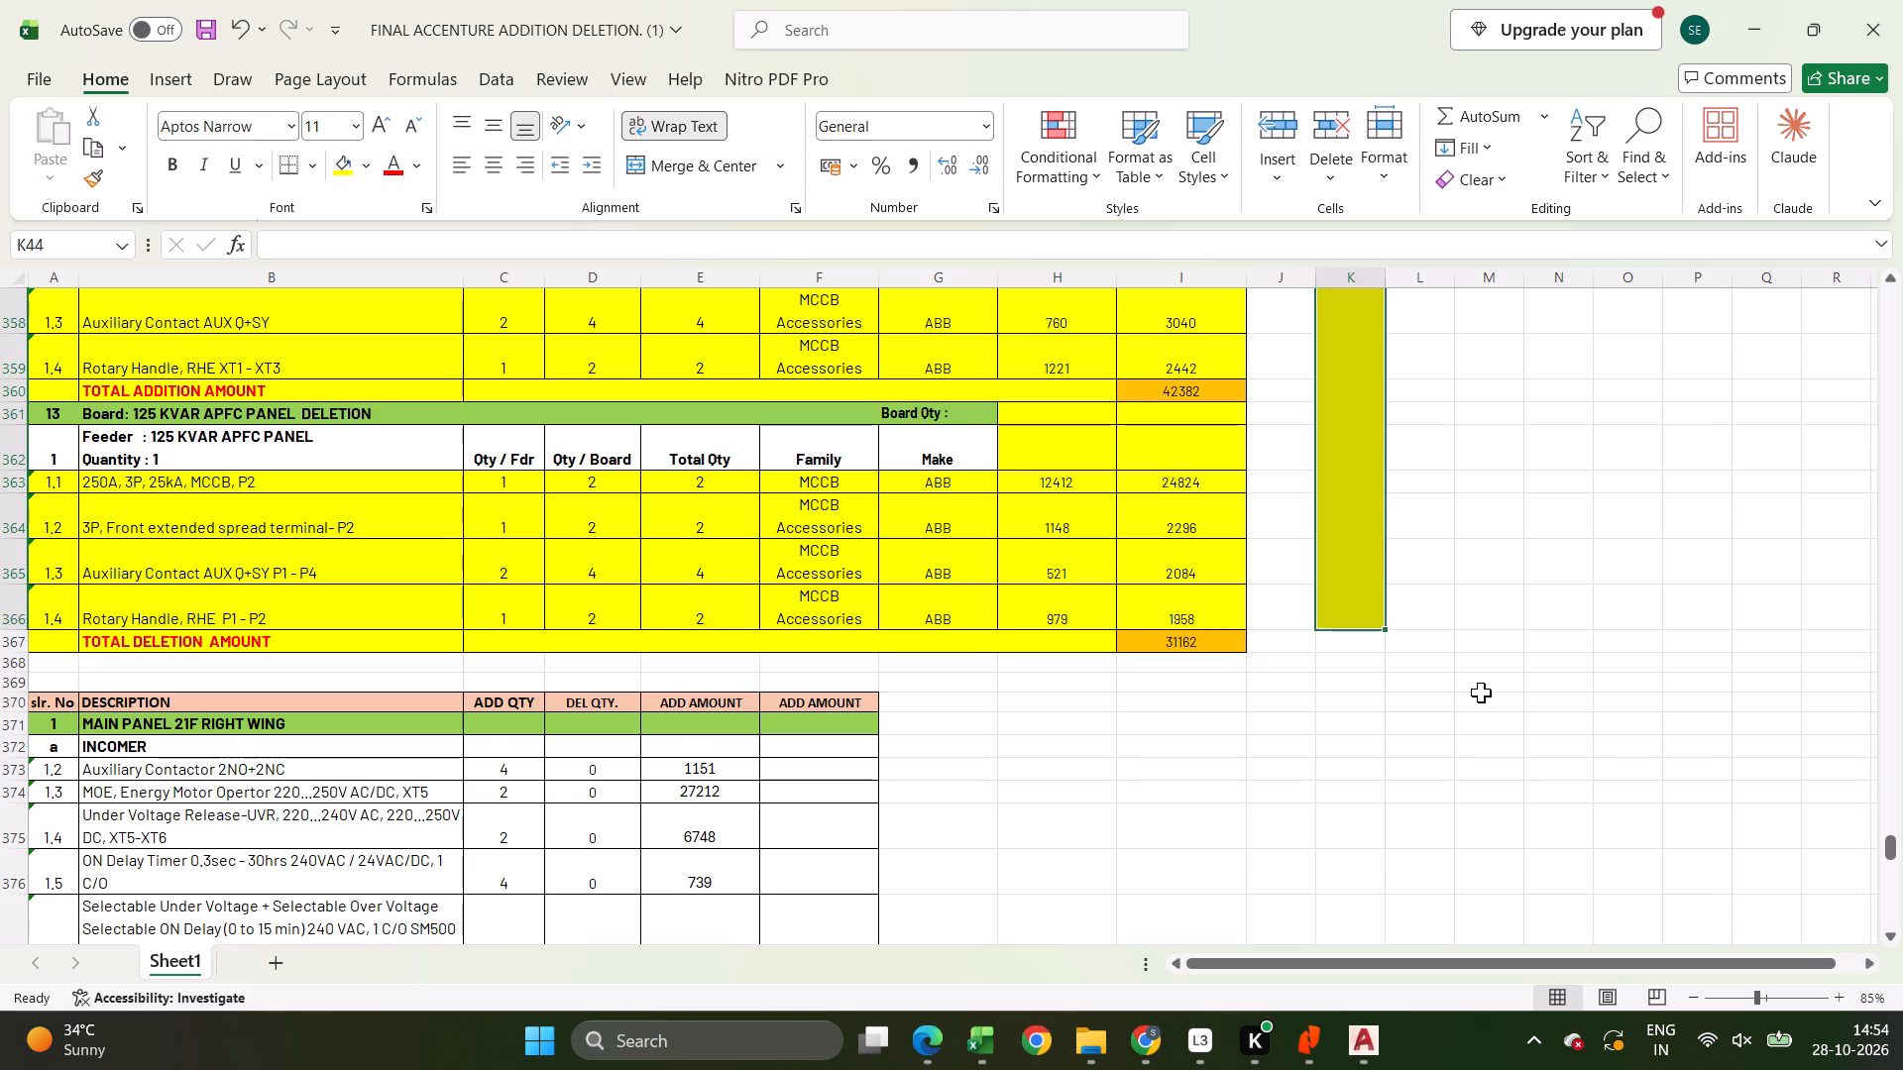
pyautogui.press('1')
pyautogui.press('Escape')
# Enter 1 in K366 as an end marker, then fill the K40 formula down through K366.
pyautogui.press('Down')
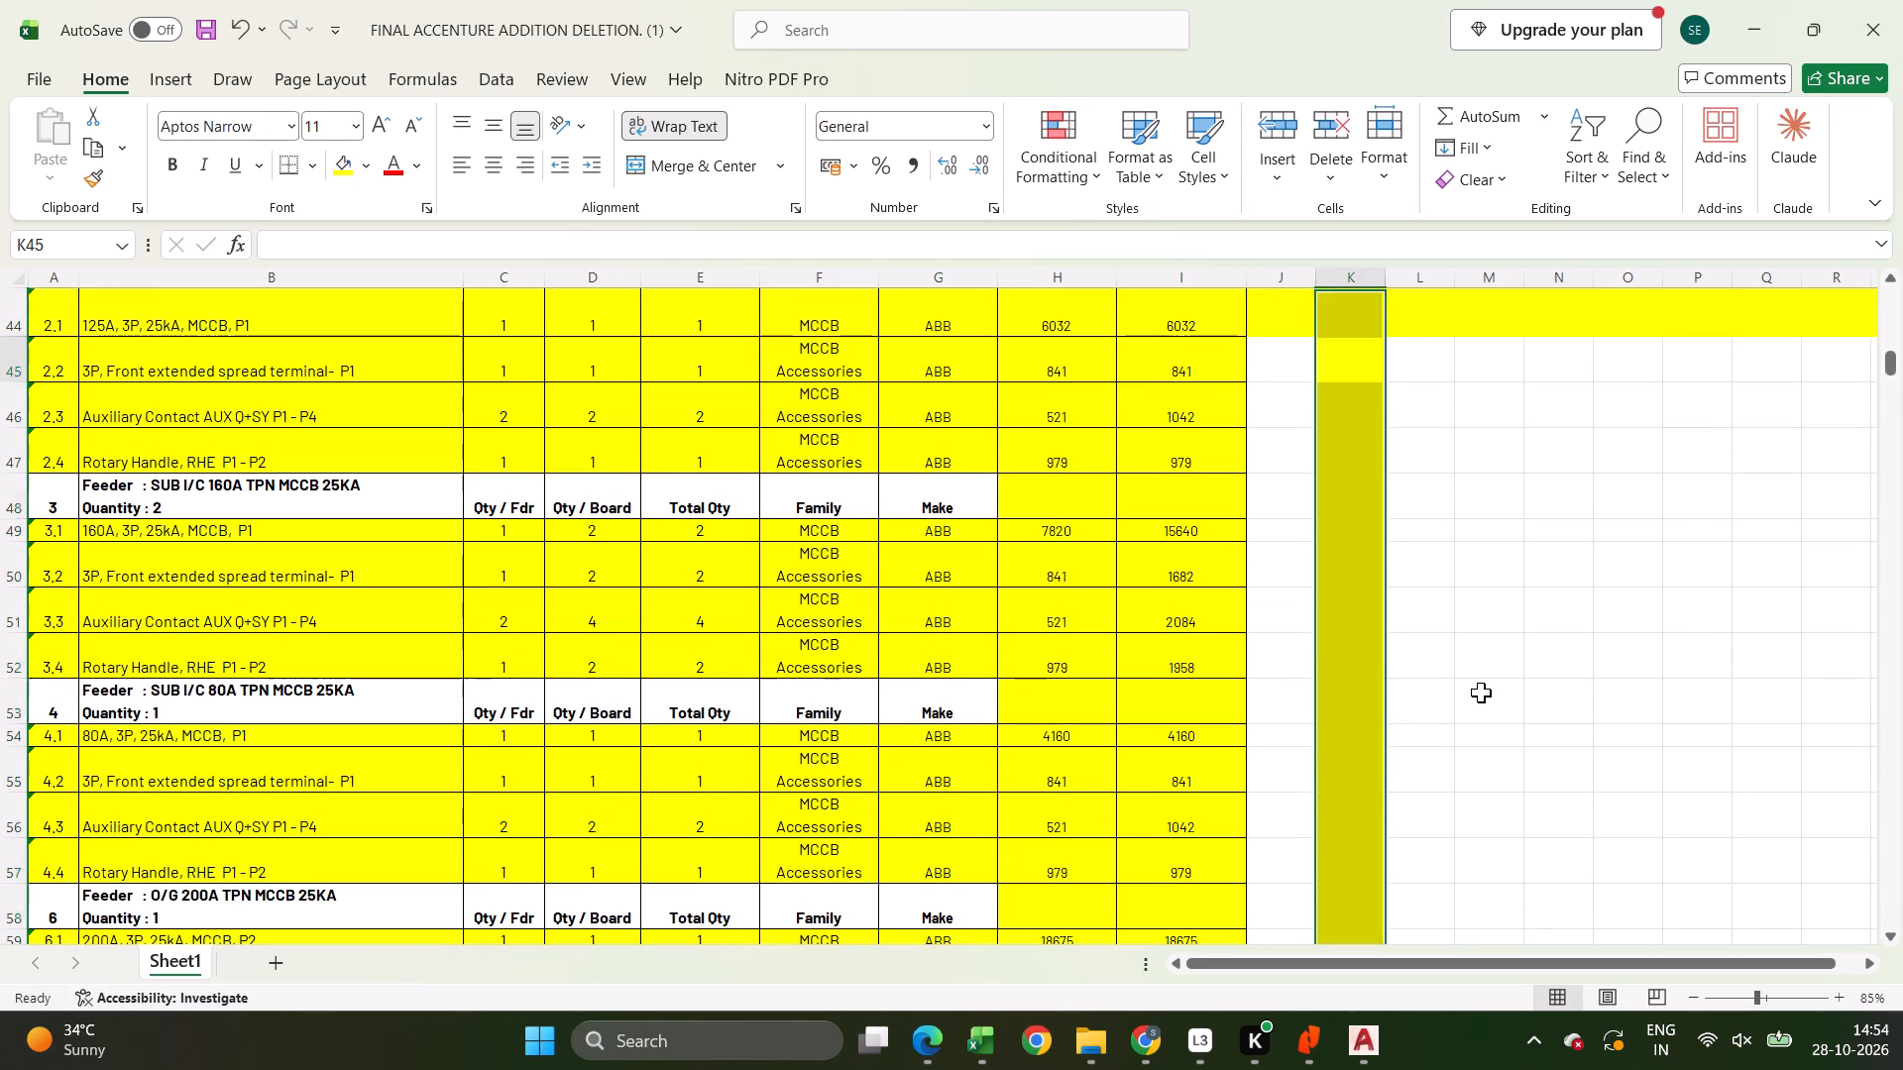
pyautogui.hotkey('ctrl', 'Down')
pyautogui.hotkey('ctrl', 'Up')
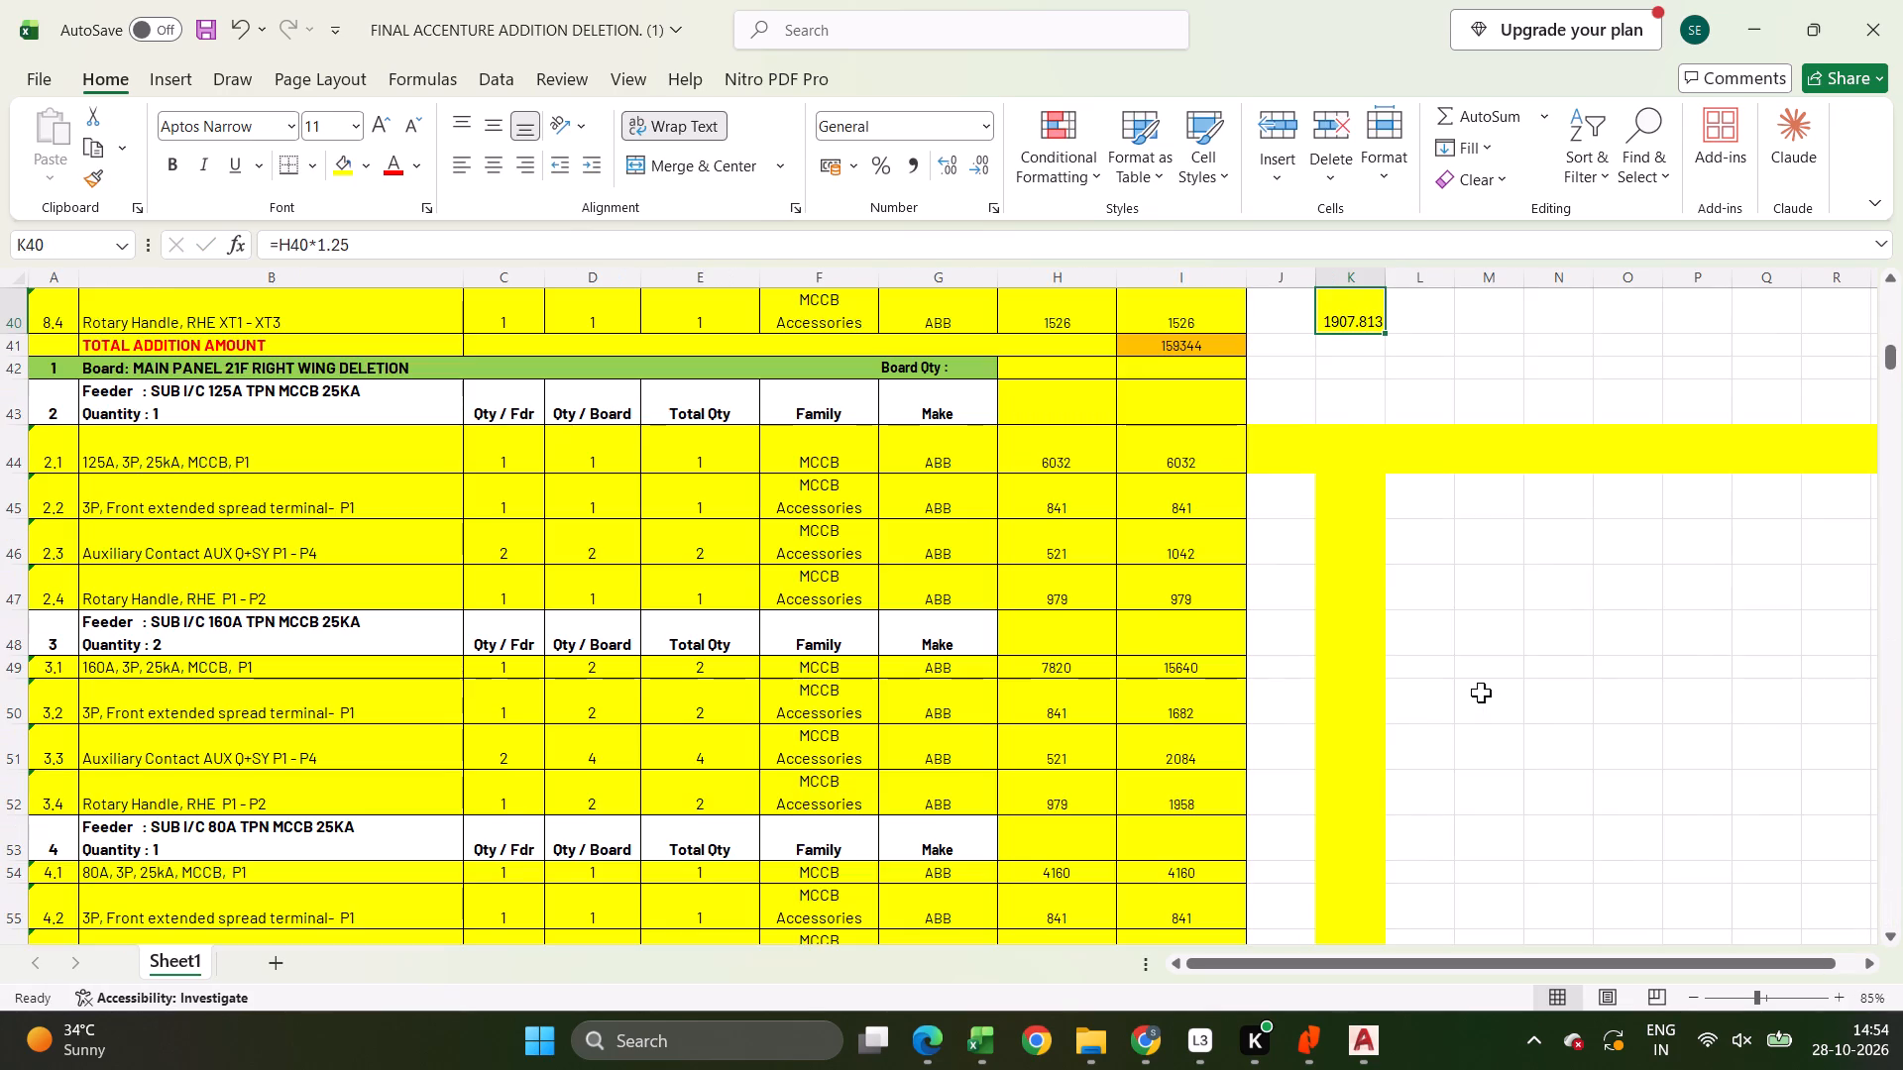
pyautogui.hotkey('ctrl', 'Down')
pyautogui.press('Left')
pyautogui.press('Left')
pyautogui.hotkey('ctrl', 'Up')
pyautogui.press('Right')
pyautogui.press('Right')
pyautogui.press('Up')
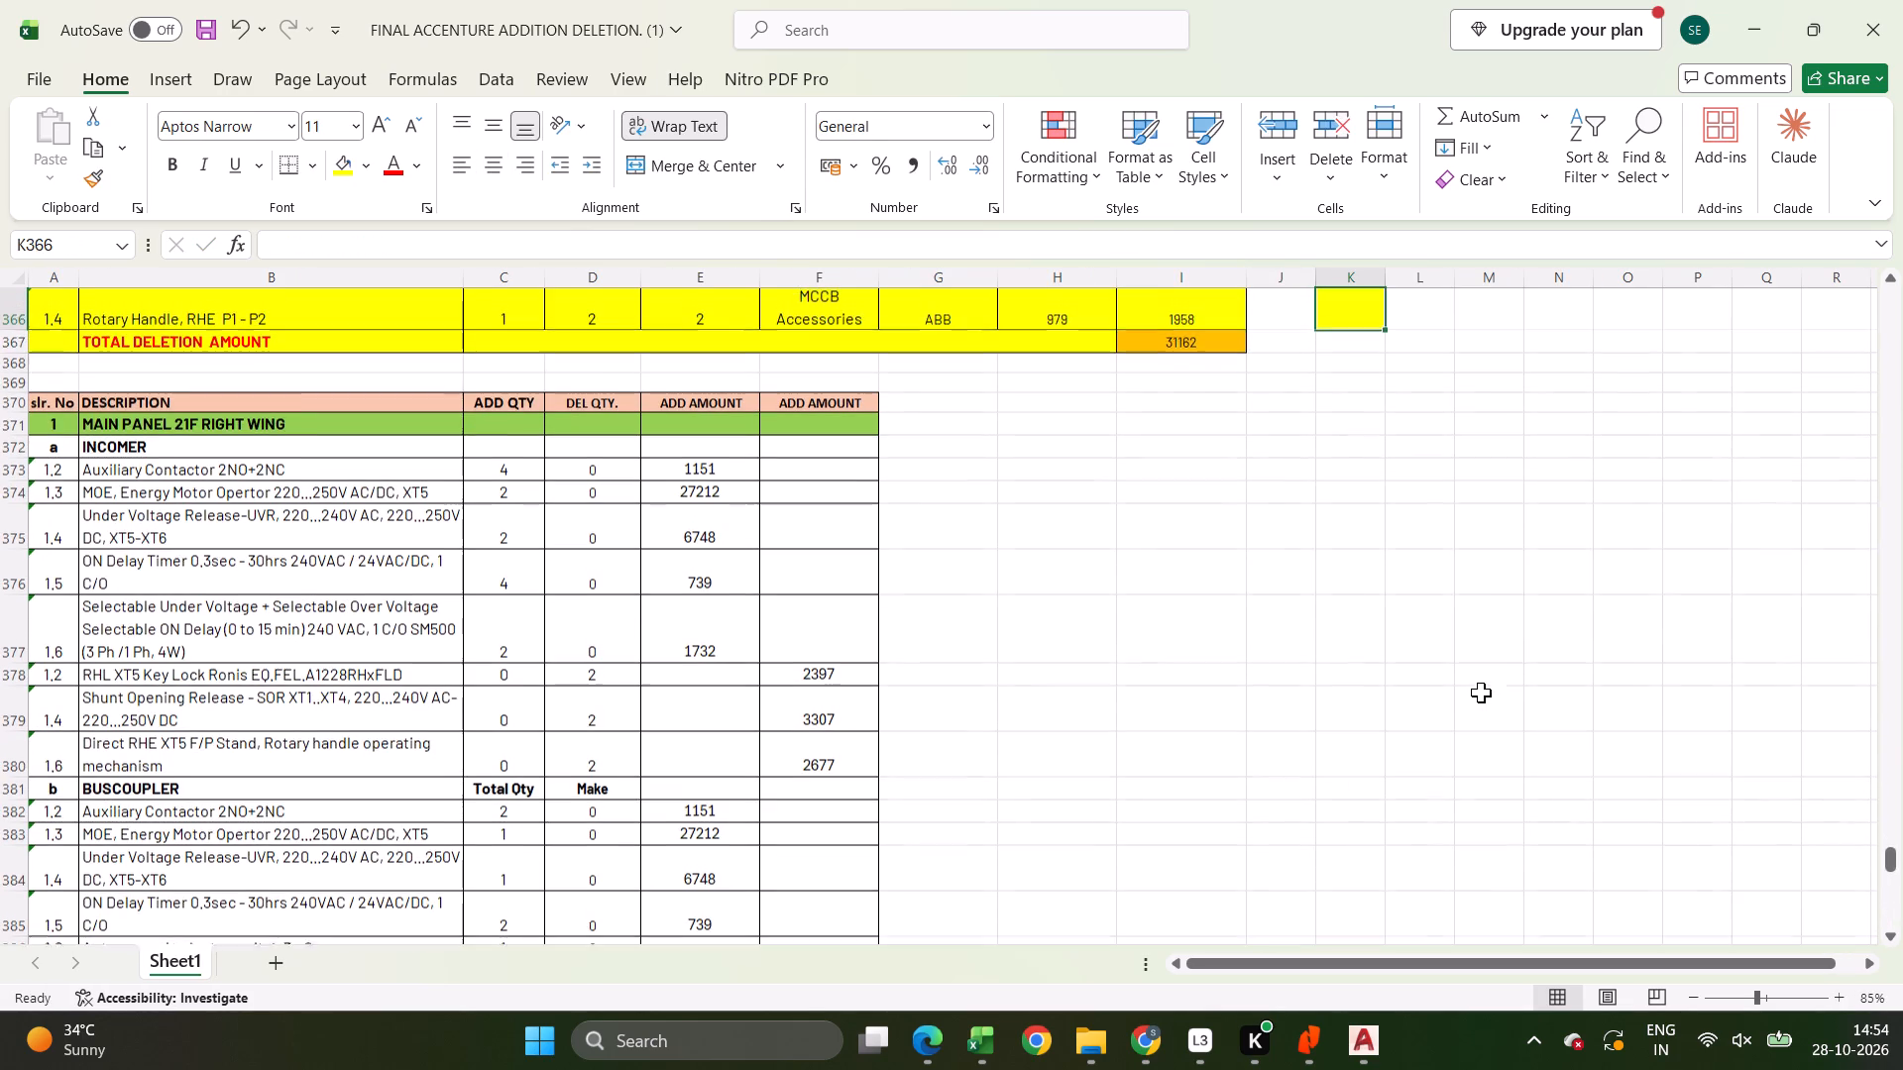
pyautogui.press('1')
pyautogui.press('Return')
pyautogui.press('Up')
pyautogui.hotkey('ctrl', 'shift', 'Up')
pyautogui.hotkey('ctrl', 'd')
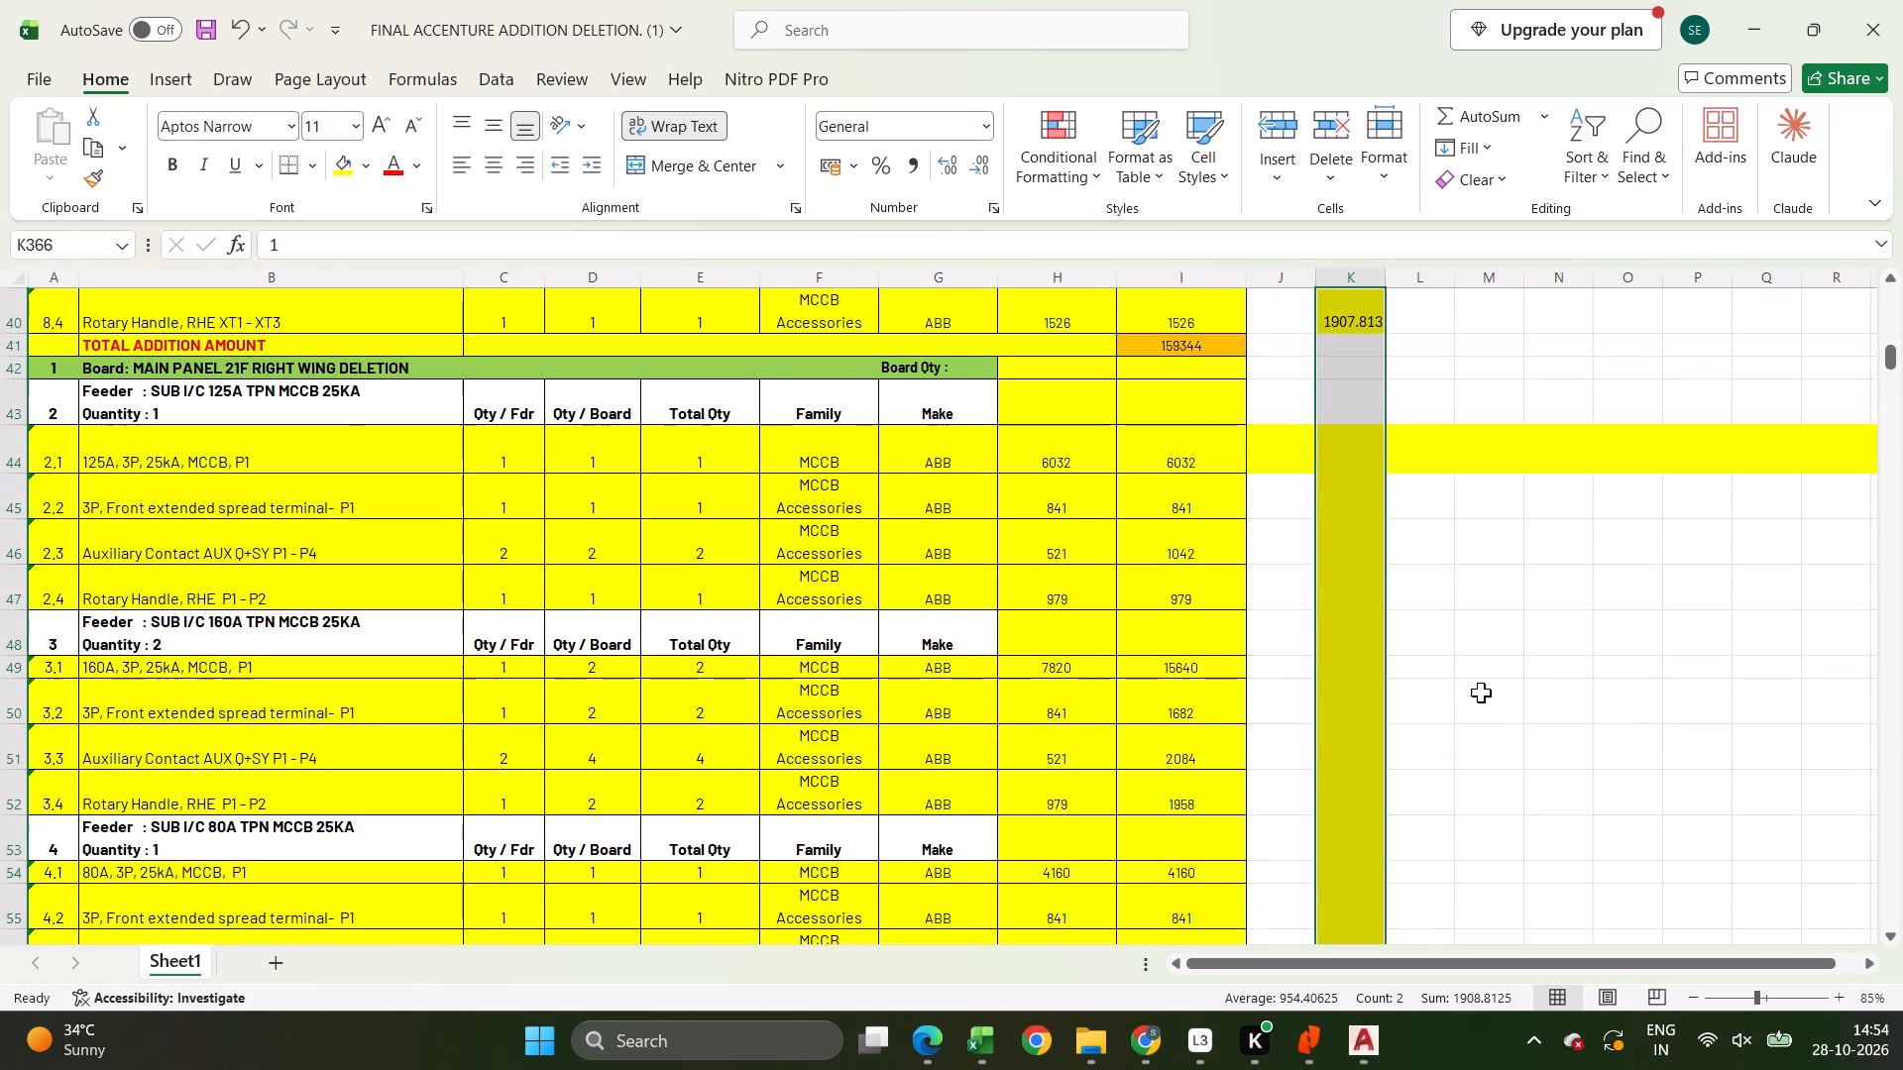
# Copy the calculated amounts in K40:K366 and paste them as values over the AMOUNT column starting at H40.
pyautogui.hotkey('ctrl', 'c')
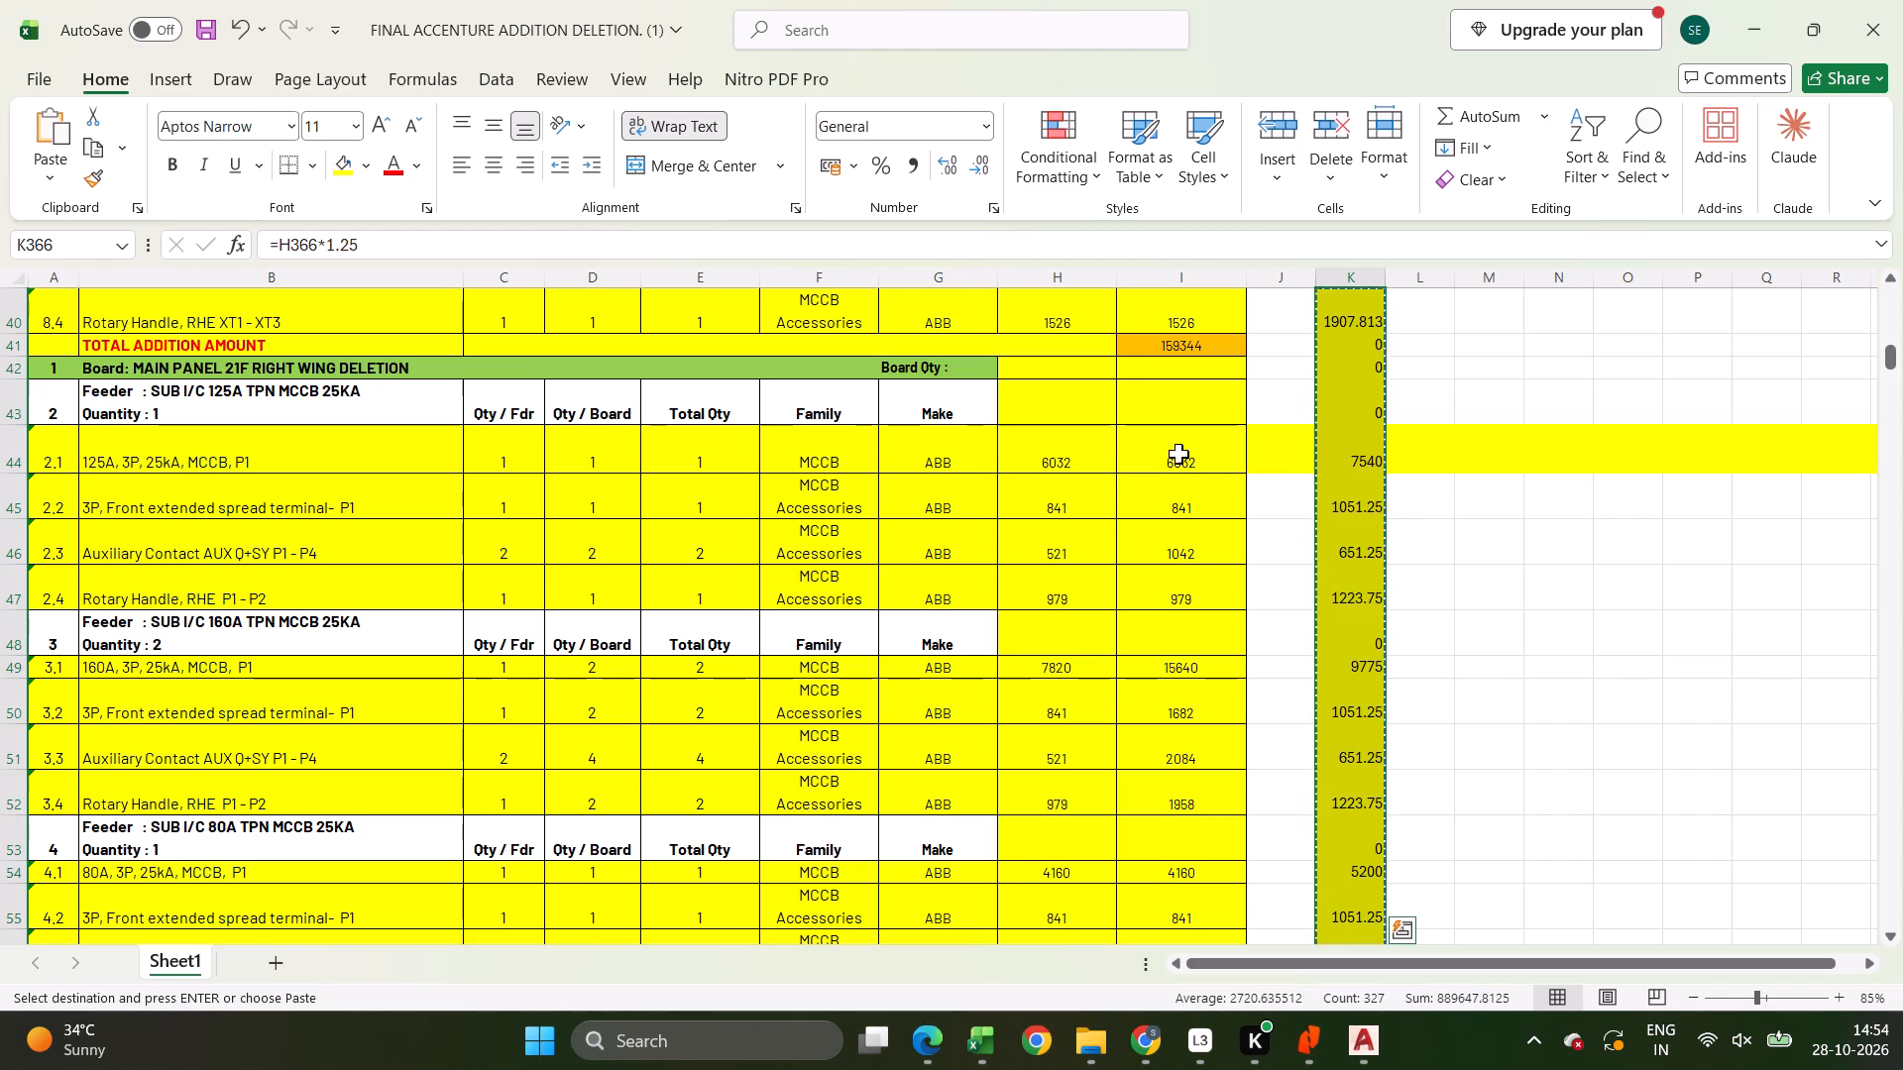
pyautogui.click(1082, 321)
pyautogui.hotkey('ctrl', 'shift', 'v')
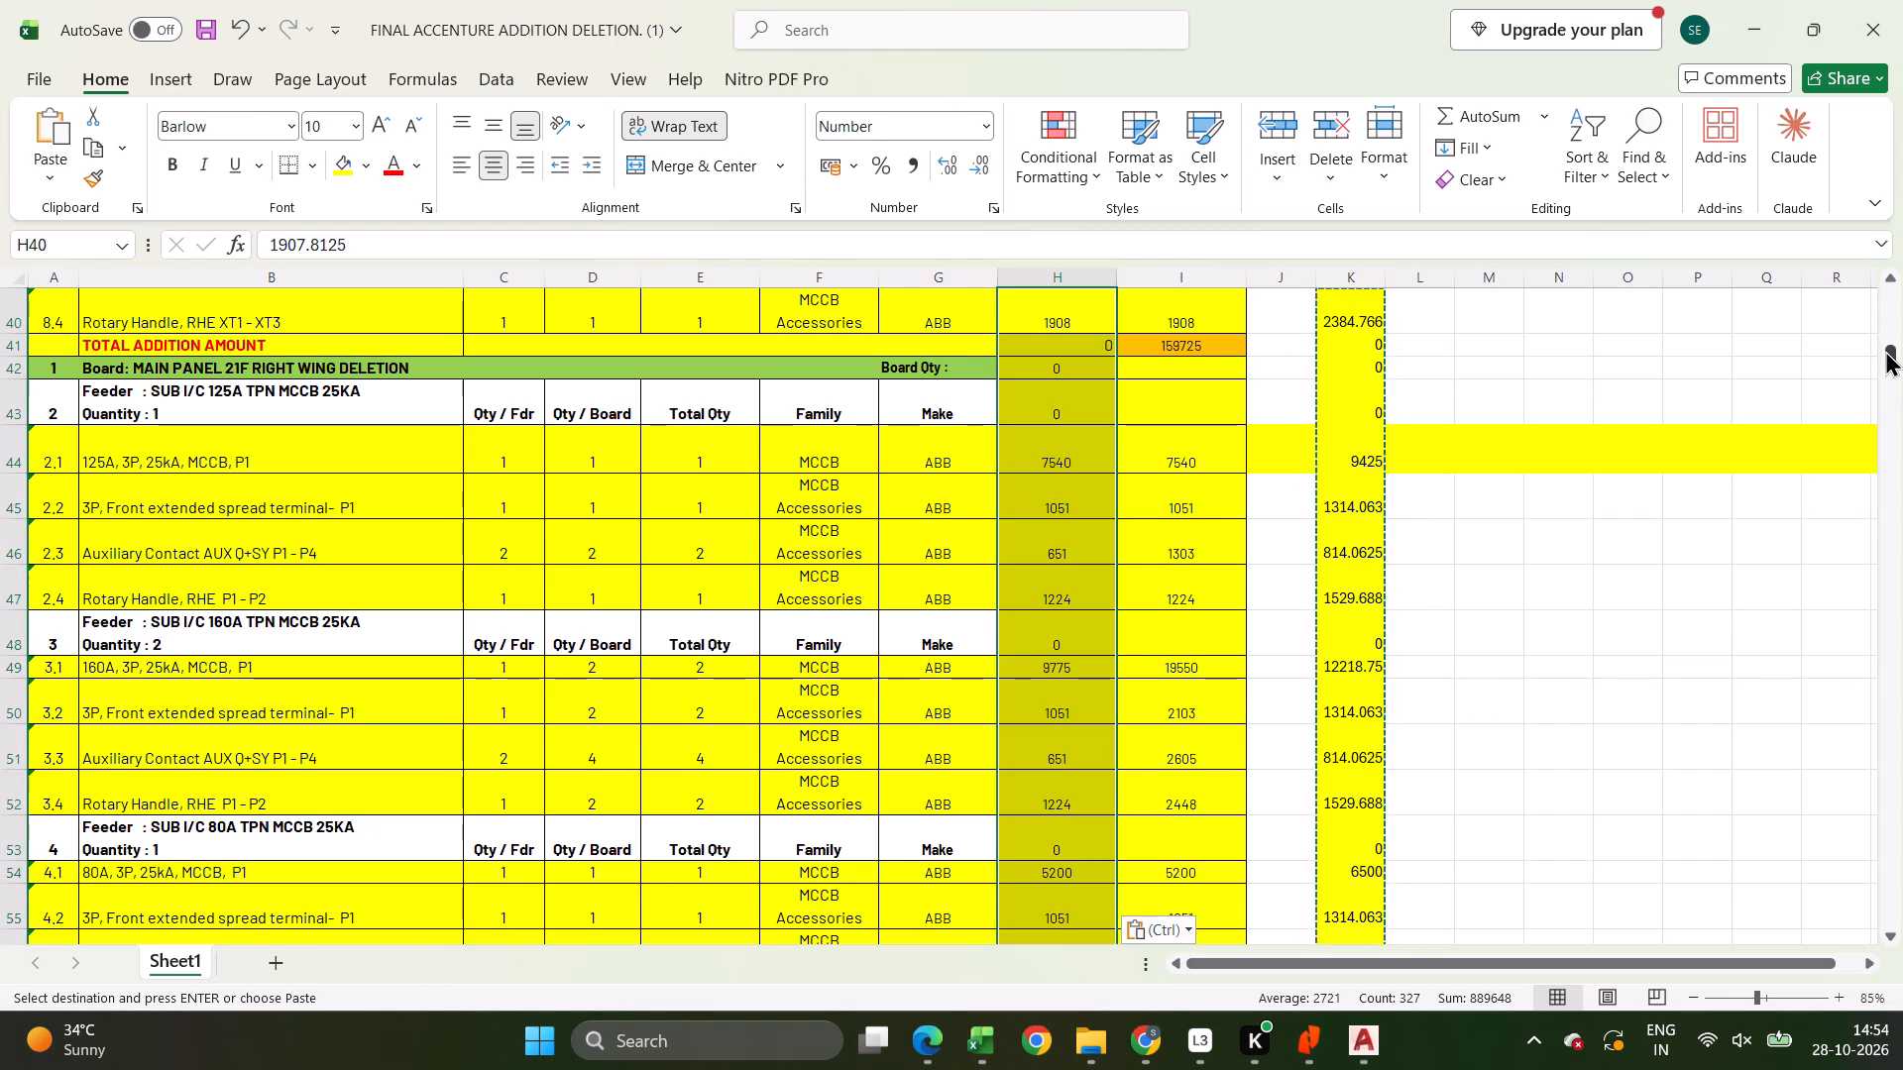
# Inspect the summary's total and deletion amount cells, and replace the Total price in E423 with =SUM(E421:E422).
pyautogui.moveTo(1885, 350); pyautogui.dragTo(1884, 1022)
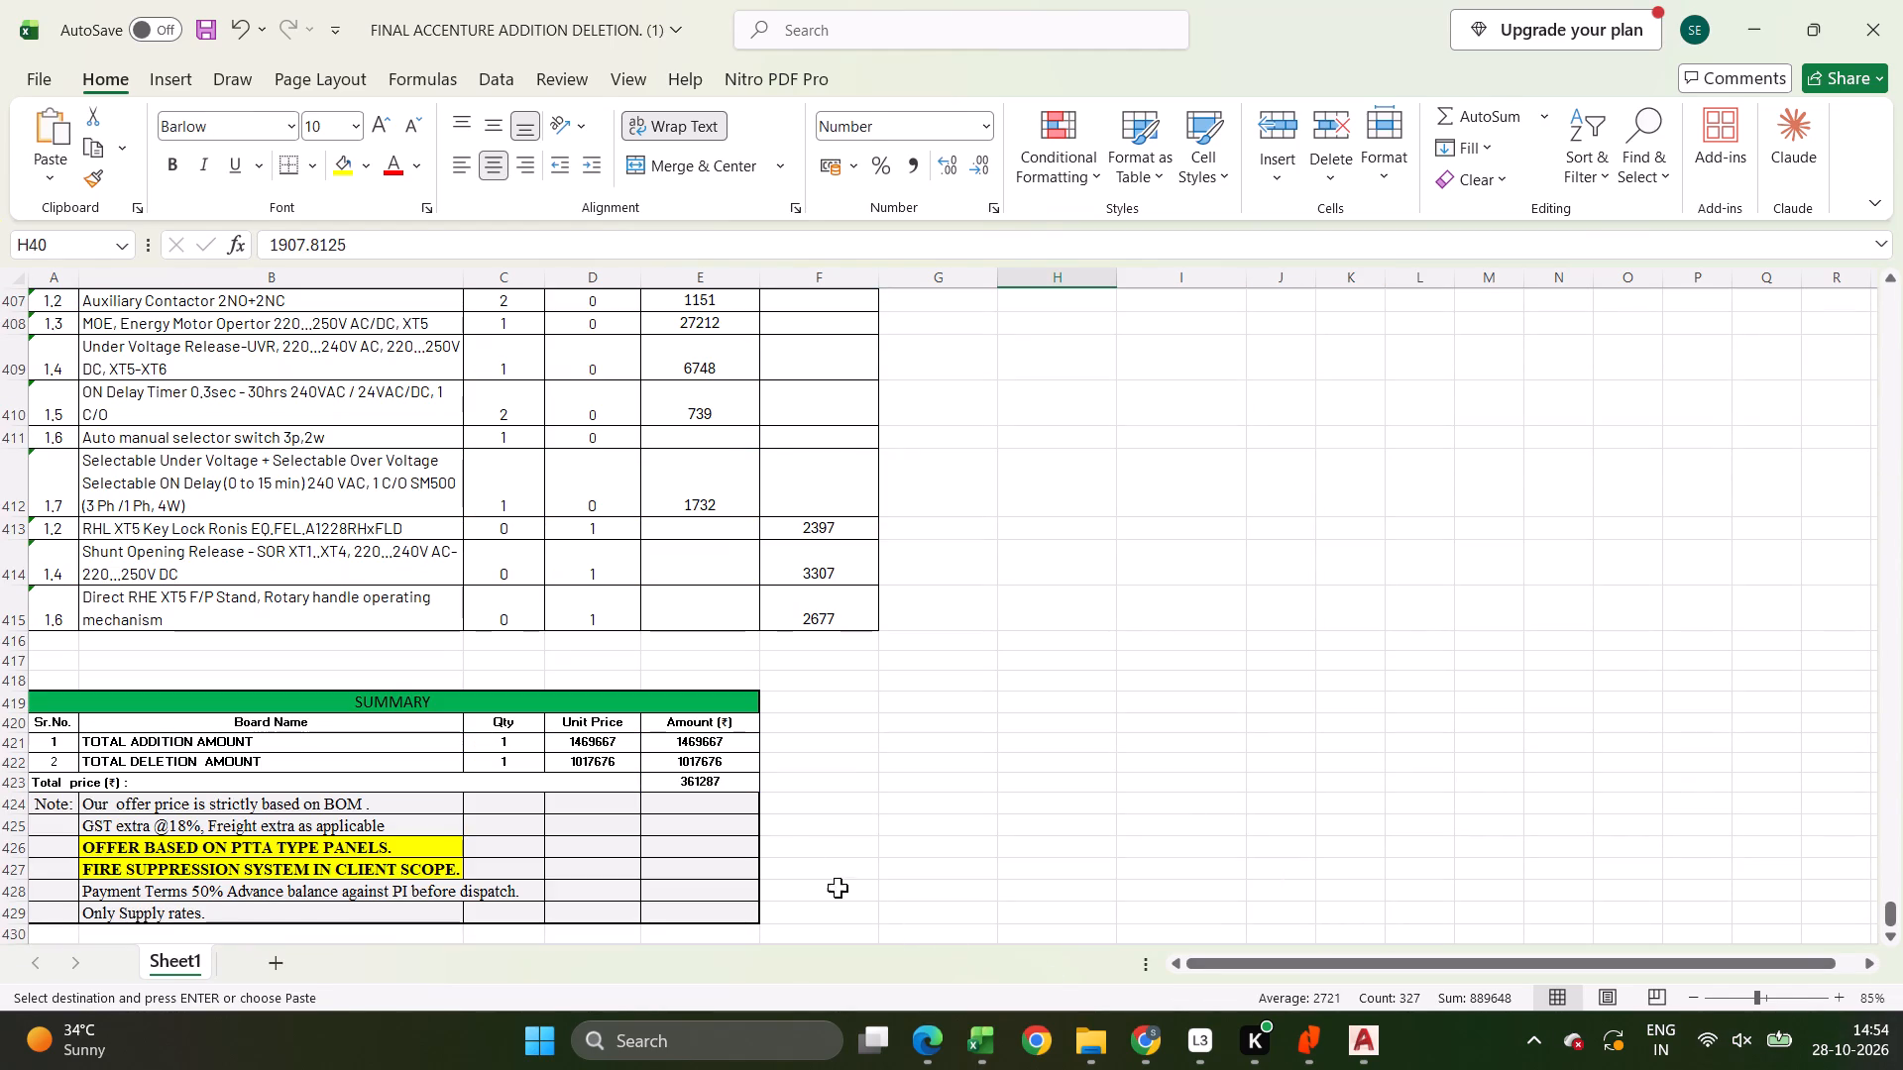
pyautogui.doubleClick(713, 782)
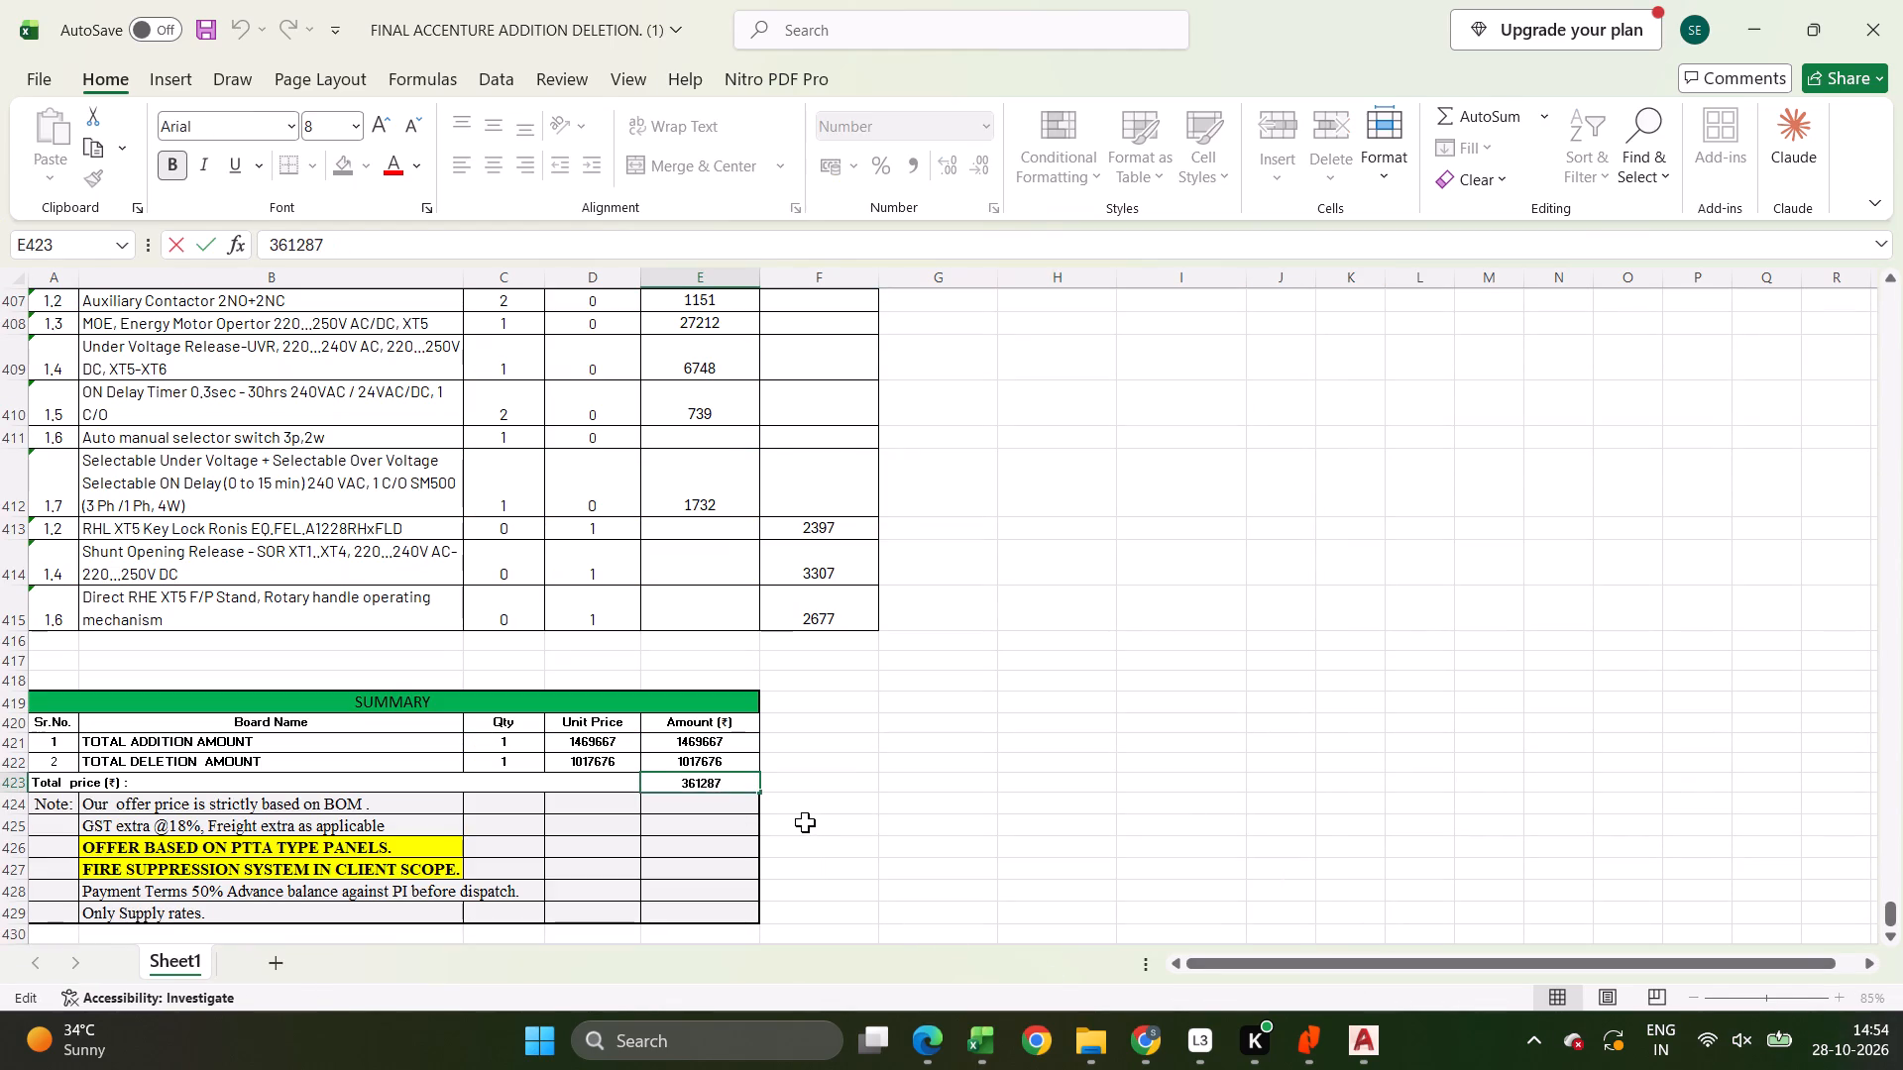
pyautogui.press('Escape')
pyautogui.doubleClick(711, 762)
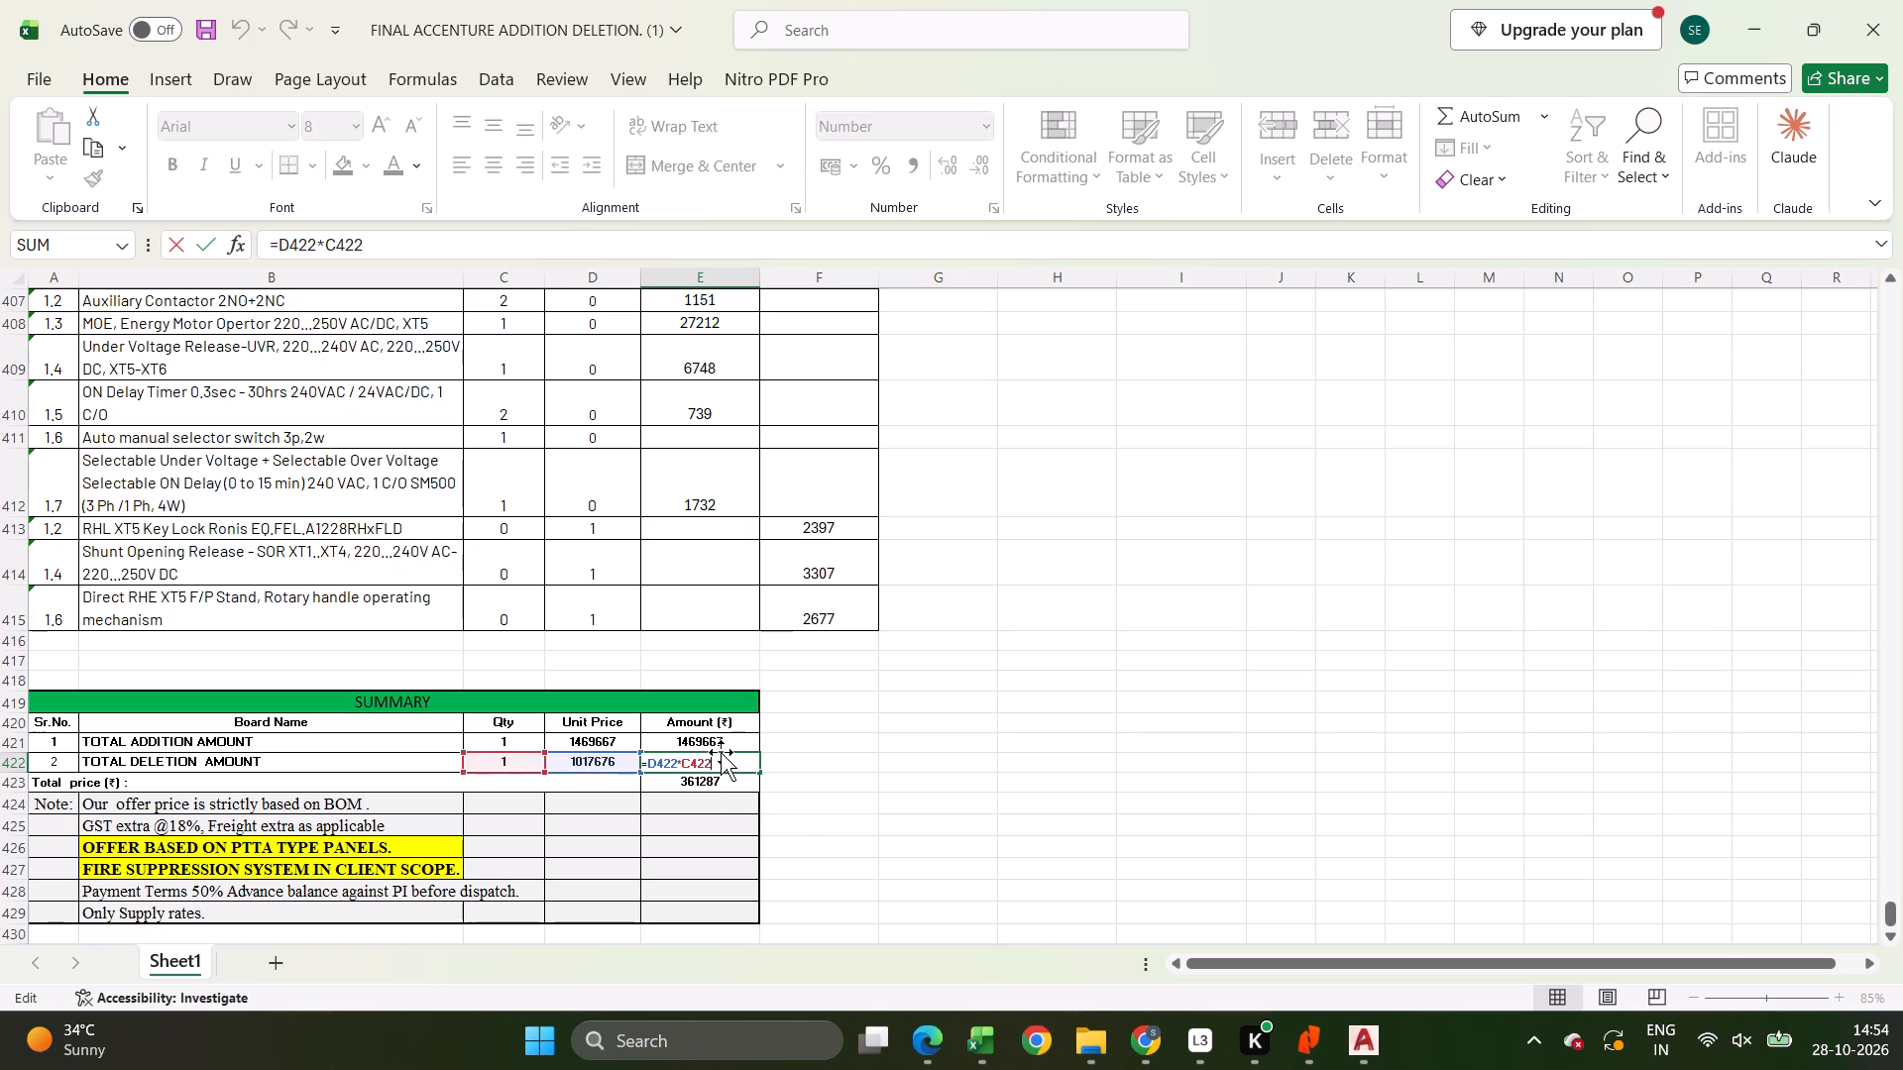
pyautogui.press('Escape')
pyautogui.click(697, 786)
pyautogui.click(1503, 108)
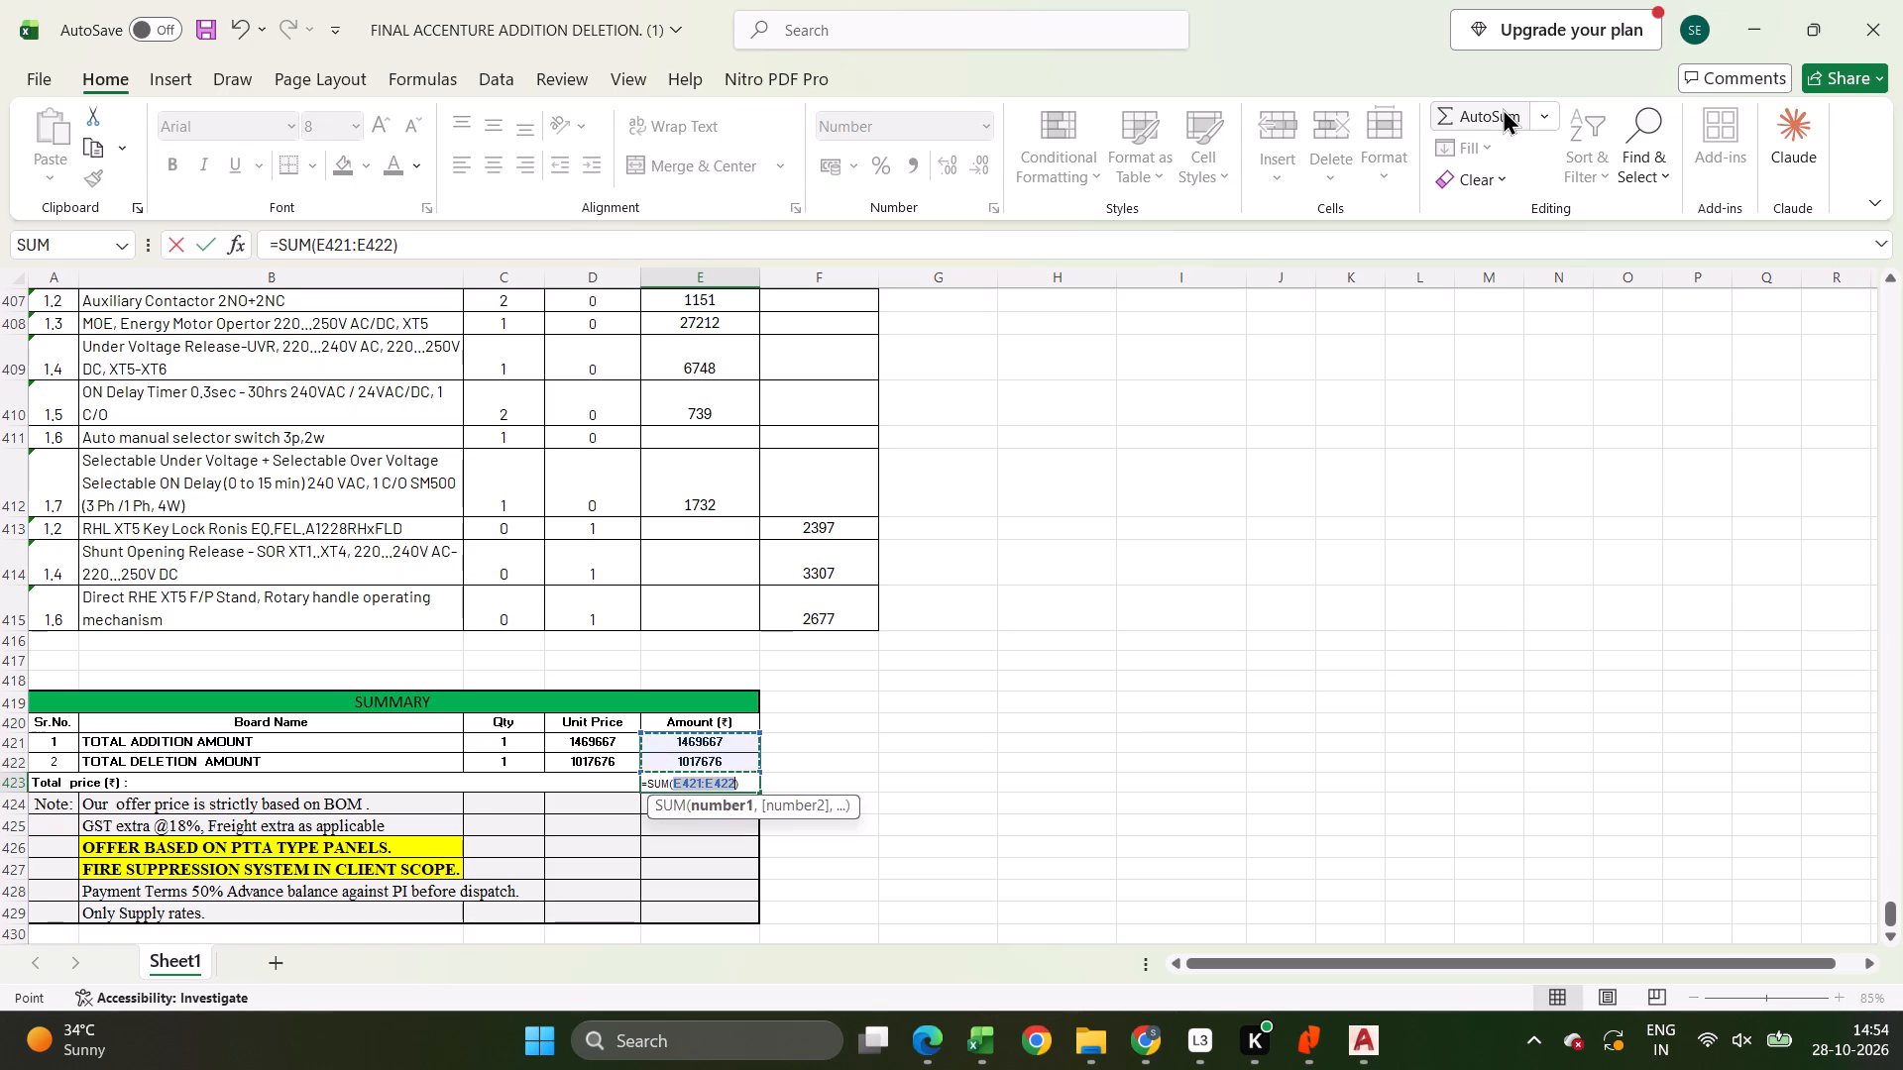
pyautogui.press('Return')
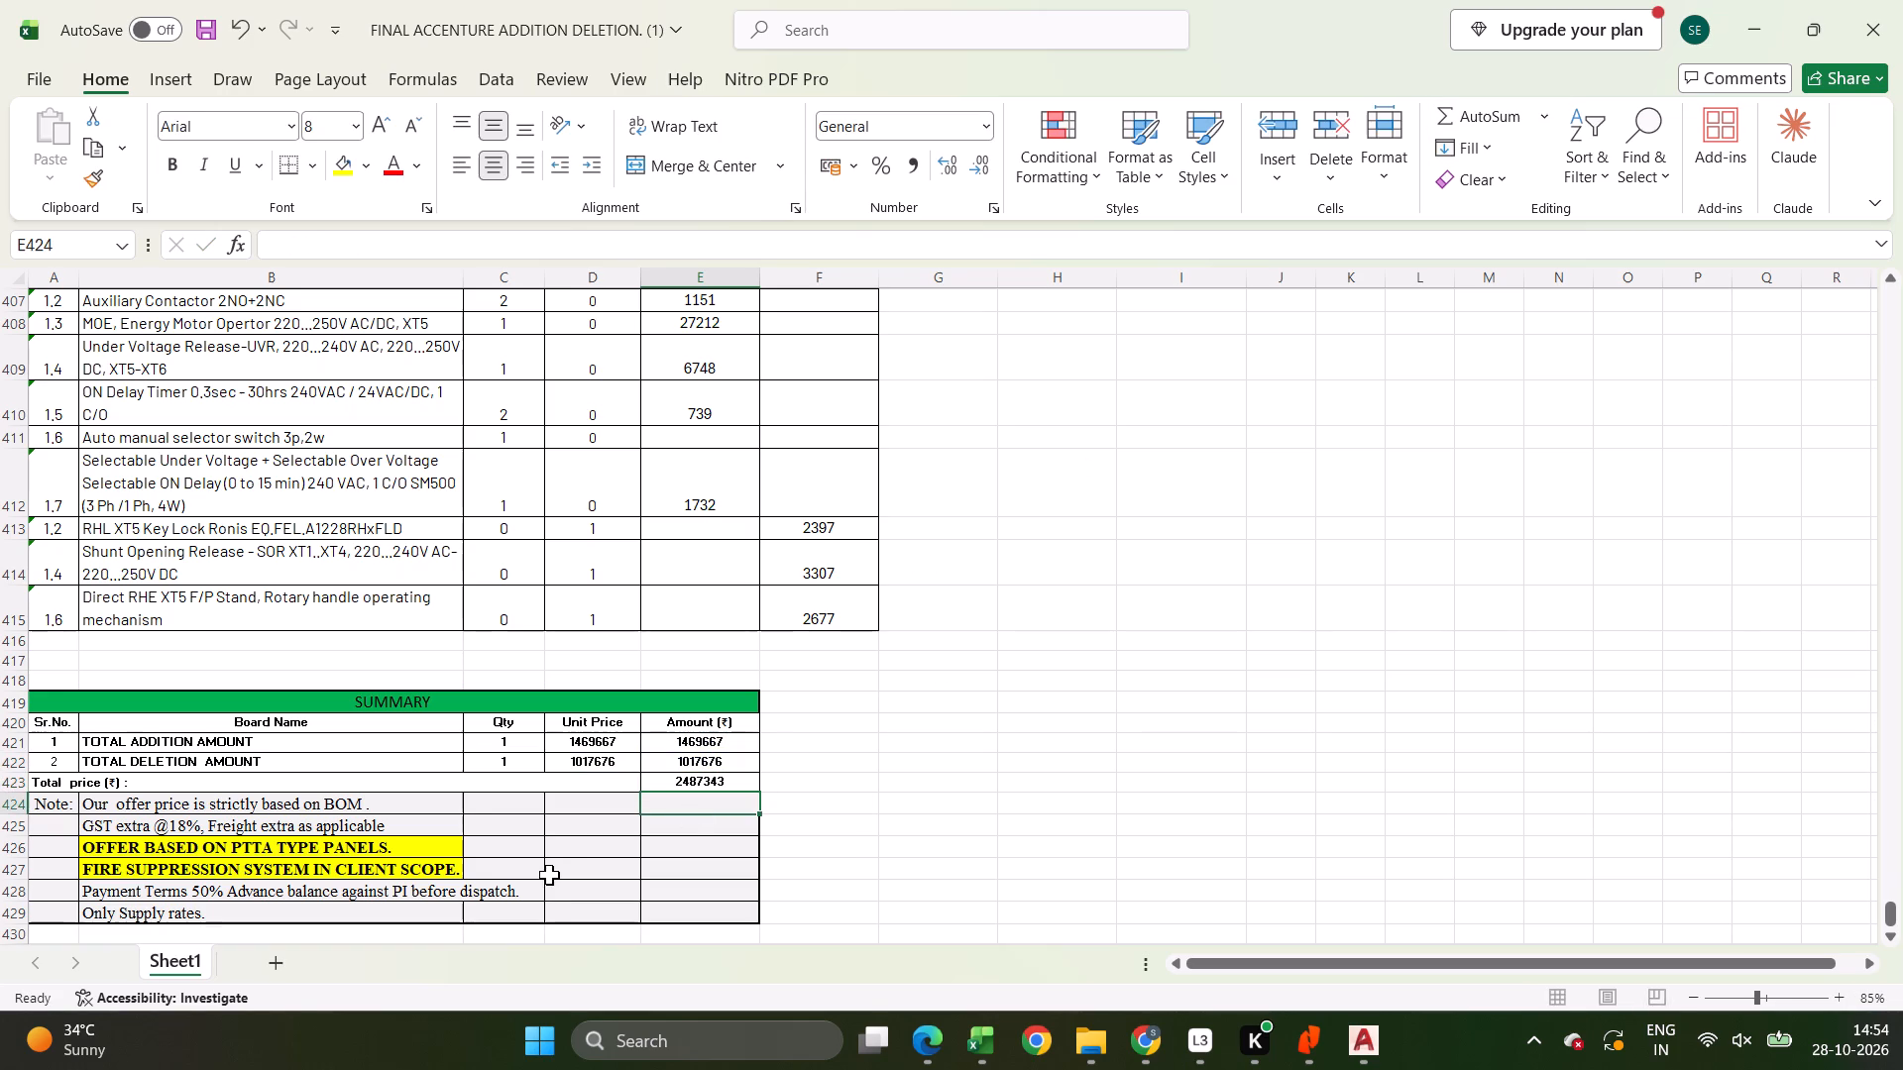
# Set the summary's Total price in E423 to the addition amount minus the deletion amount, =E421-E422.
pyautogui.keyDown('ctrl'); pyautogui.scroll(1, 549, 875); pyautogui.keyUp('ctrl')
pyautogui.click(775, 843)
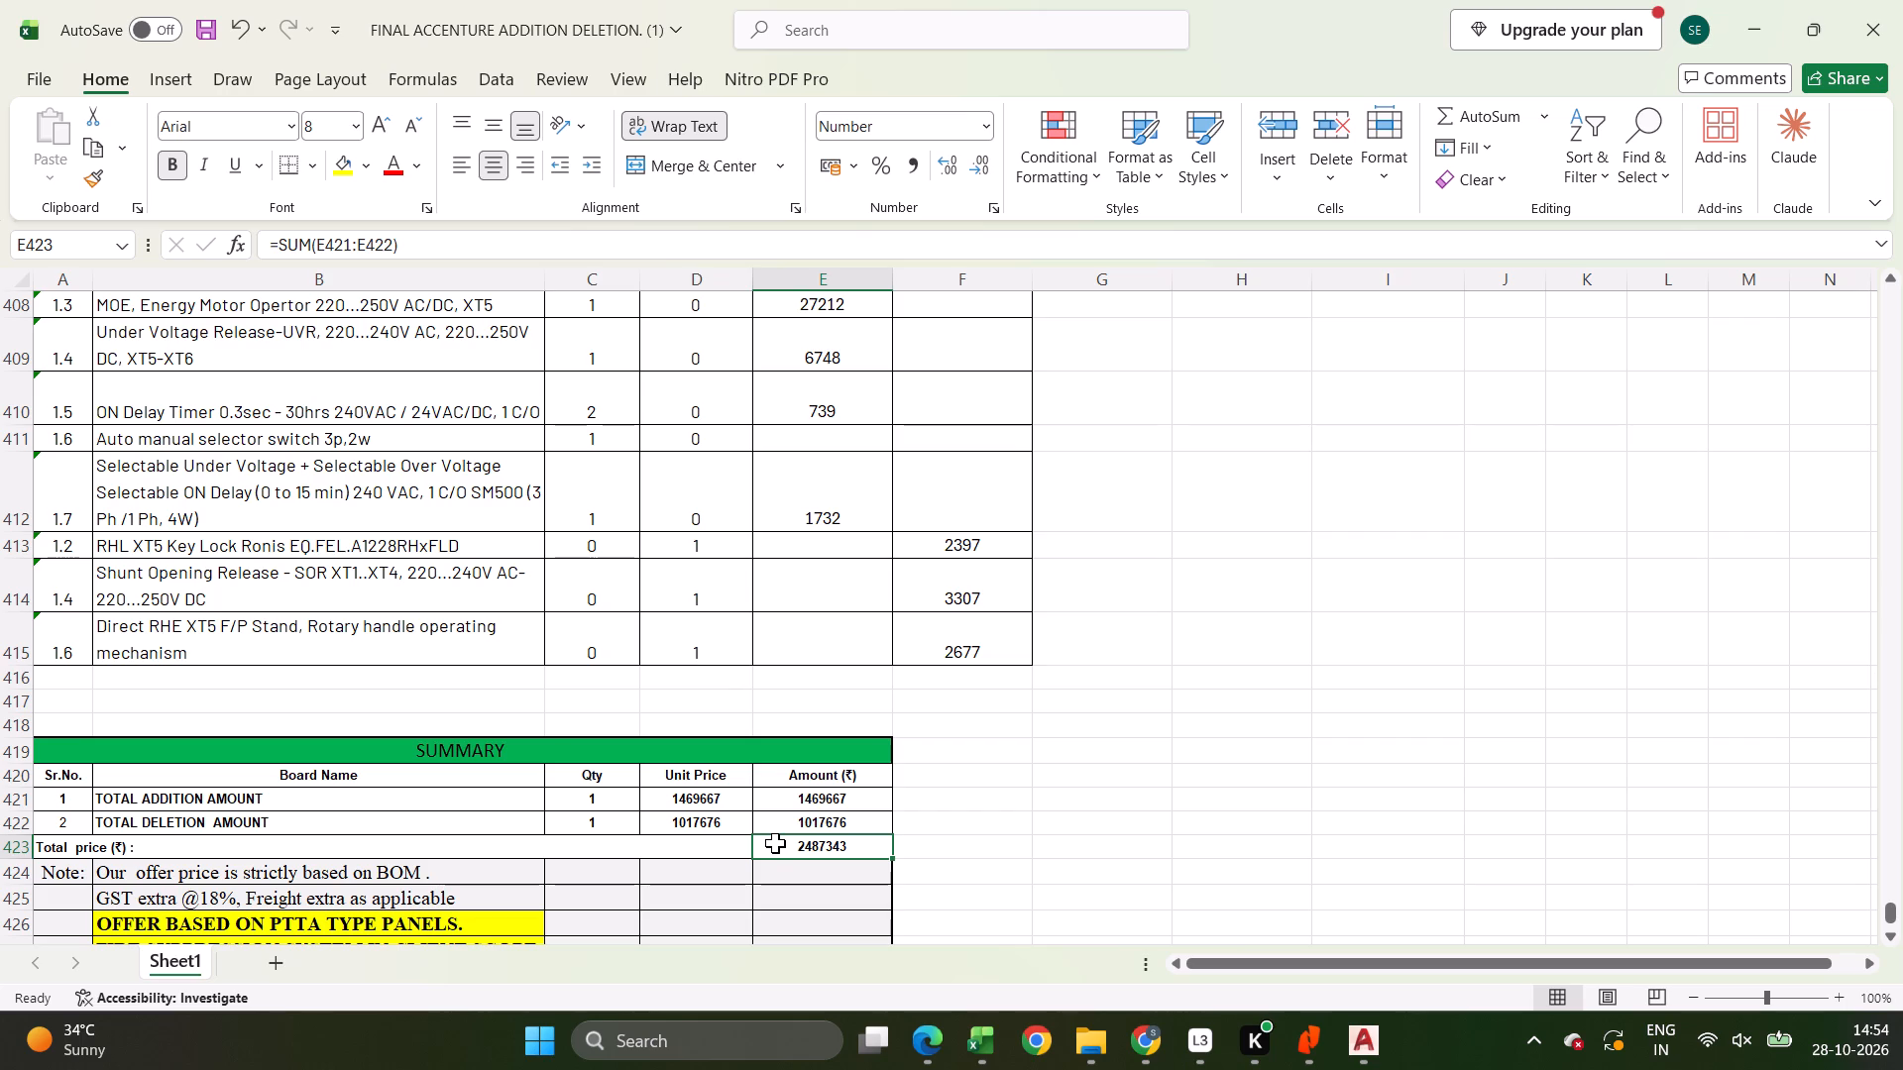
pyautogui.press('=')
pyautogui.press('Up')
pyautogui.press('Up')
pyautogui.press('-')
pyautogui.press('Up')
pyautogui.press('Return')
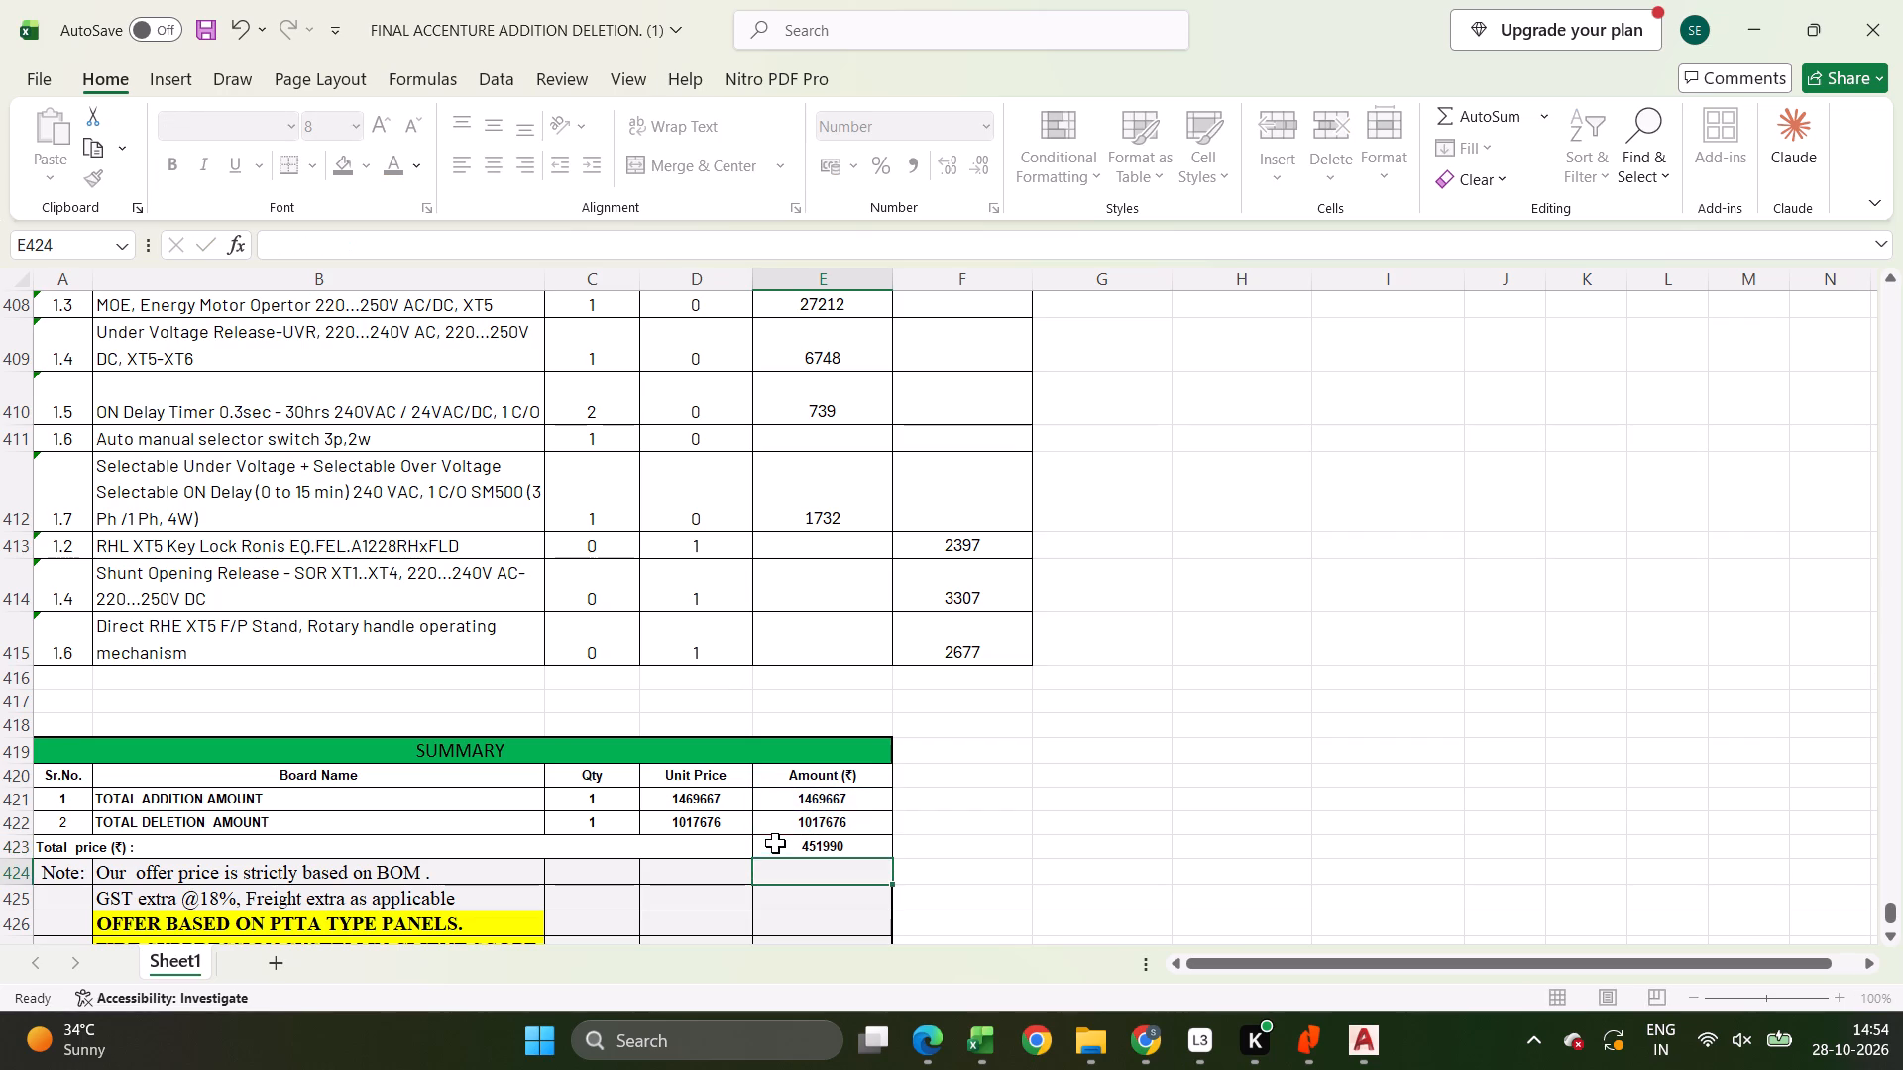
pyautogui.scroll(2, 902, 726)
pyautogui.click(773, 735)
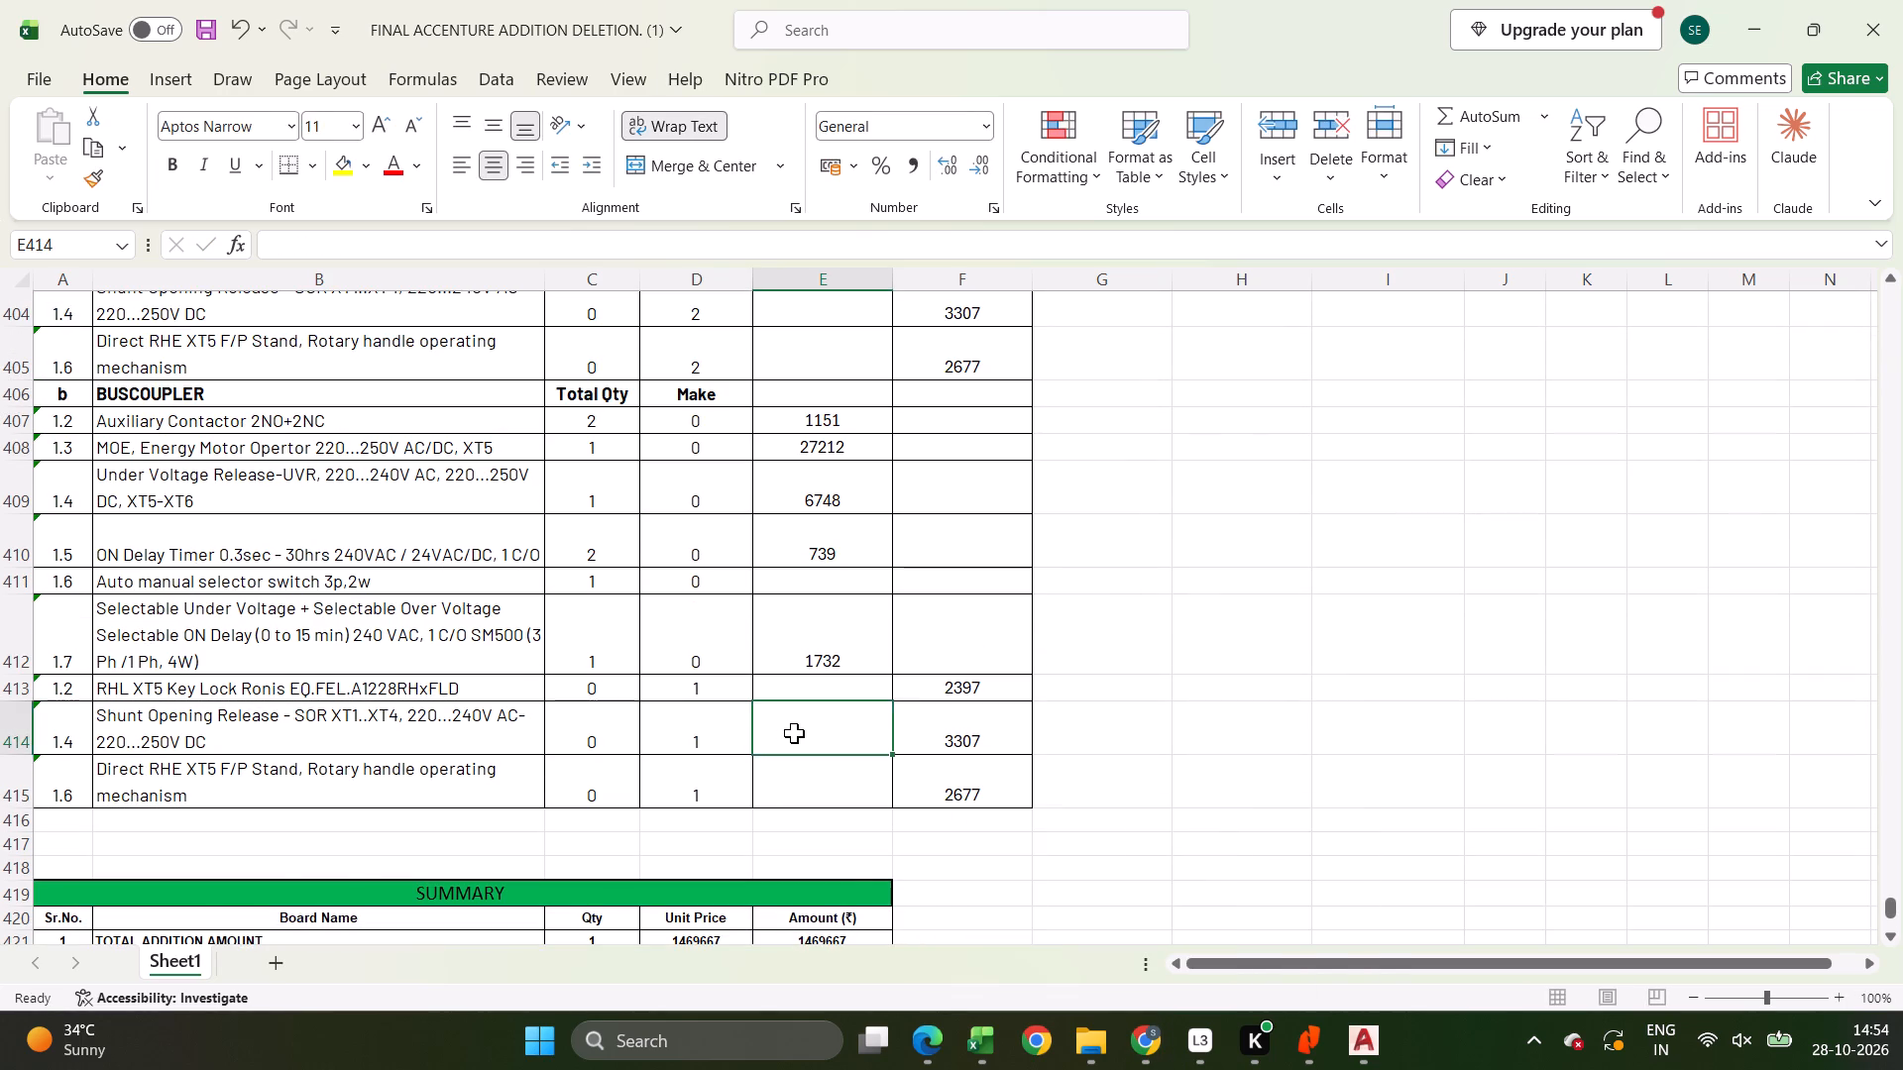
# Delete rows 424 to 430, which hold the notes and offer terms below the summary table.
pyautogui.scroll(-5, 796, 732)
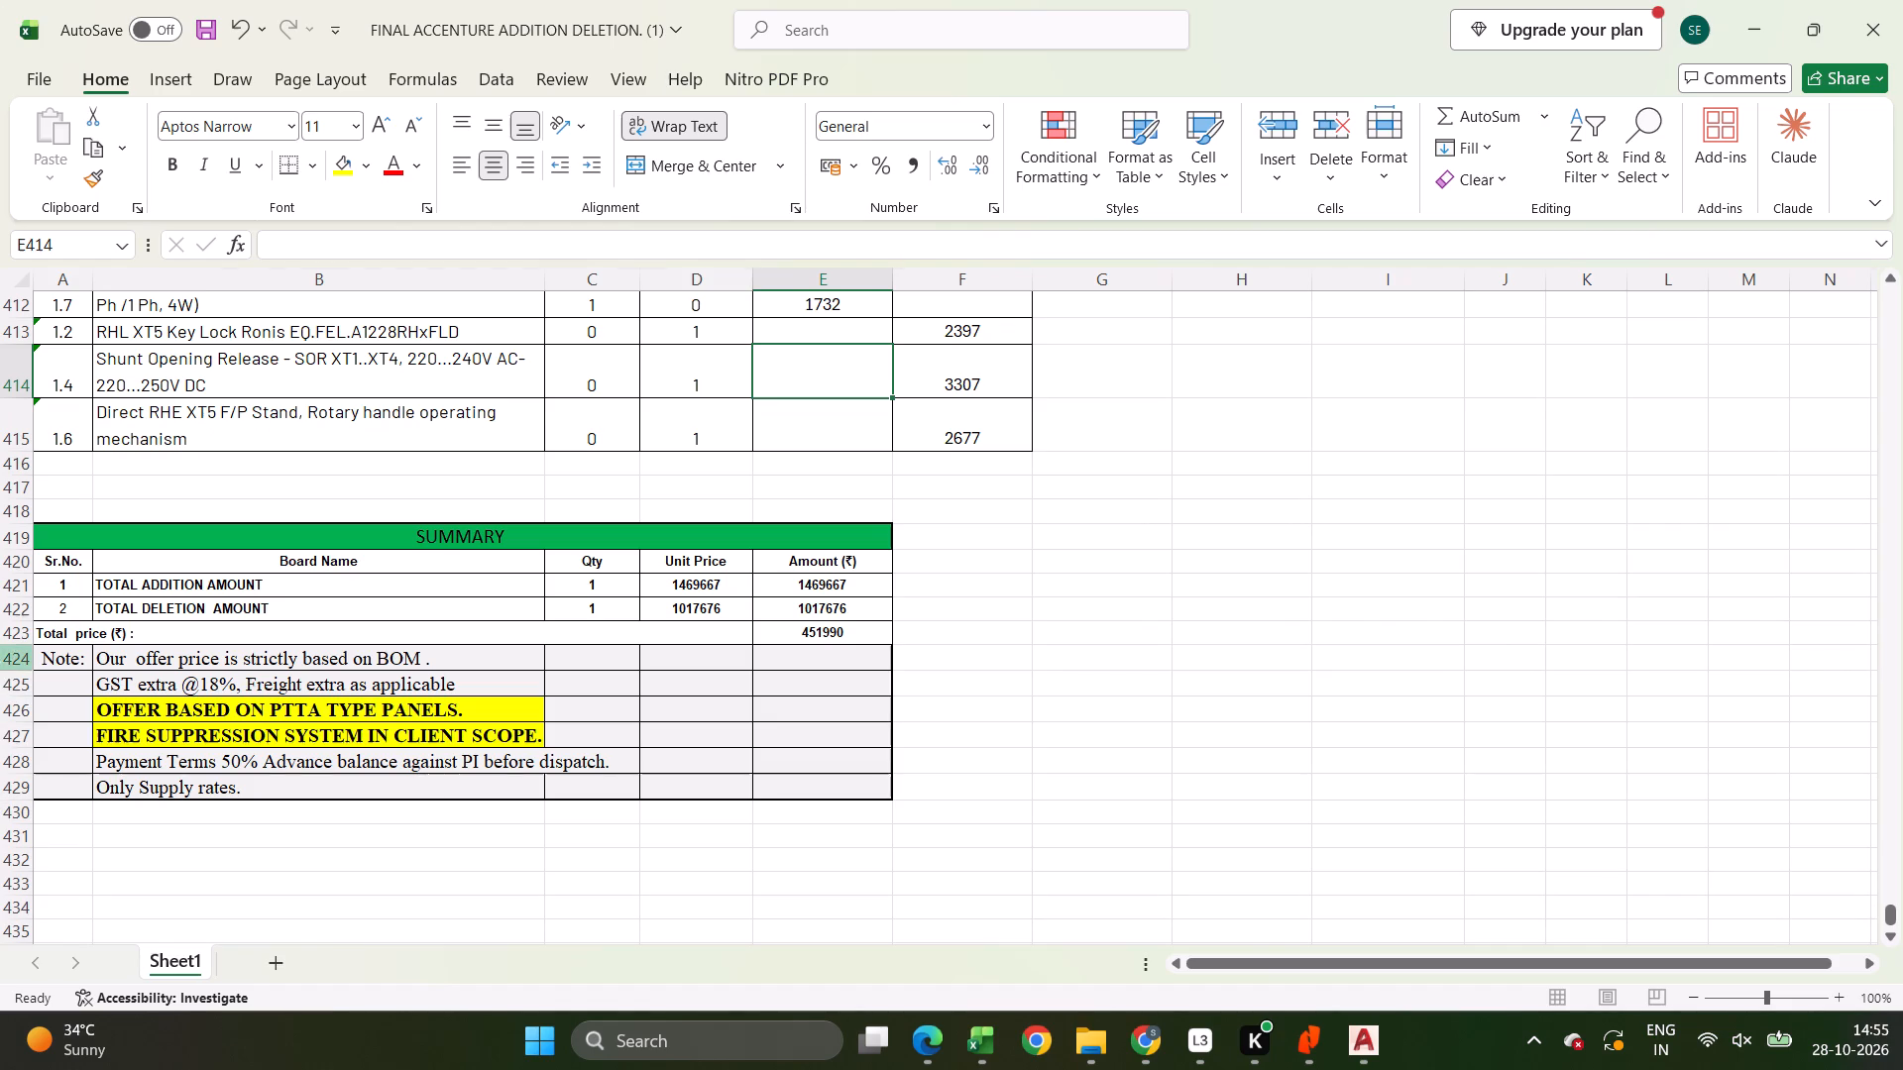
pyautogui.moveTo(0, 662); pyautogui.dragTo(0, 808)
pyautogui.hotkey('ctrl', '-')
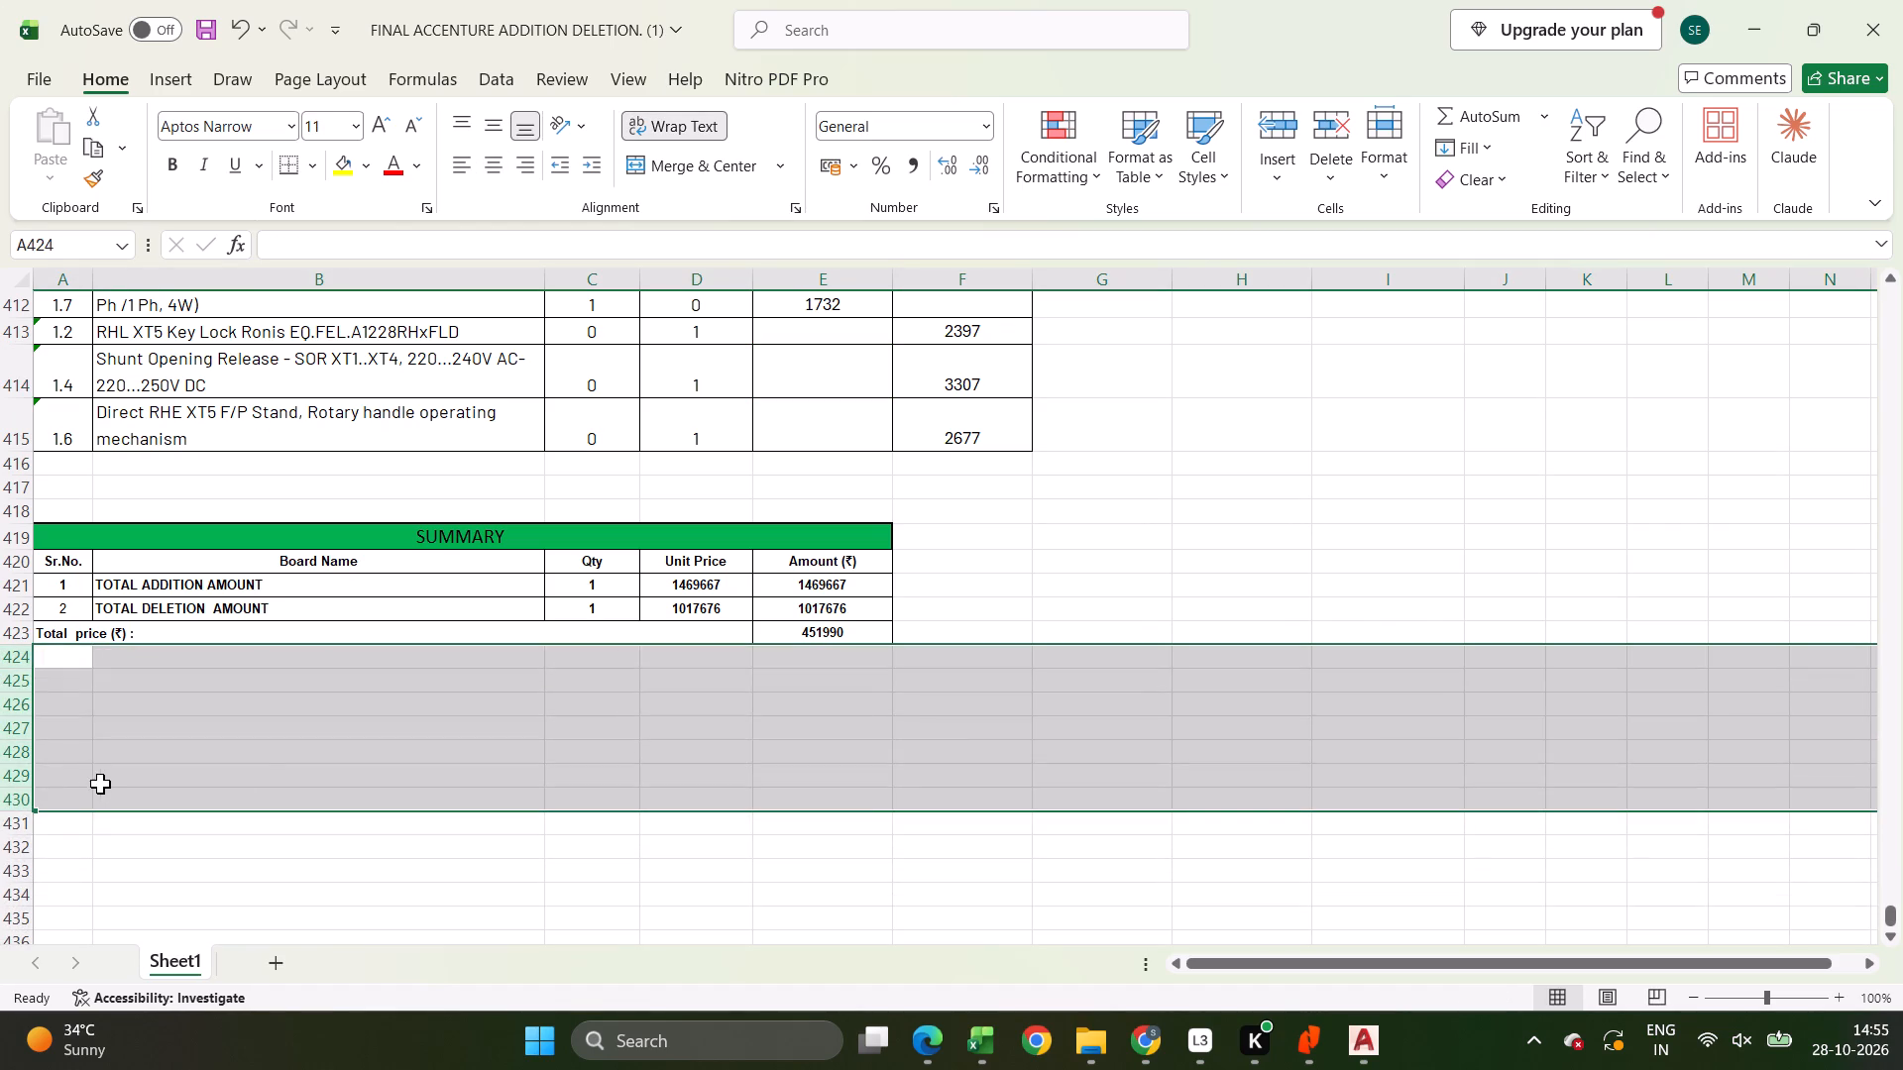
pyautogui.click(270, 784)
# Review the add and deletion quantities and amounts in the 21F right wing and left wing panel table above the summary.
pyautogui.scroll(11, 270, 784)
pyautogui.scroll(3, 428, 747)
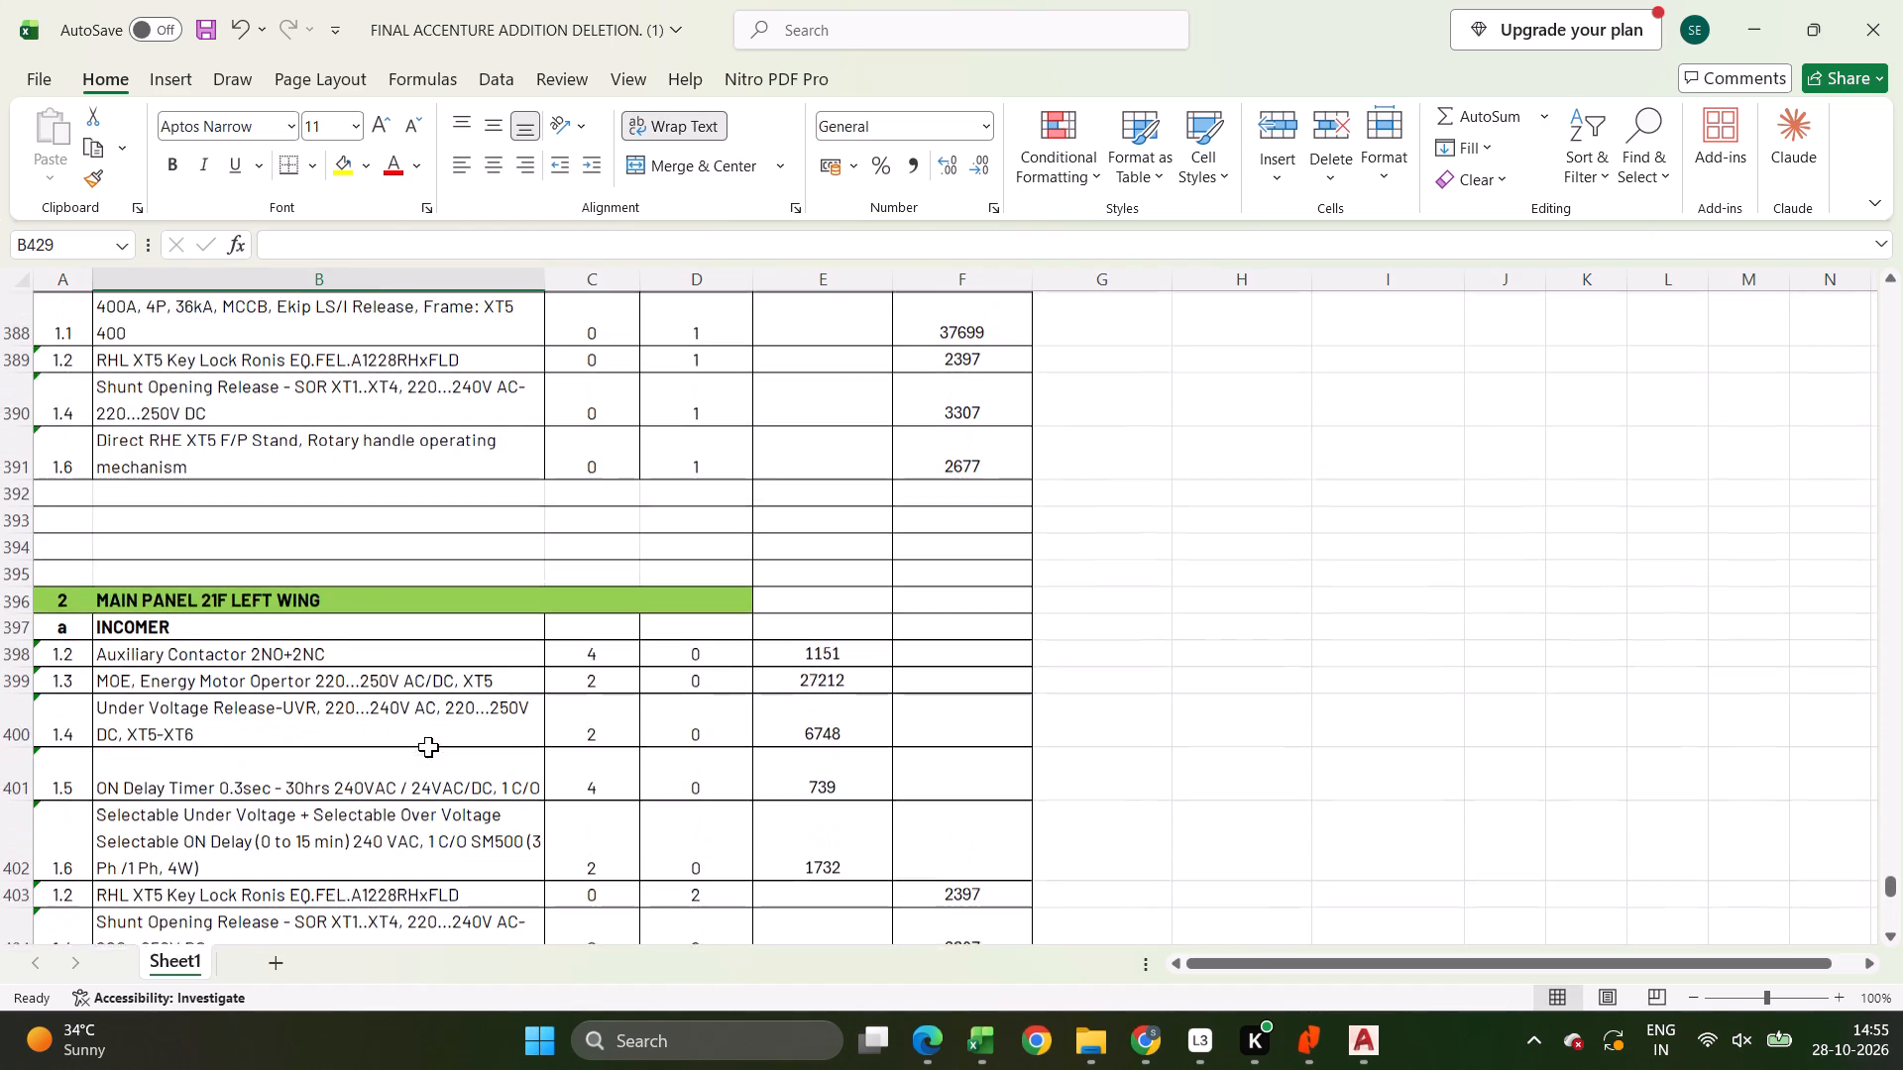
pyautogui.scroll(3, 428, 747)
pyautogui.scroll(-4, 428, 747)
pyautogui.scroll(6, 437, 757)
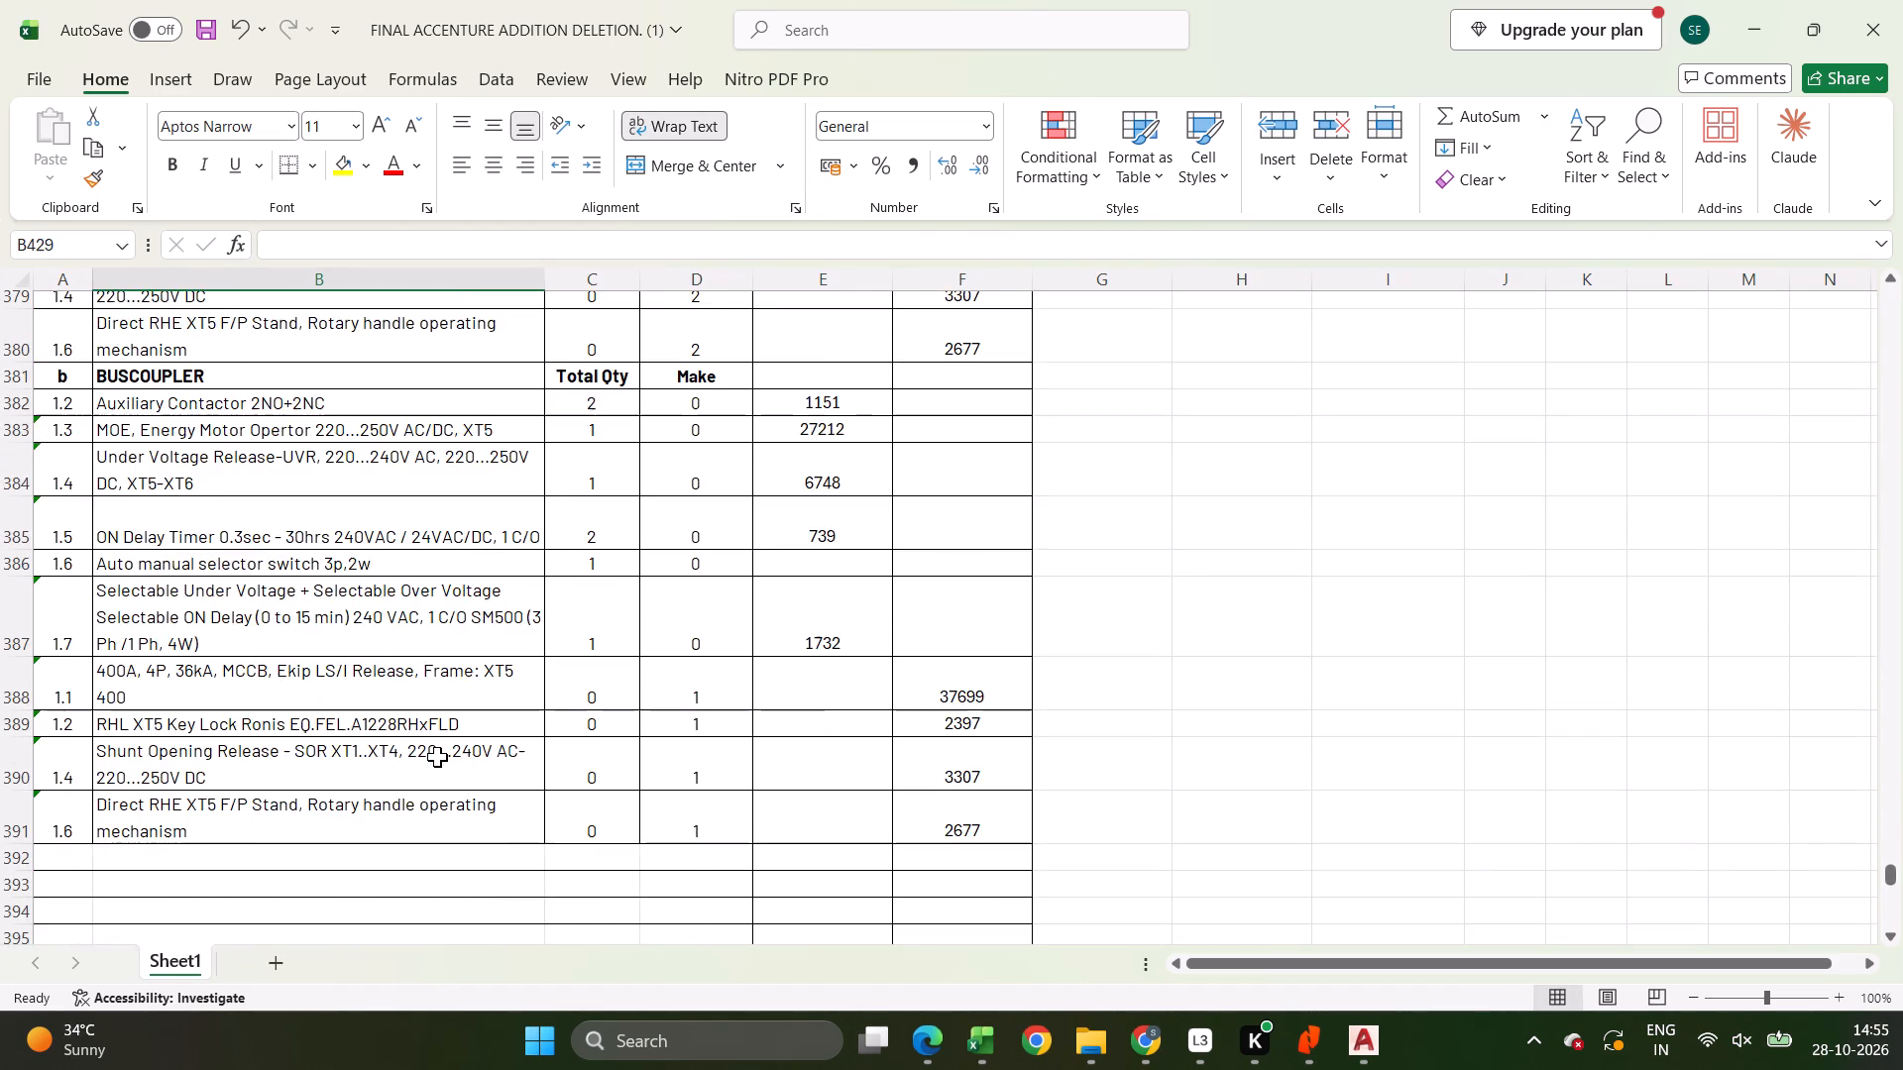
pyautogui.scroll(3, 437, 757)
pyautogui.click(804, 622)
pyautogui.scroll(6, 821, 646)
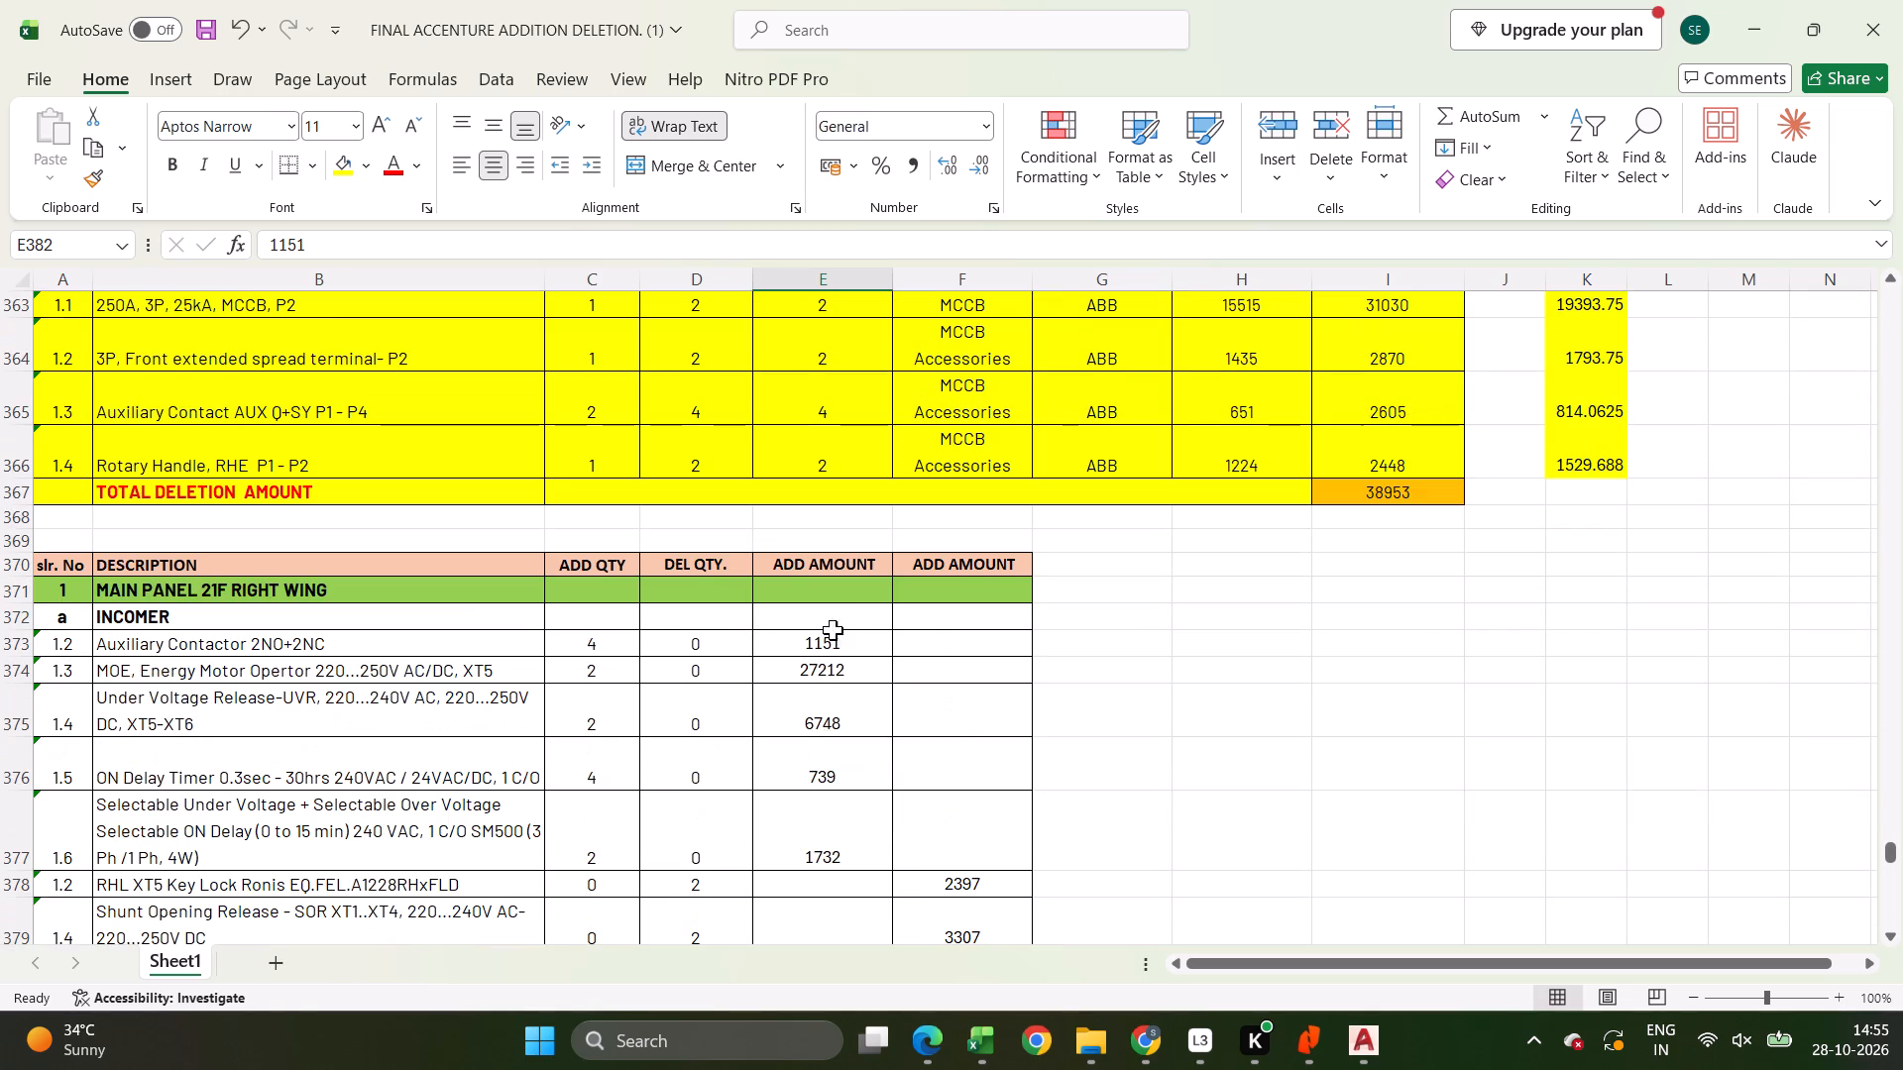
pyautogui.click(821, 643)
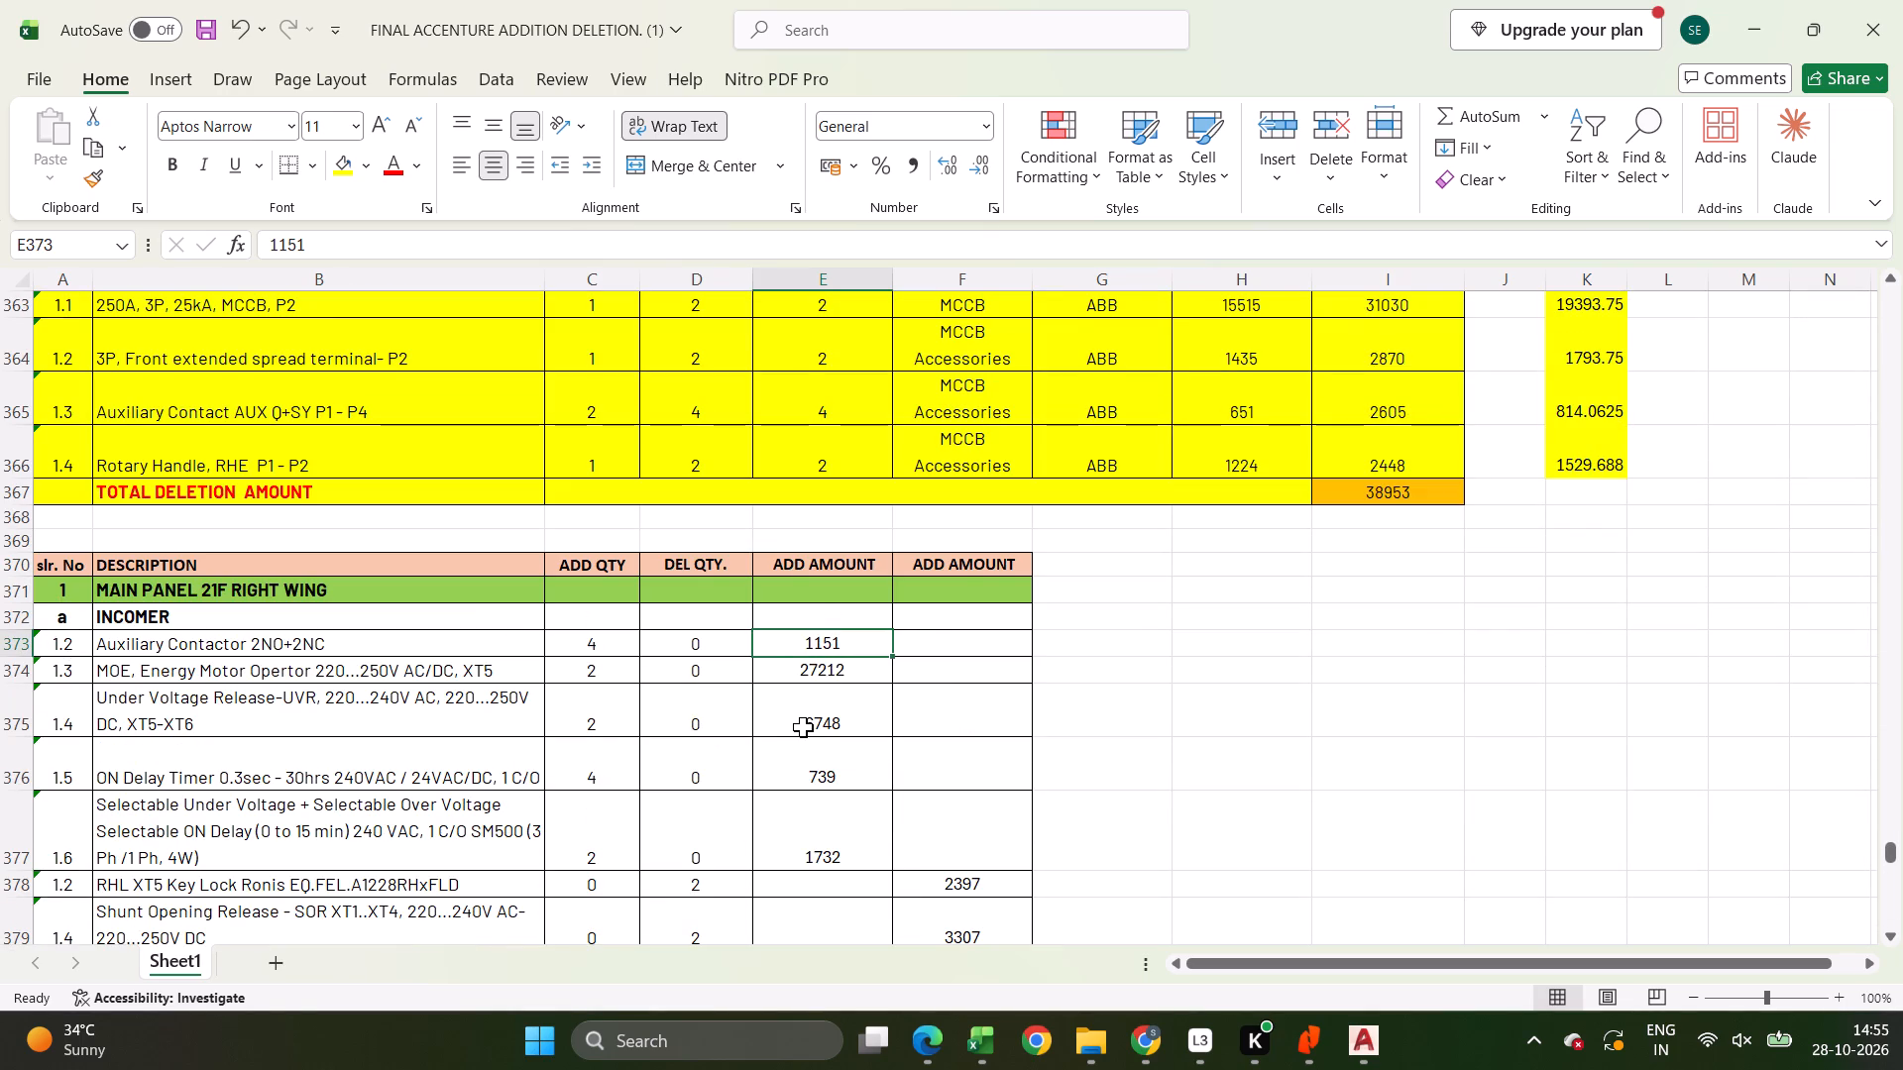
pyautogui.keyDown('ctrl'); pyautogui.scroll(-1, 800, 728); pyautogui.keyUp('ctrl')
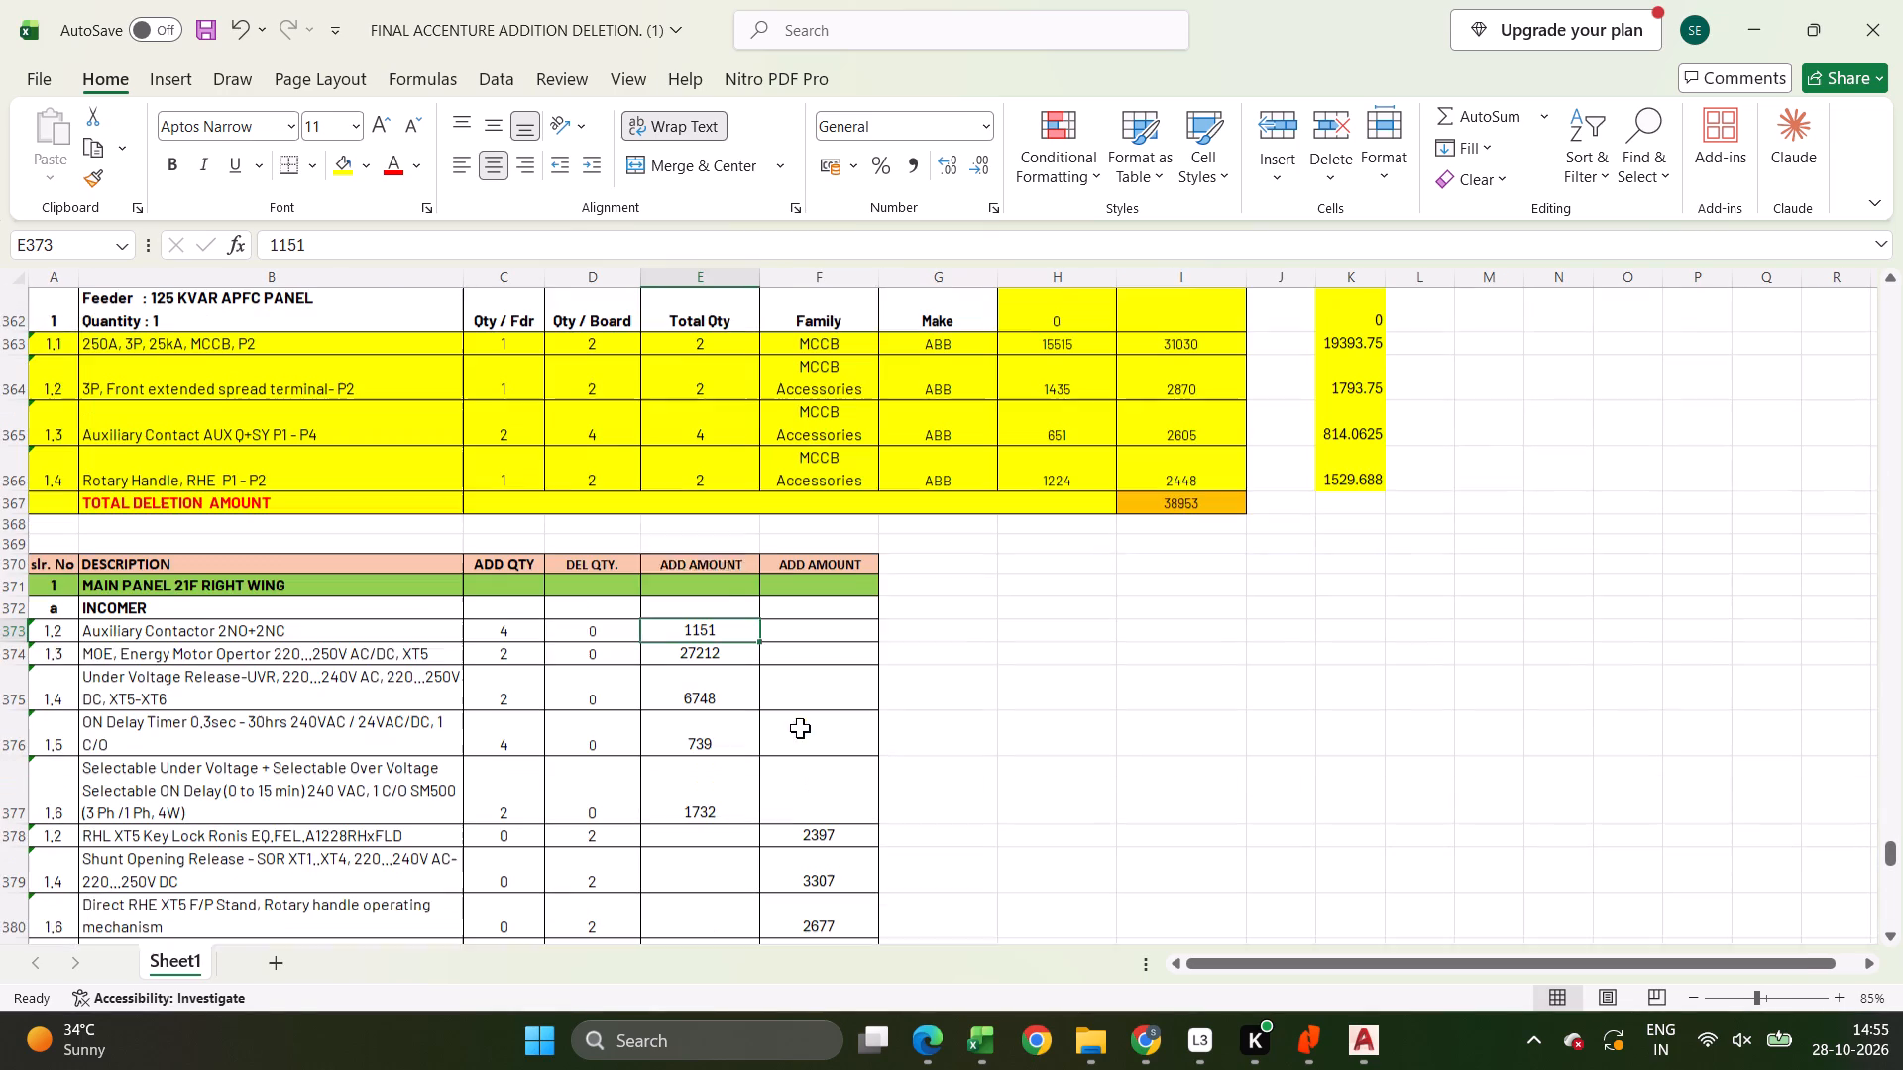
pyautogui.scroll(-4, 694, 754)
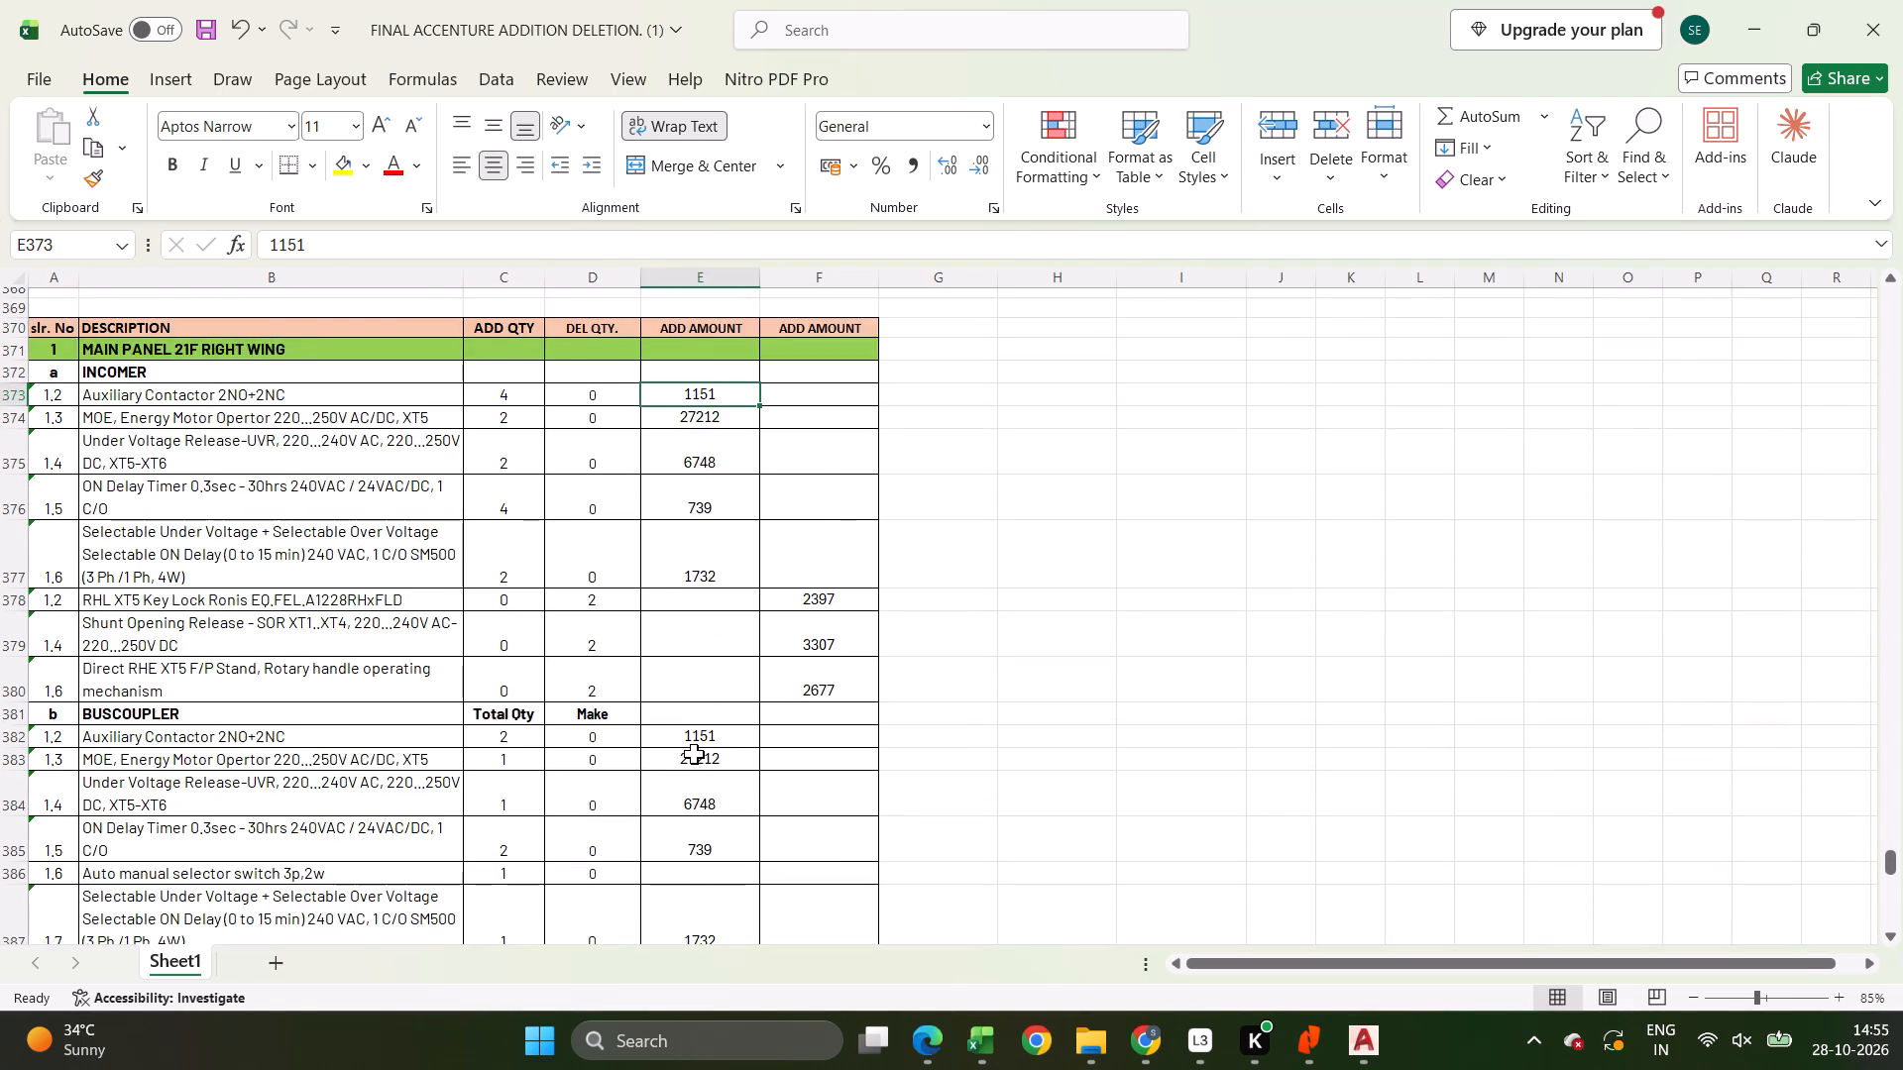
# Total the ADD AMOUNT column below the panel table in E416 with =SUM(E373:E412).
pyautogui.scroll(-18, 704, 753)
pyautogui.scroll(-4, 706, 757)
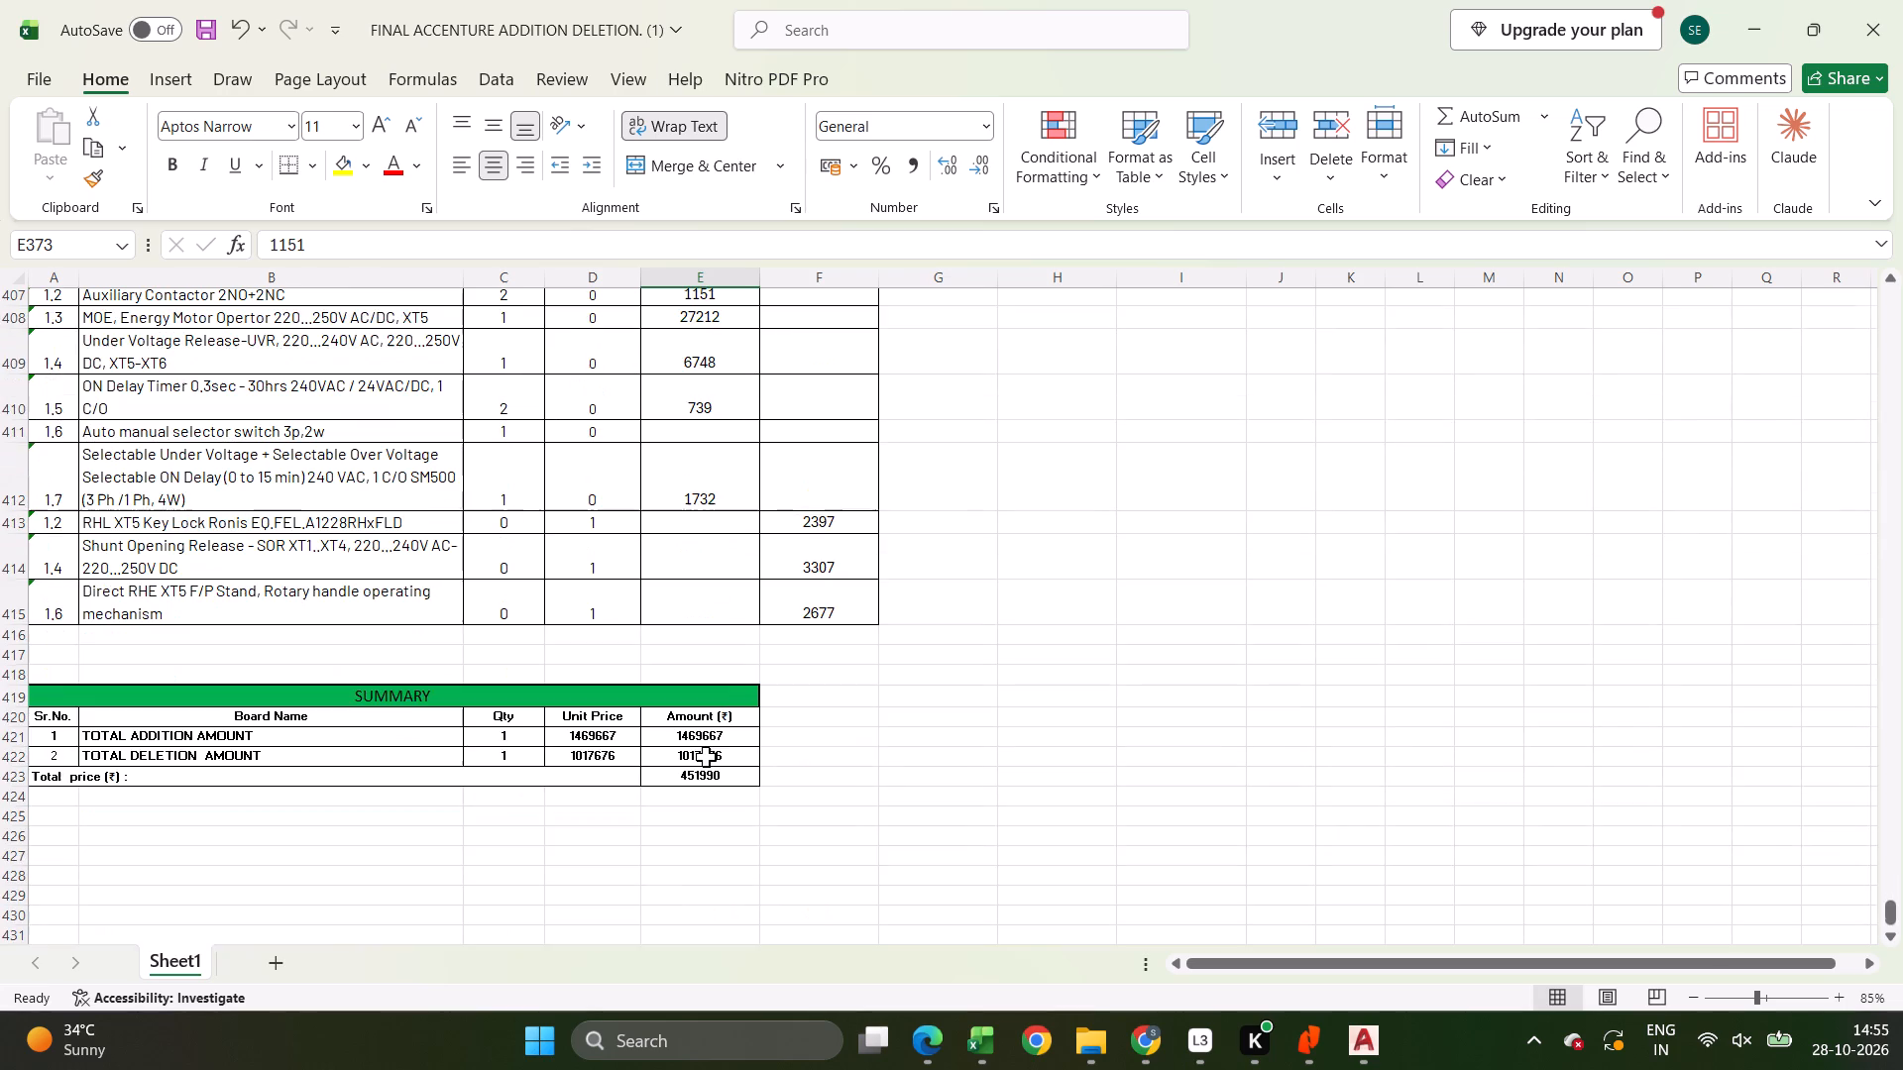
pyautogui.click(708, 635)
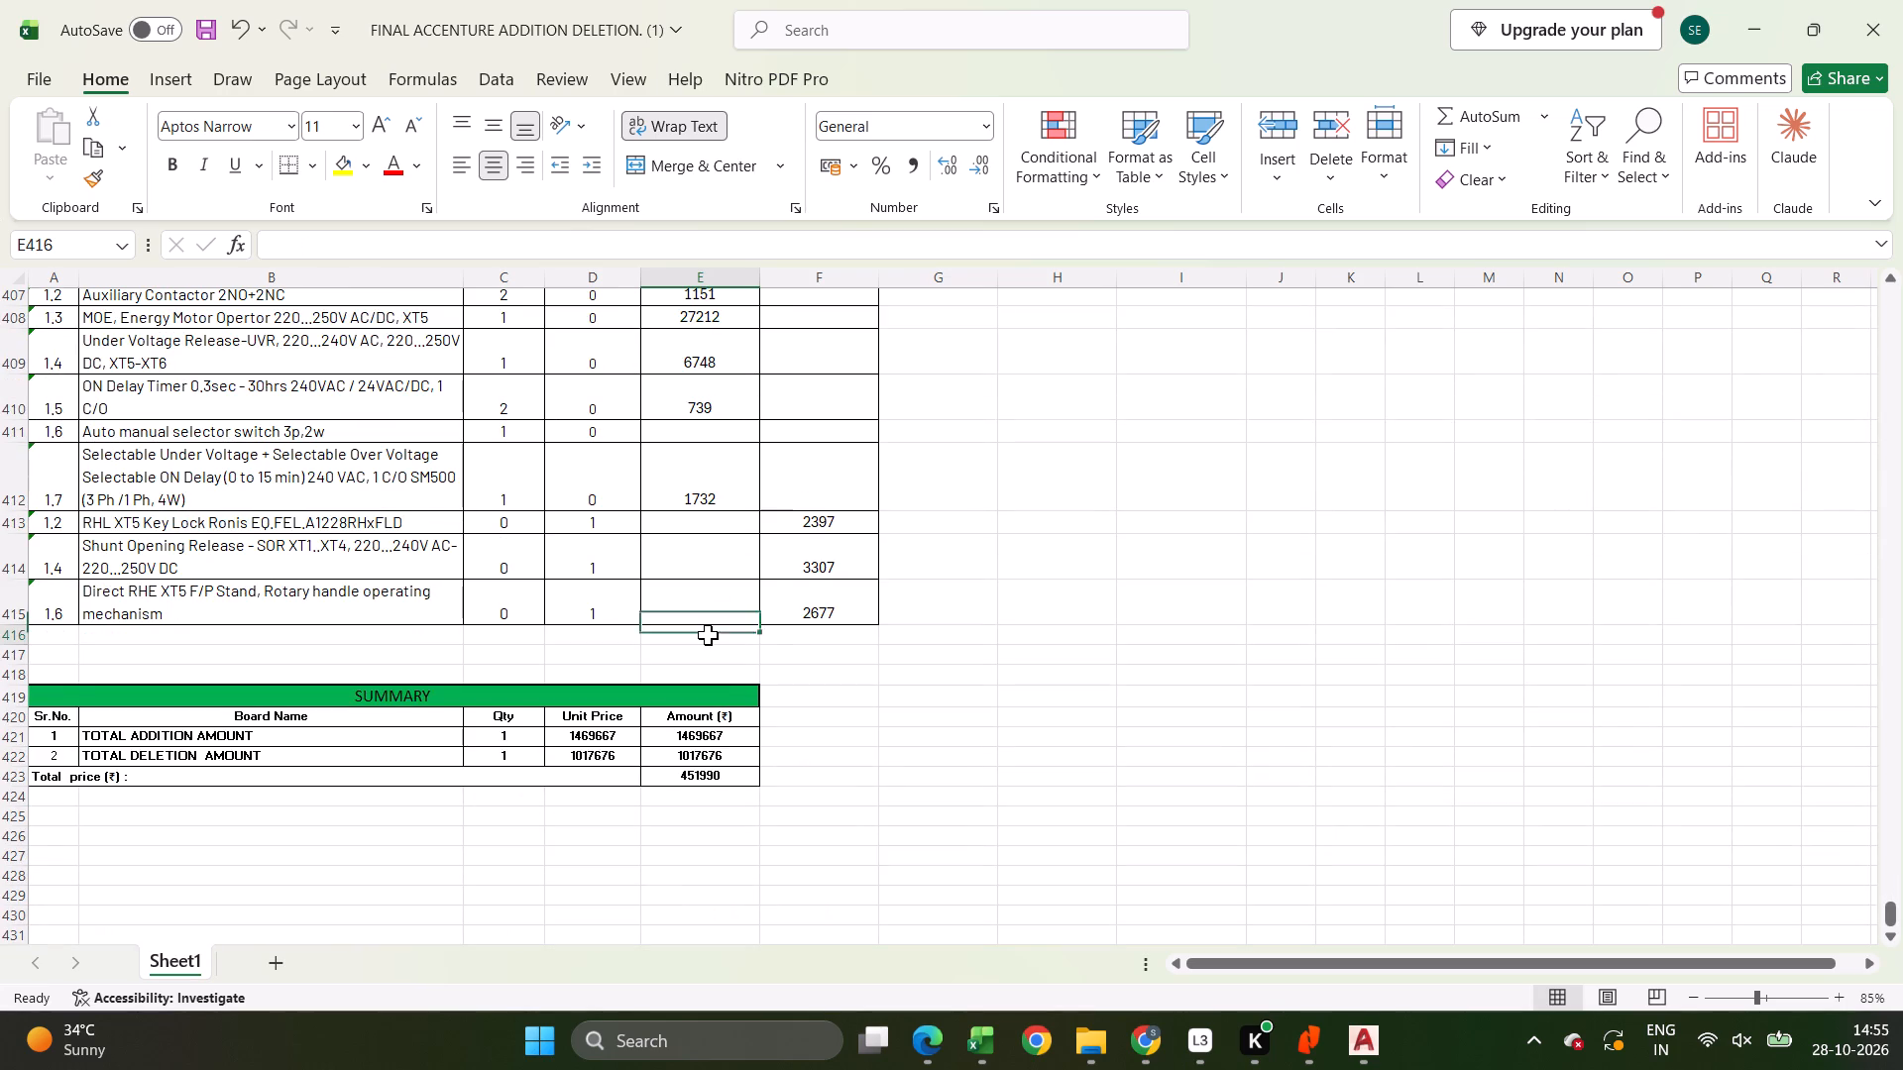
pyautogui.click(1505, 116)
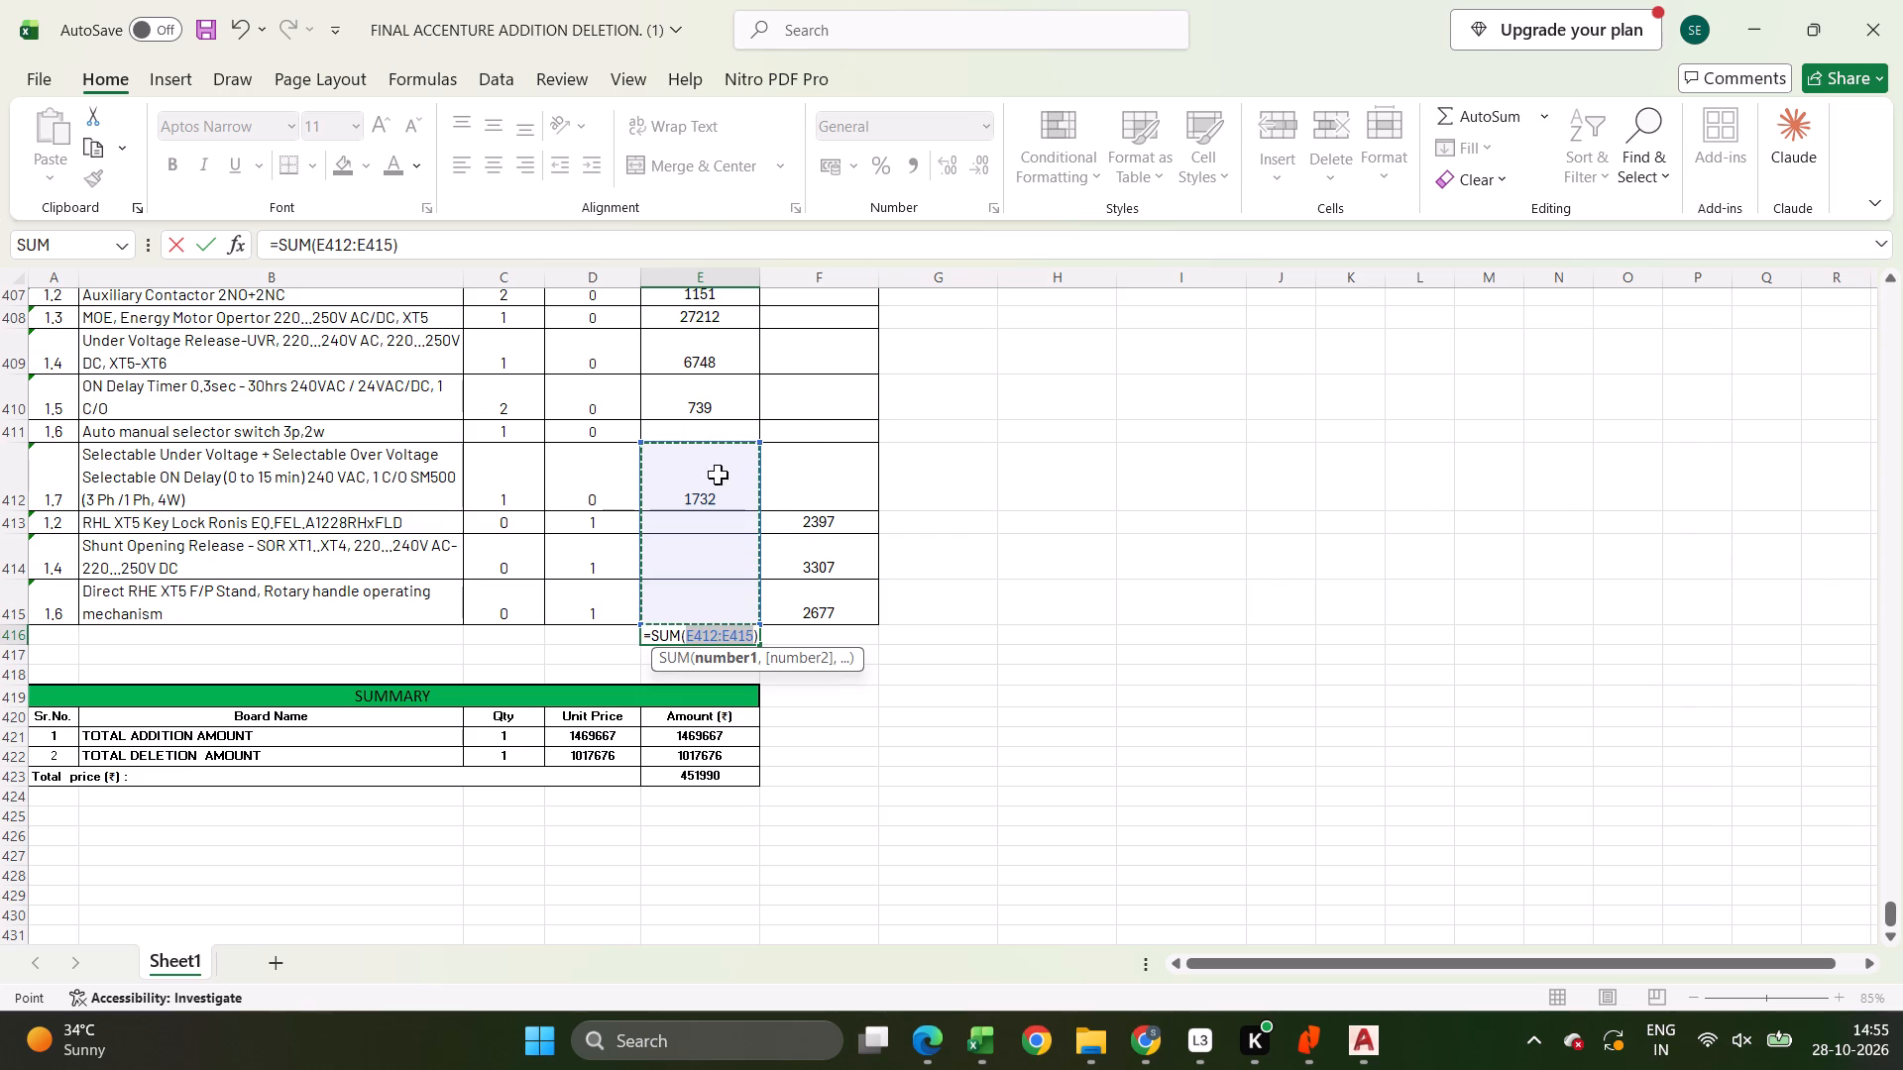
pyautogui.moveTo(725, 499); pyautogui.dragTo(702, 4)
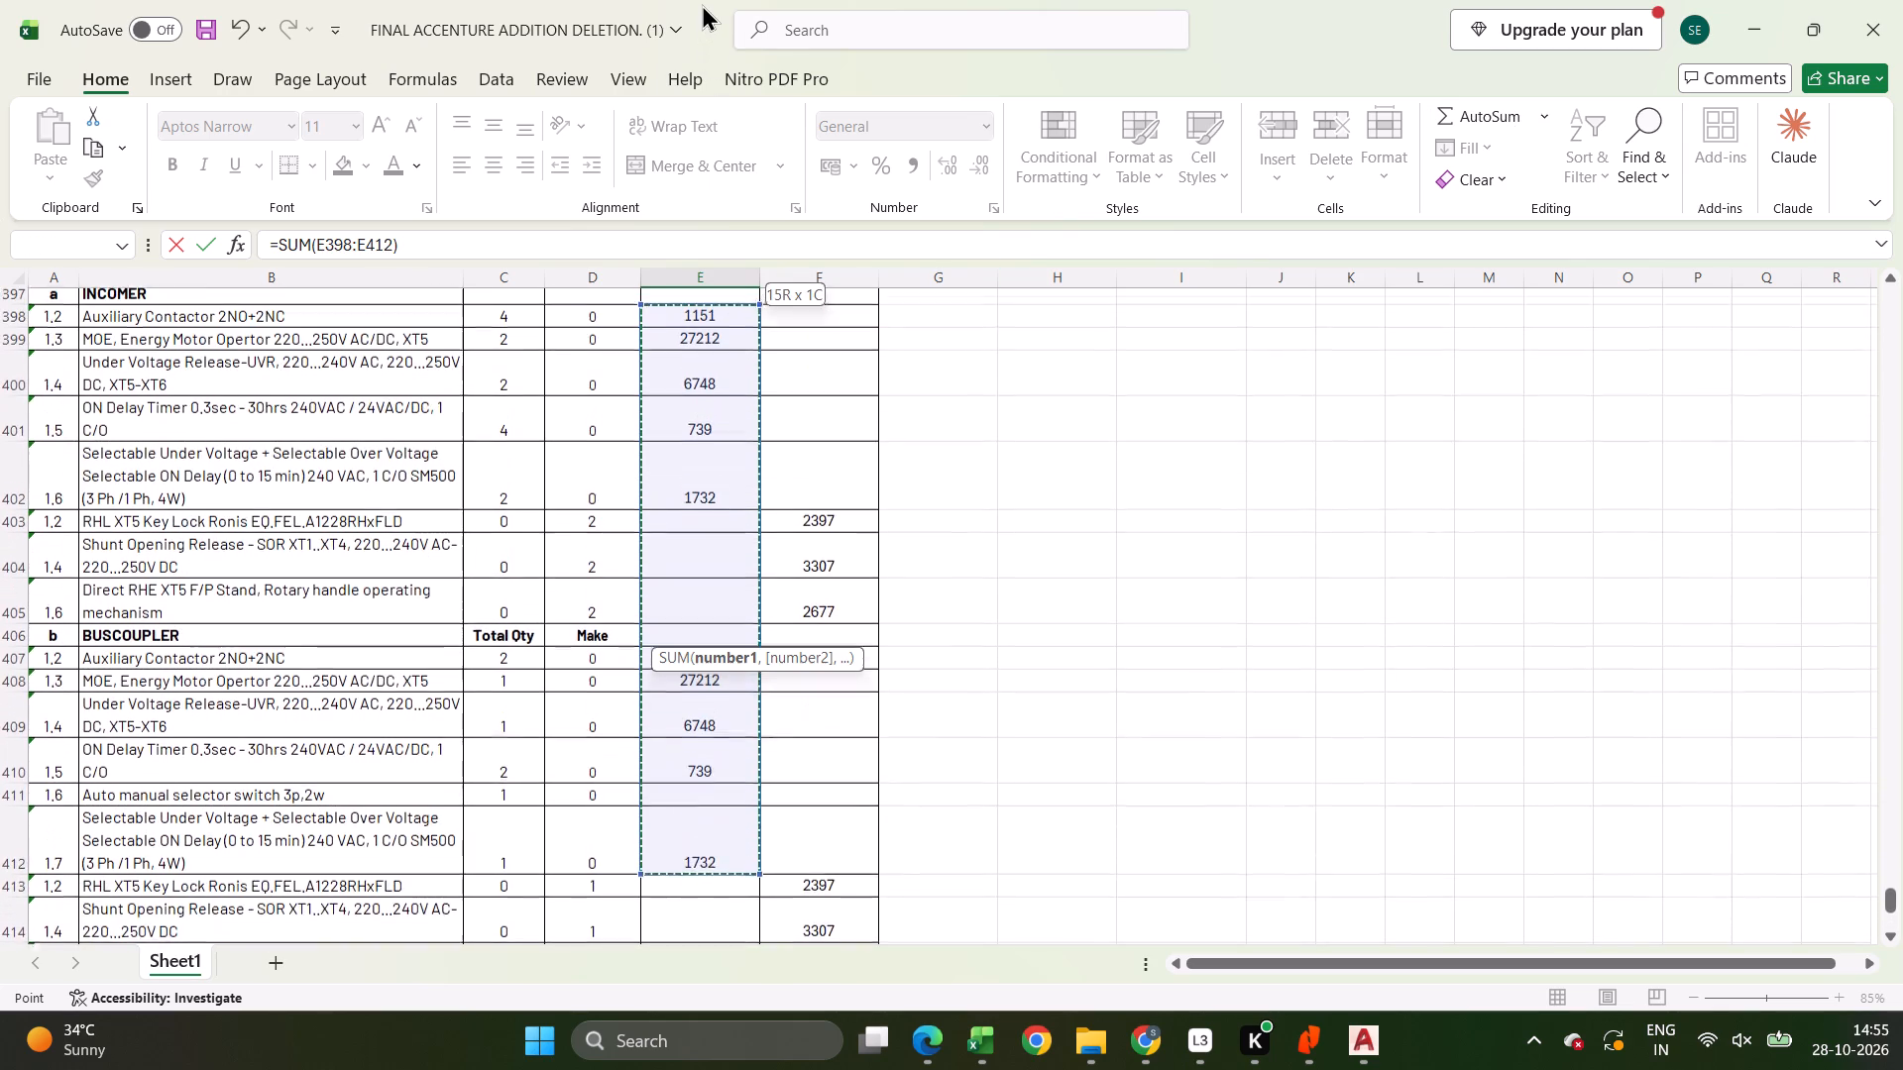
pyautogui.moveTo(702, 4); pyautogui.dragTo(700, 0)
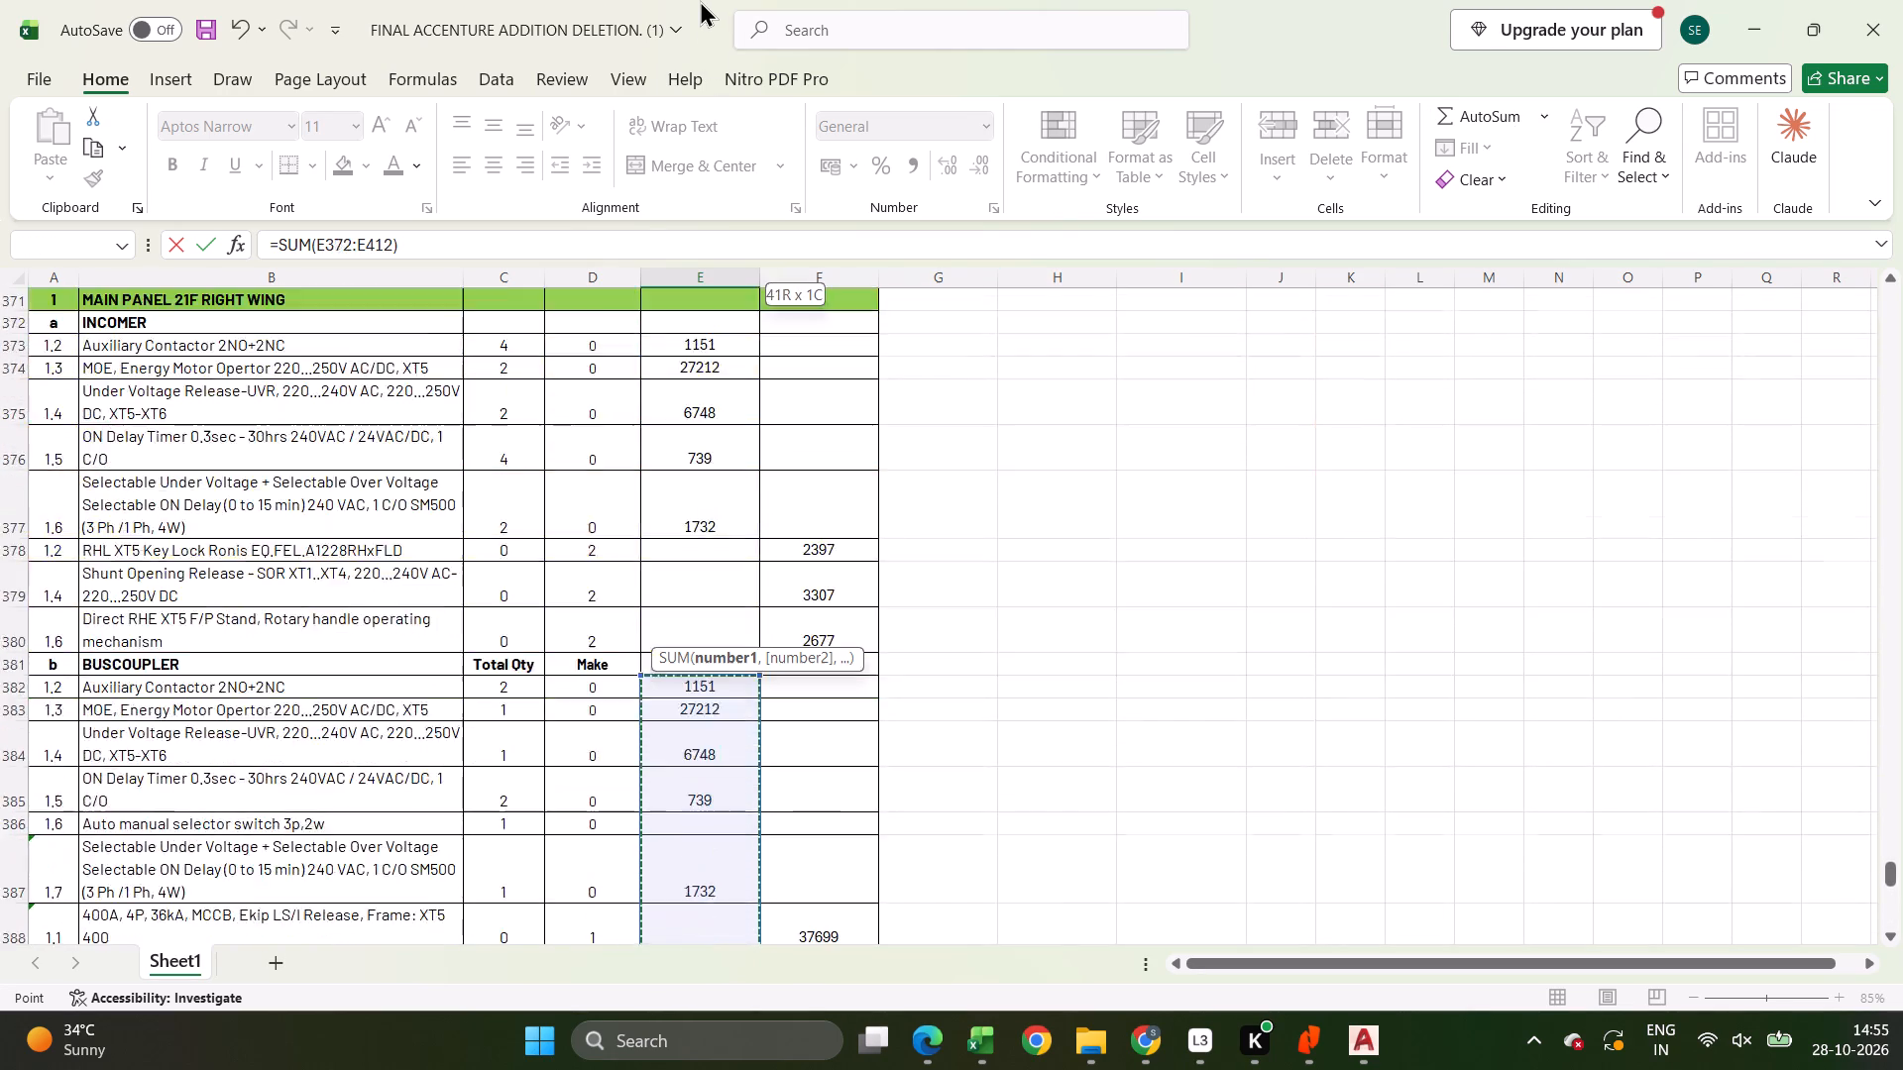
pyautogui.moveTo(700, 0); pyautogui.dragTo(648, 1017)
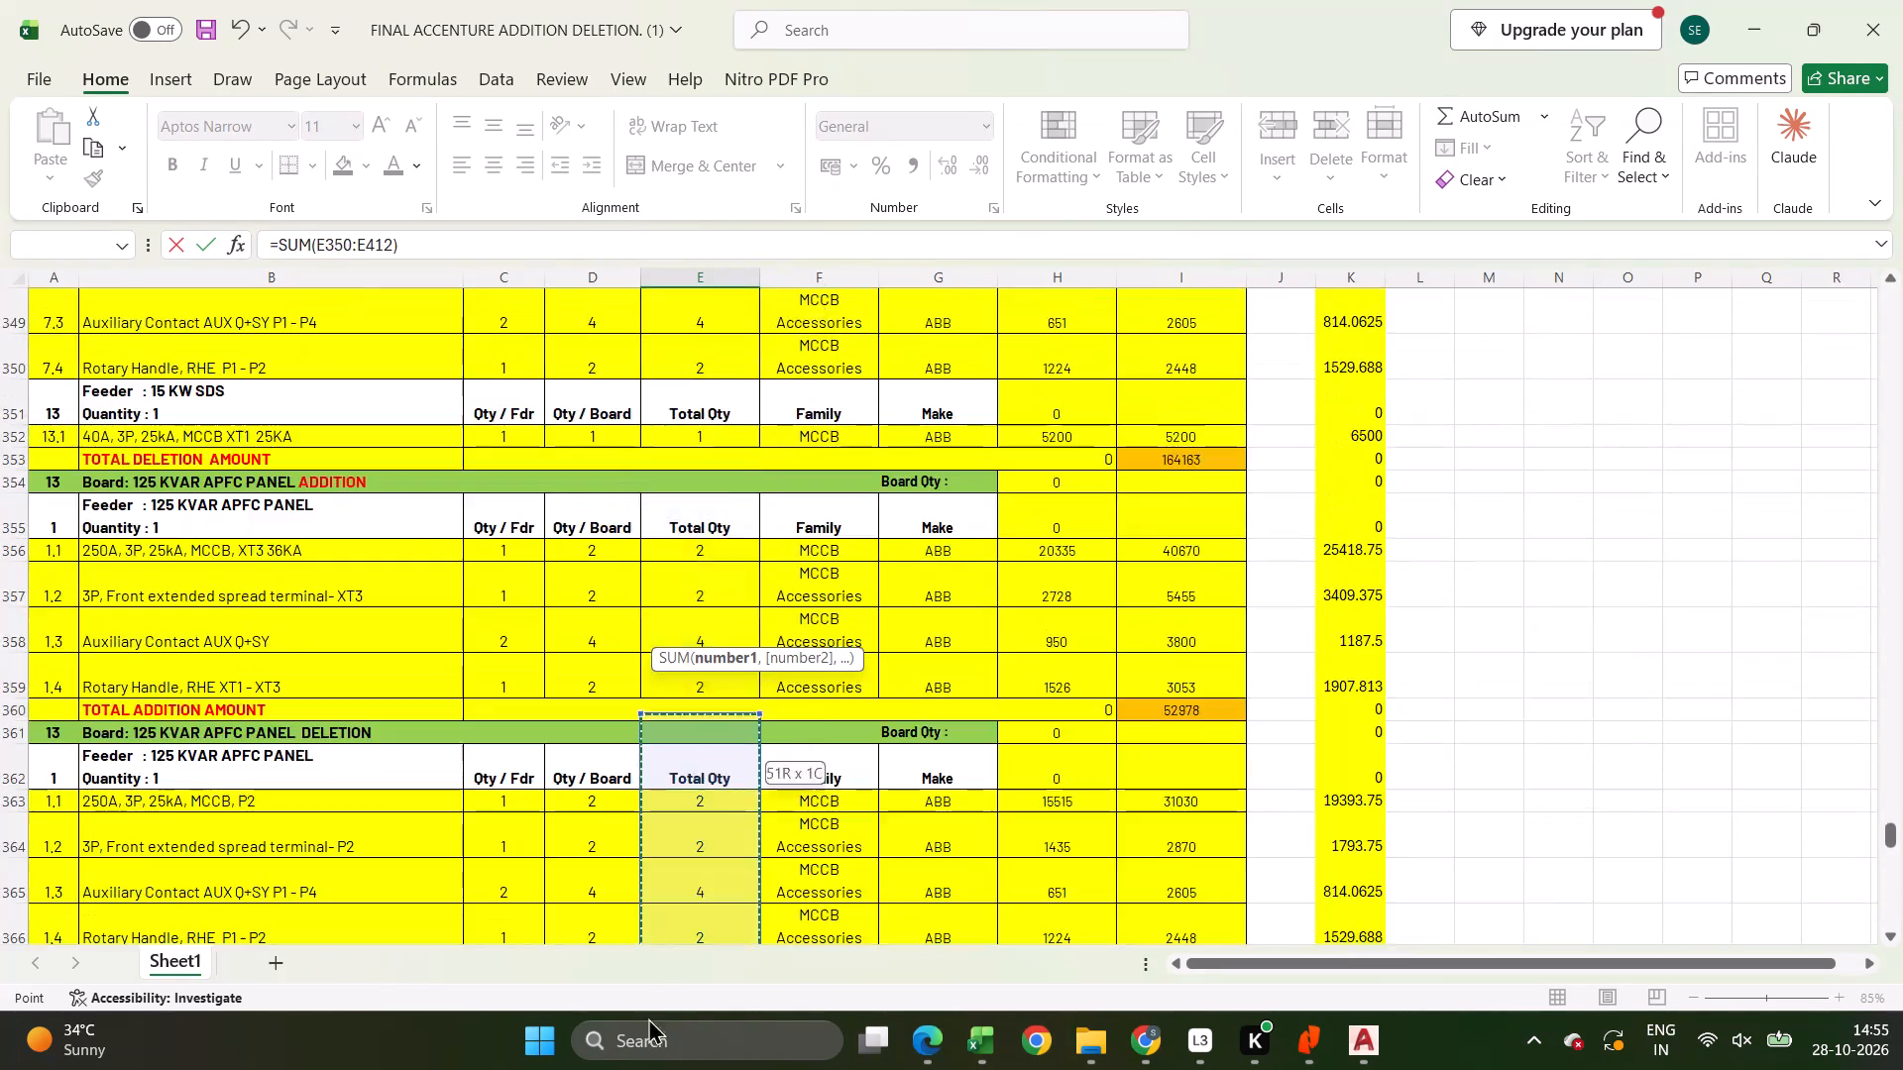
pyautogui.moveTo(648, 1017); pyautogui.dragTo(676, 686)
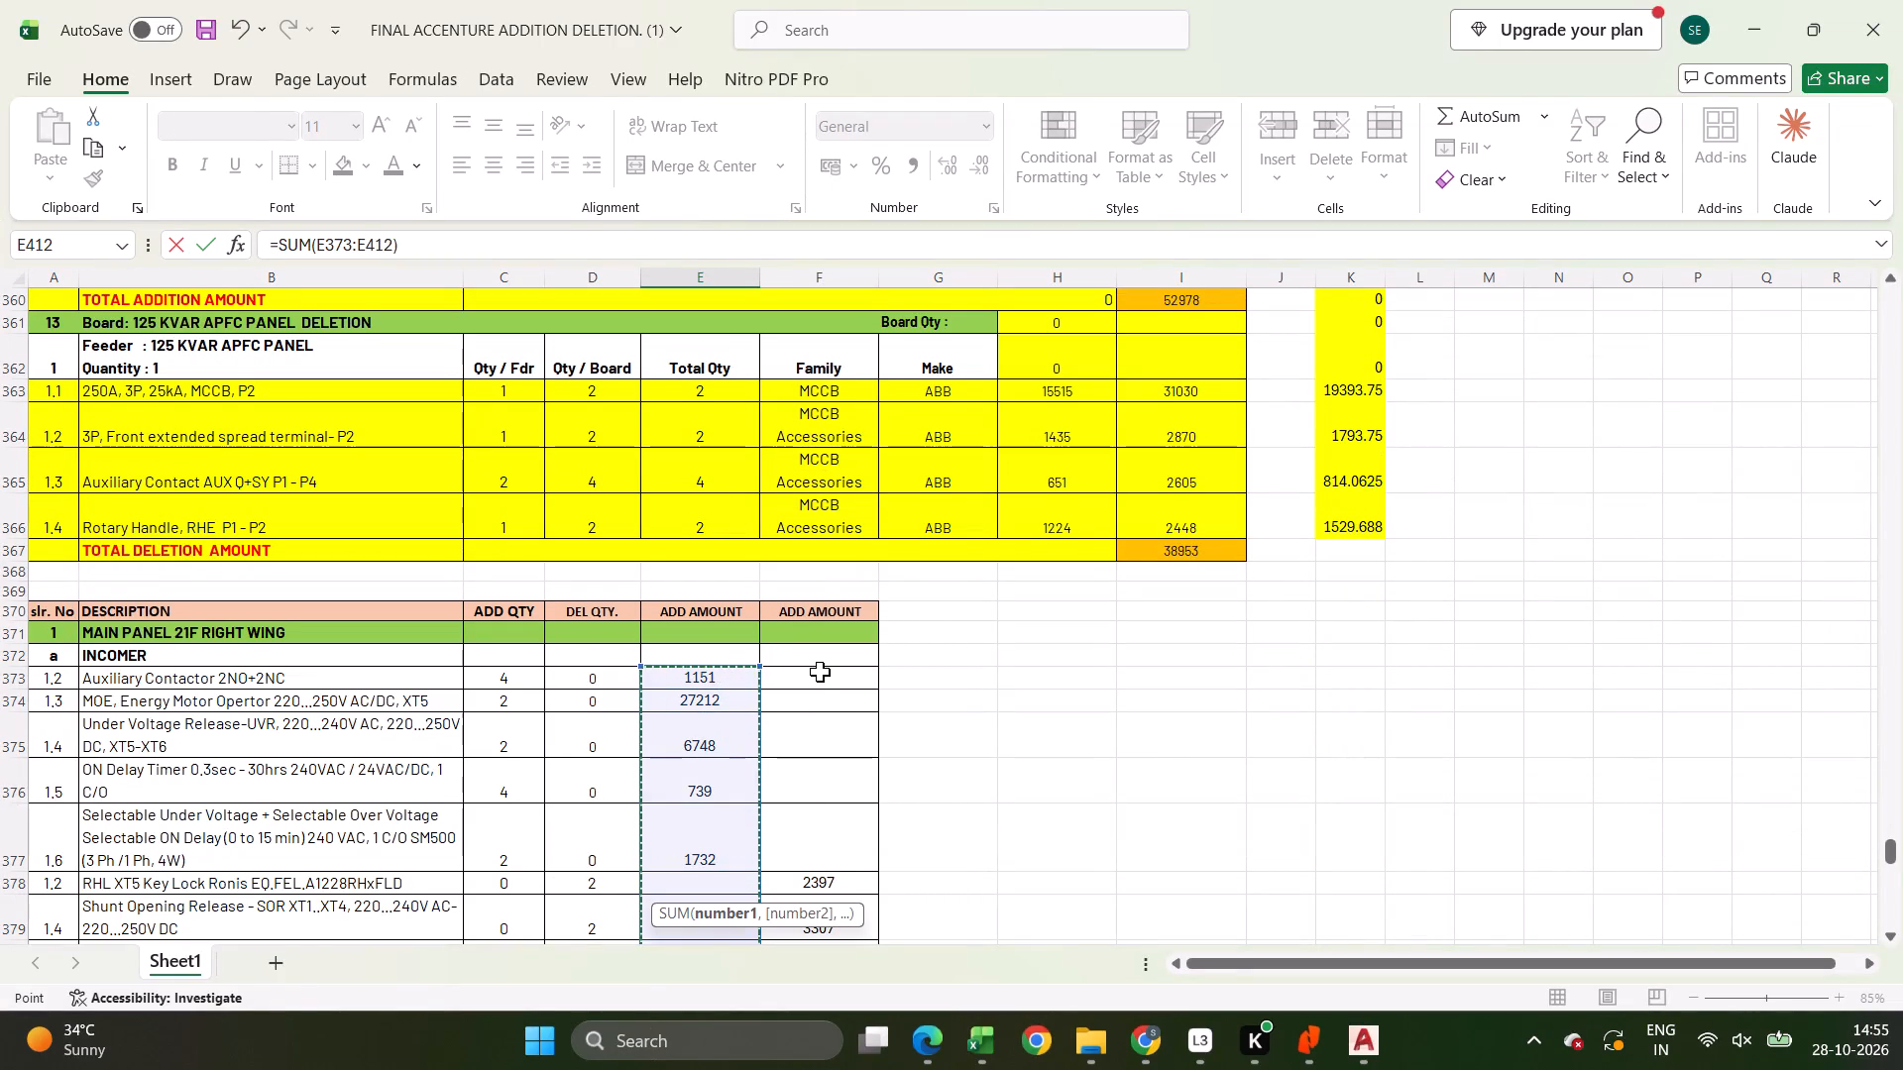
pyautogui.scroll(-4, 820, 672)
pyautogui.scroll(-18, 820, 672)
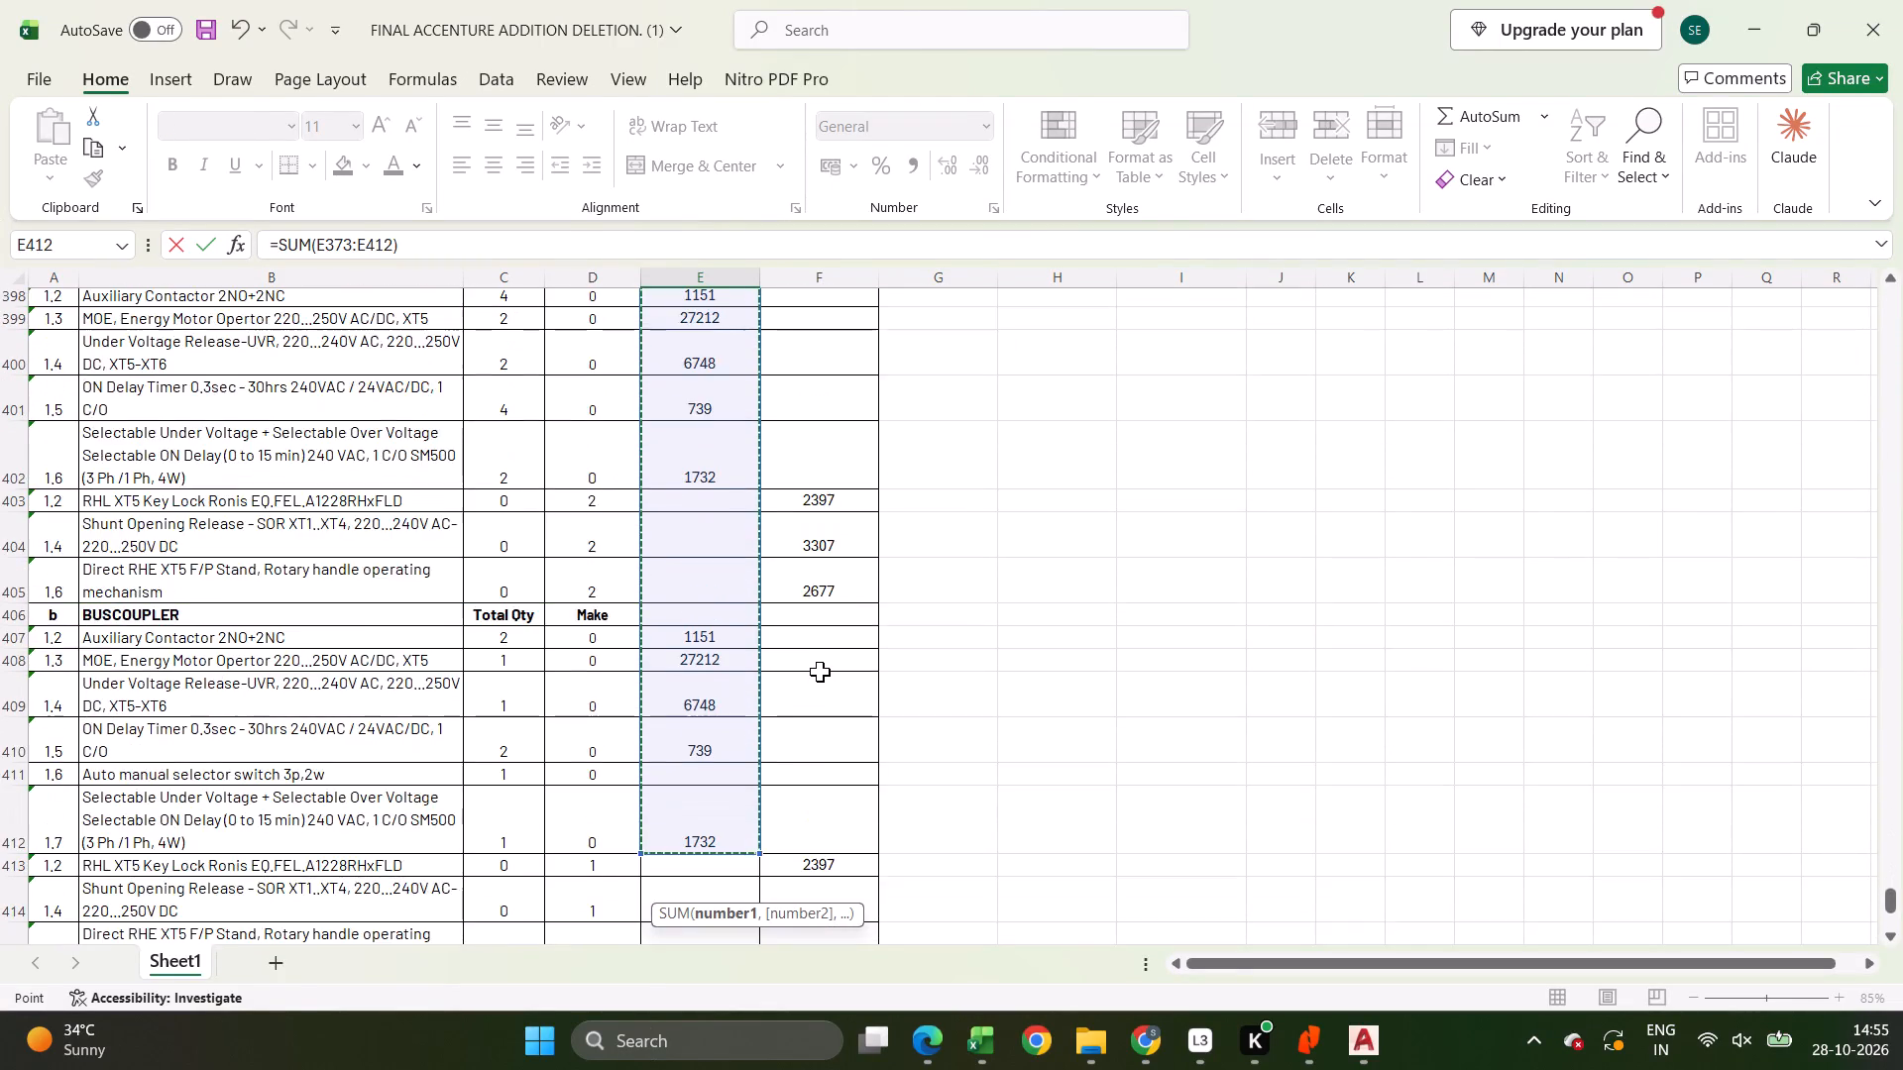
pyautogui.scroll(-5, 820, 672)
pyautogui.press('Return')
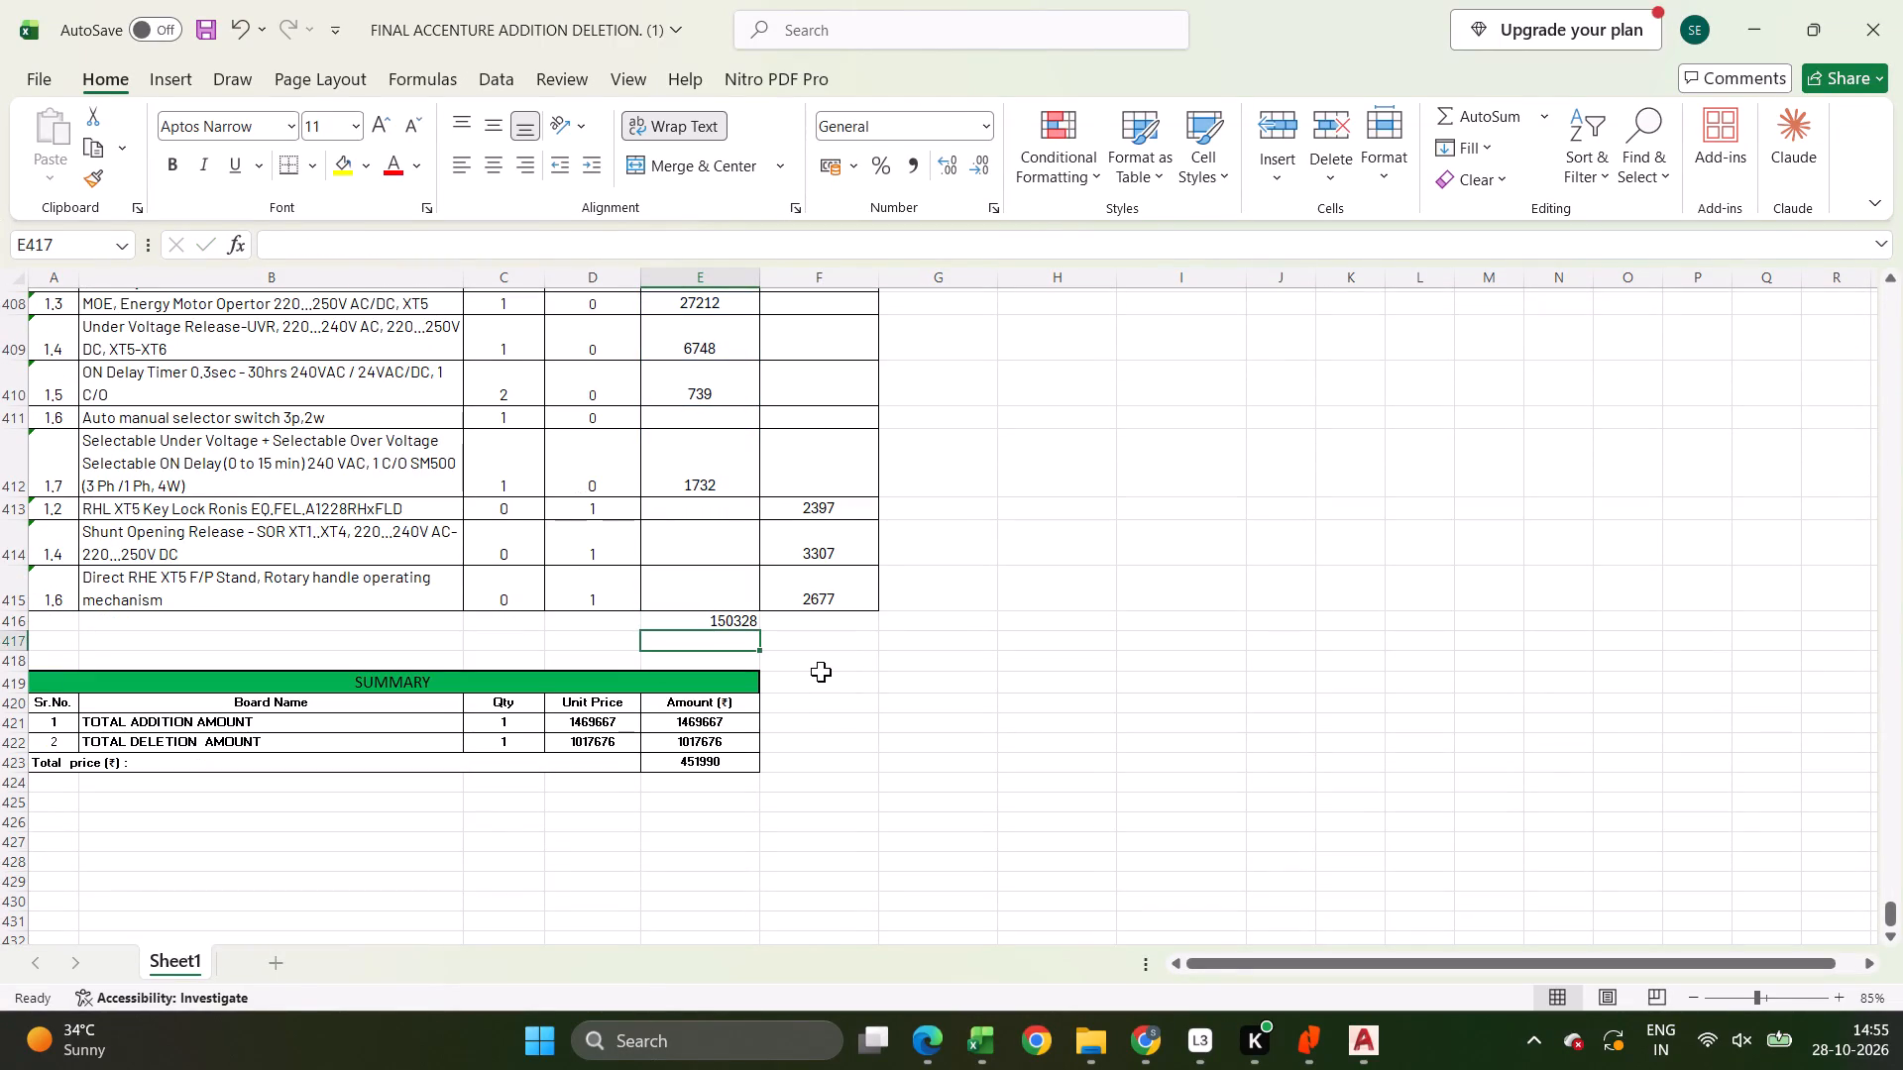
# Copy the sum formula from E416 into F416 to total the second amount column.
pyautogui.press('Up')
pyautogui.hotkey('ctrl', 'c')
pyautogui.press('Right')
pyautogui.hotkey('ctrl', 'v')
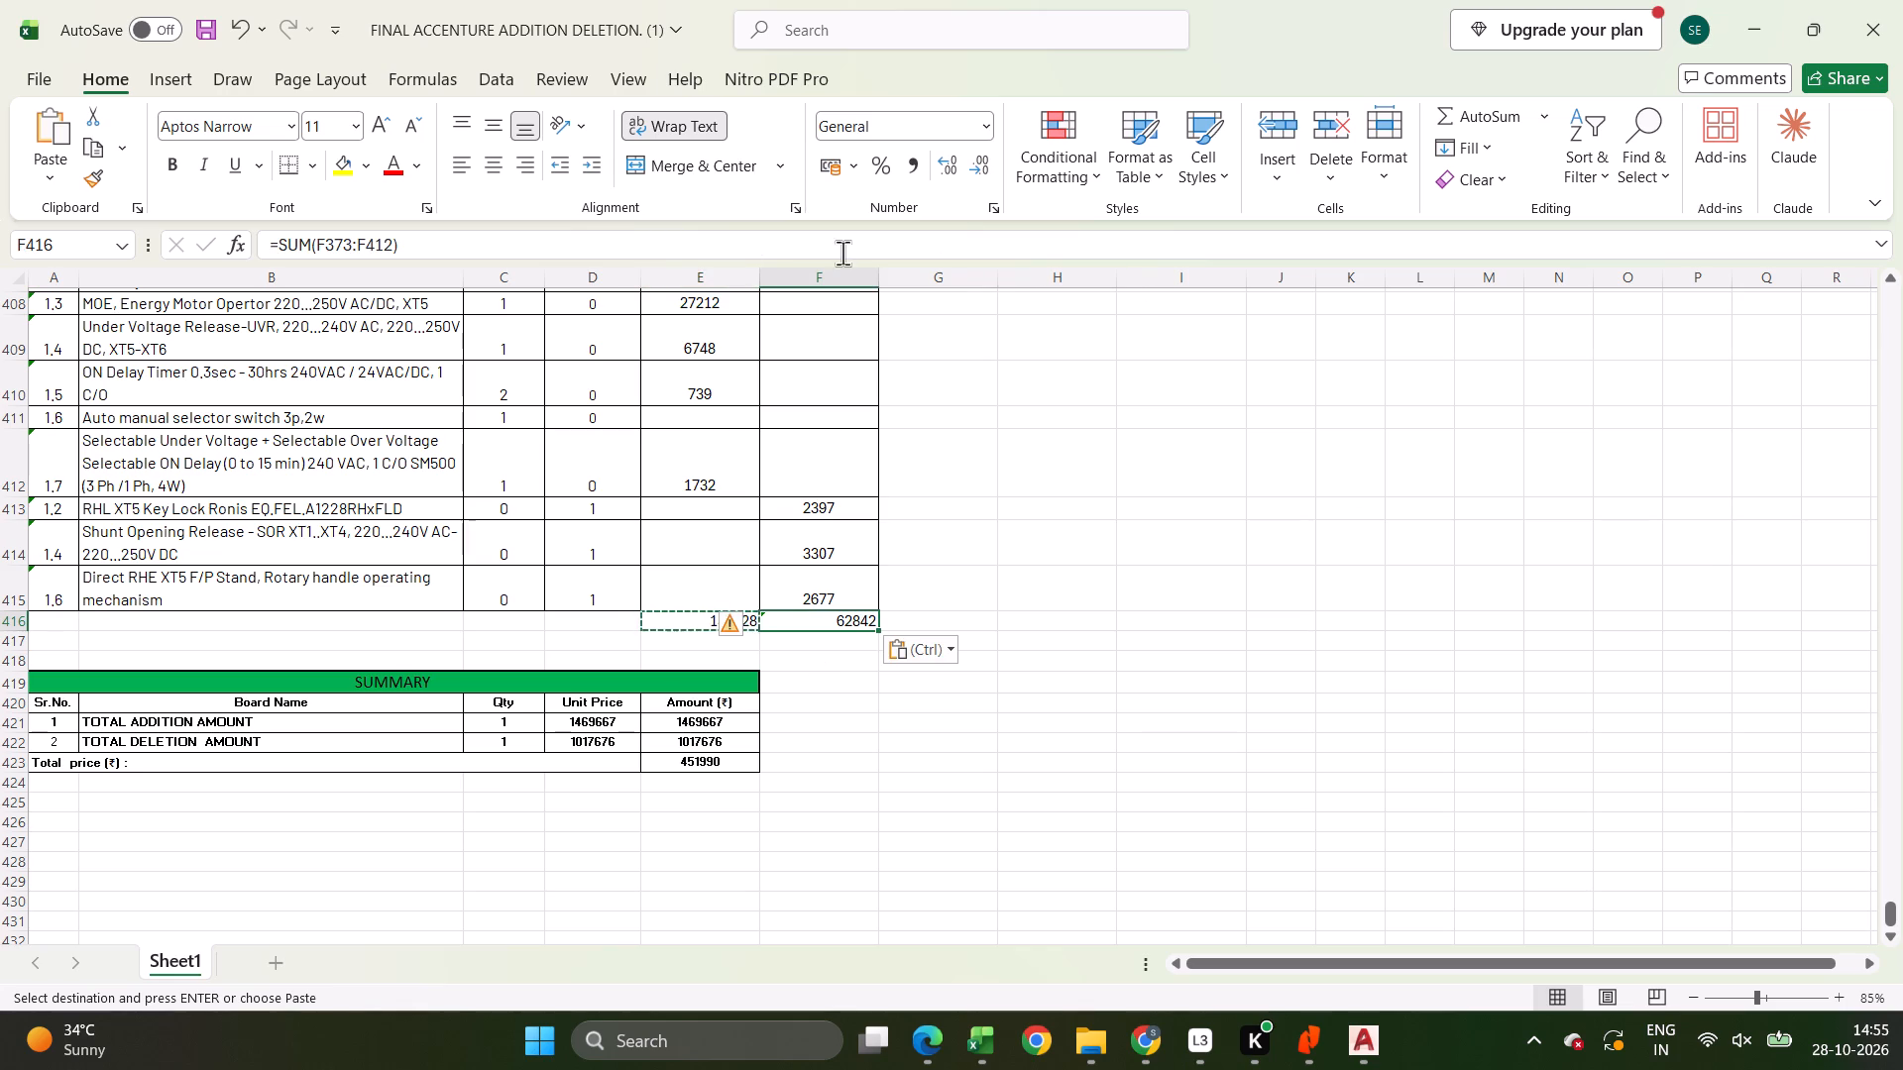
# Format columns D to F with thousands separators and no decimal places.
pyautogui.moveTo(574, 273); pyautogui.dragTo(853, 286)
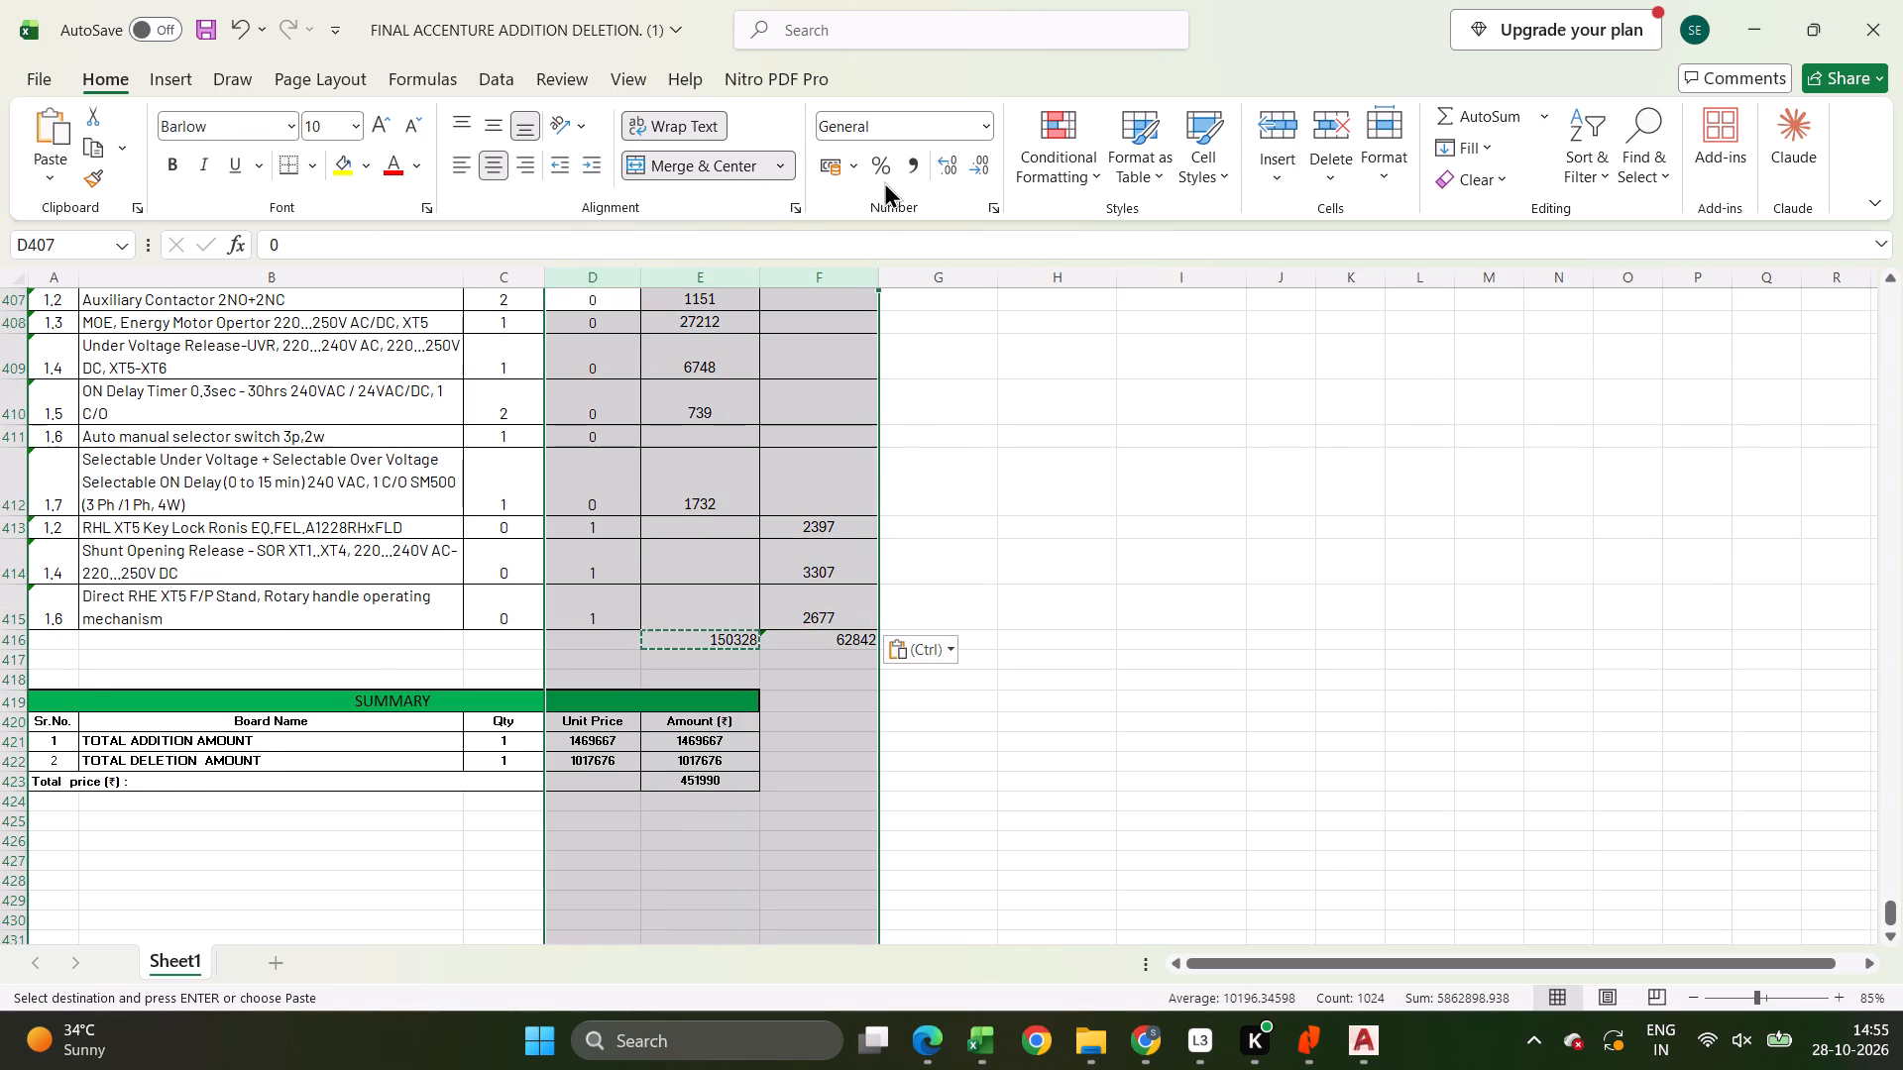
pyautogui.click(910, 166)
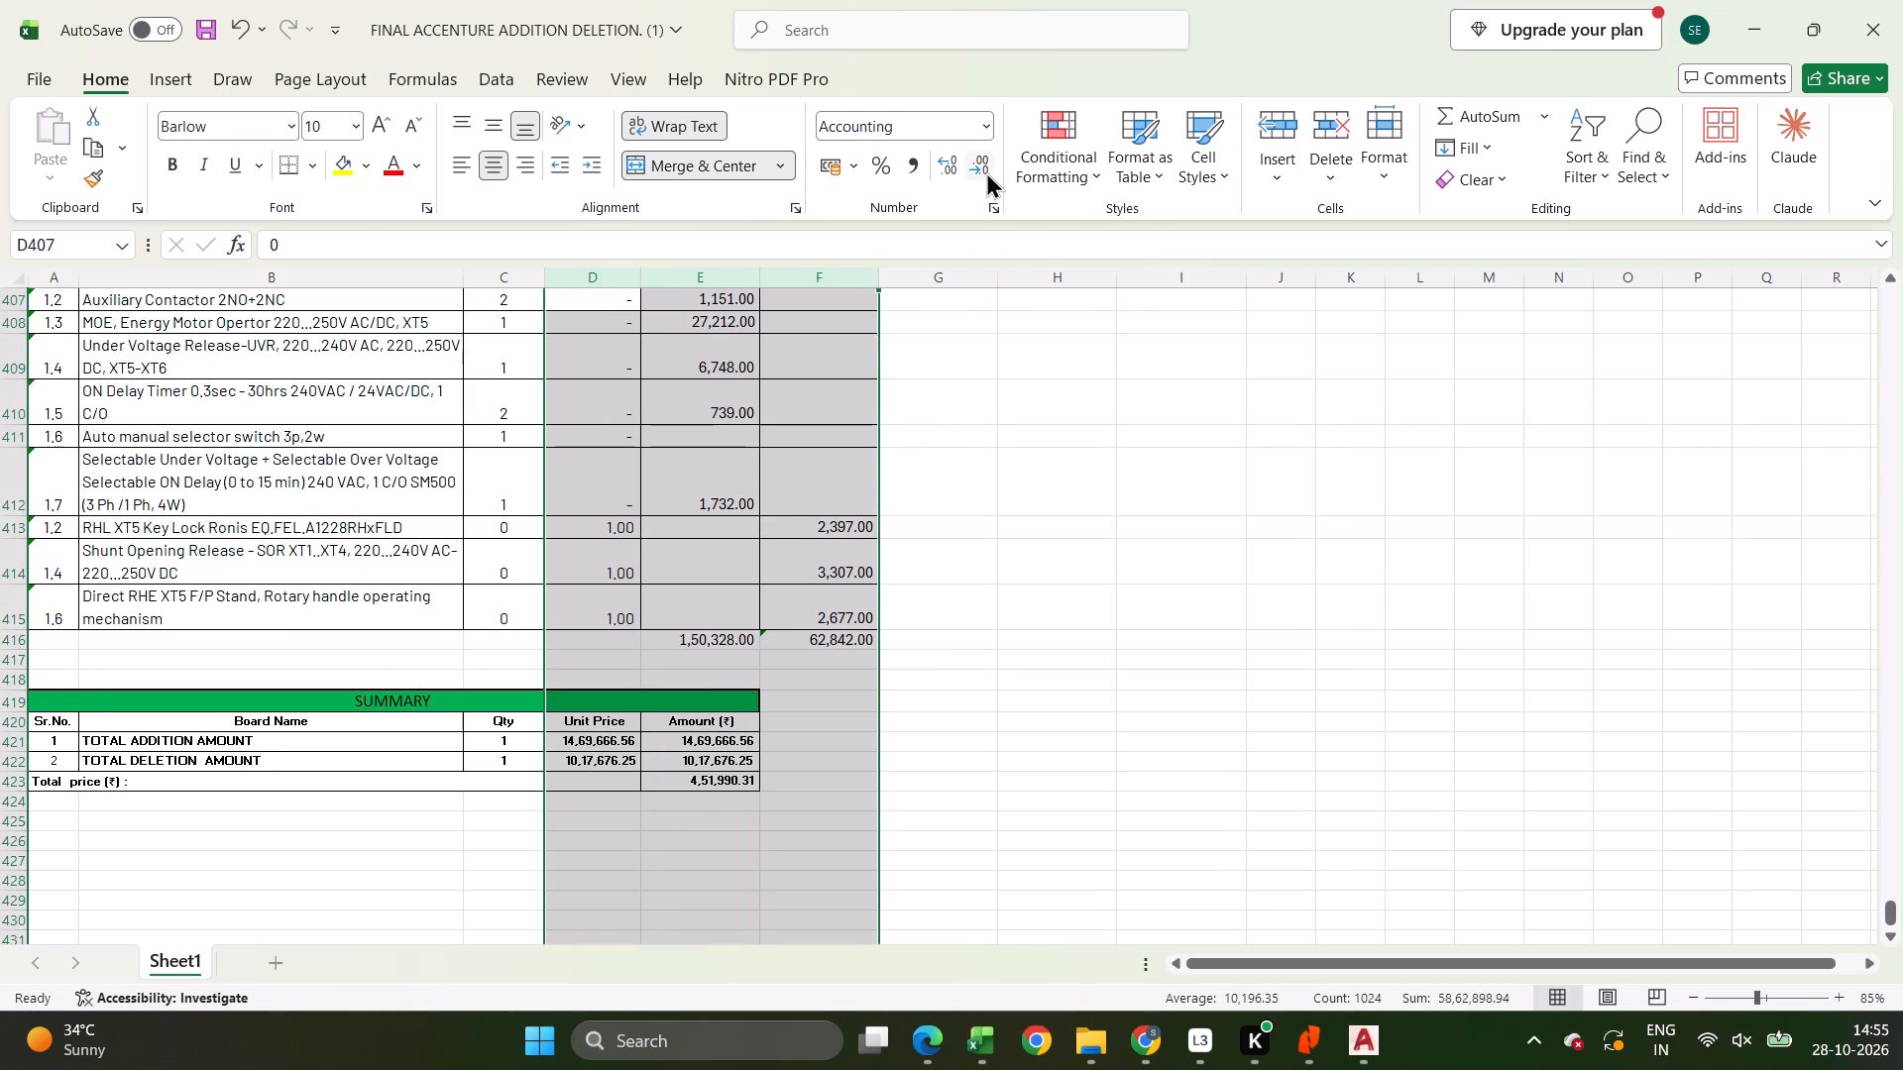
pyautogui.doubleClick(985, 168)
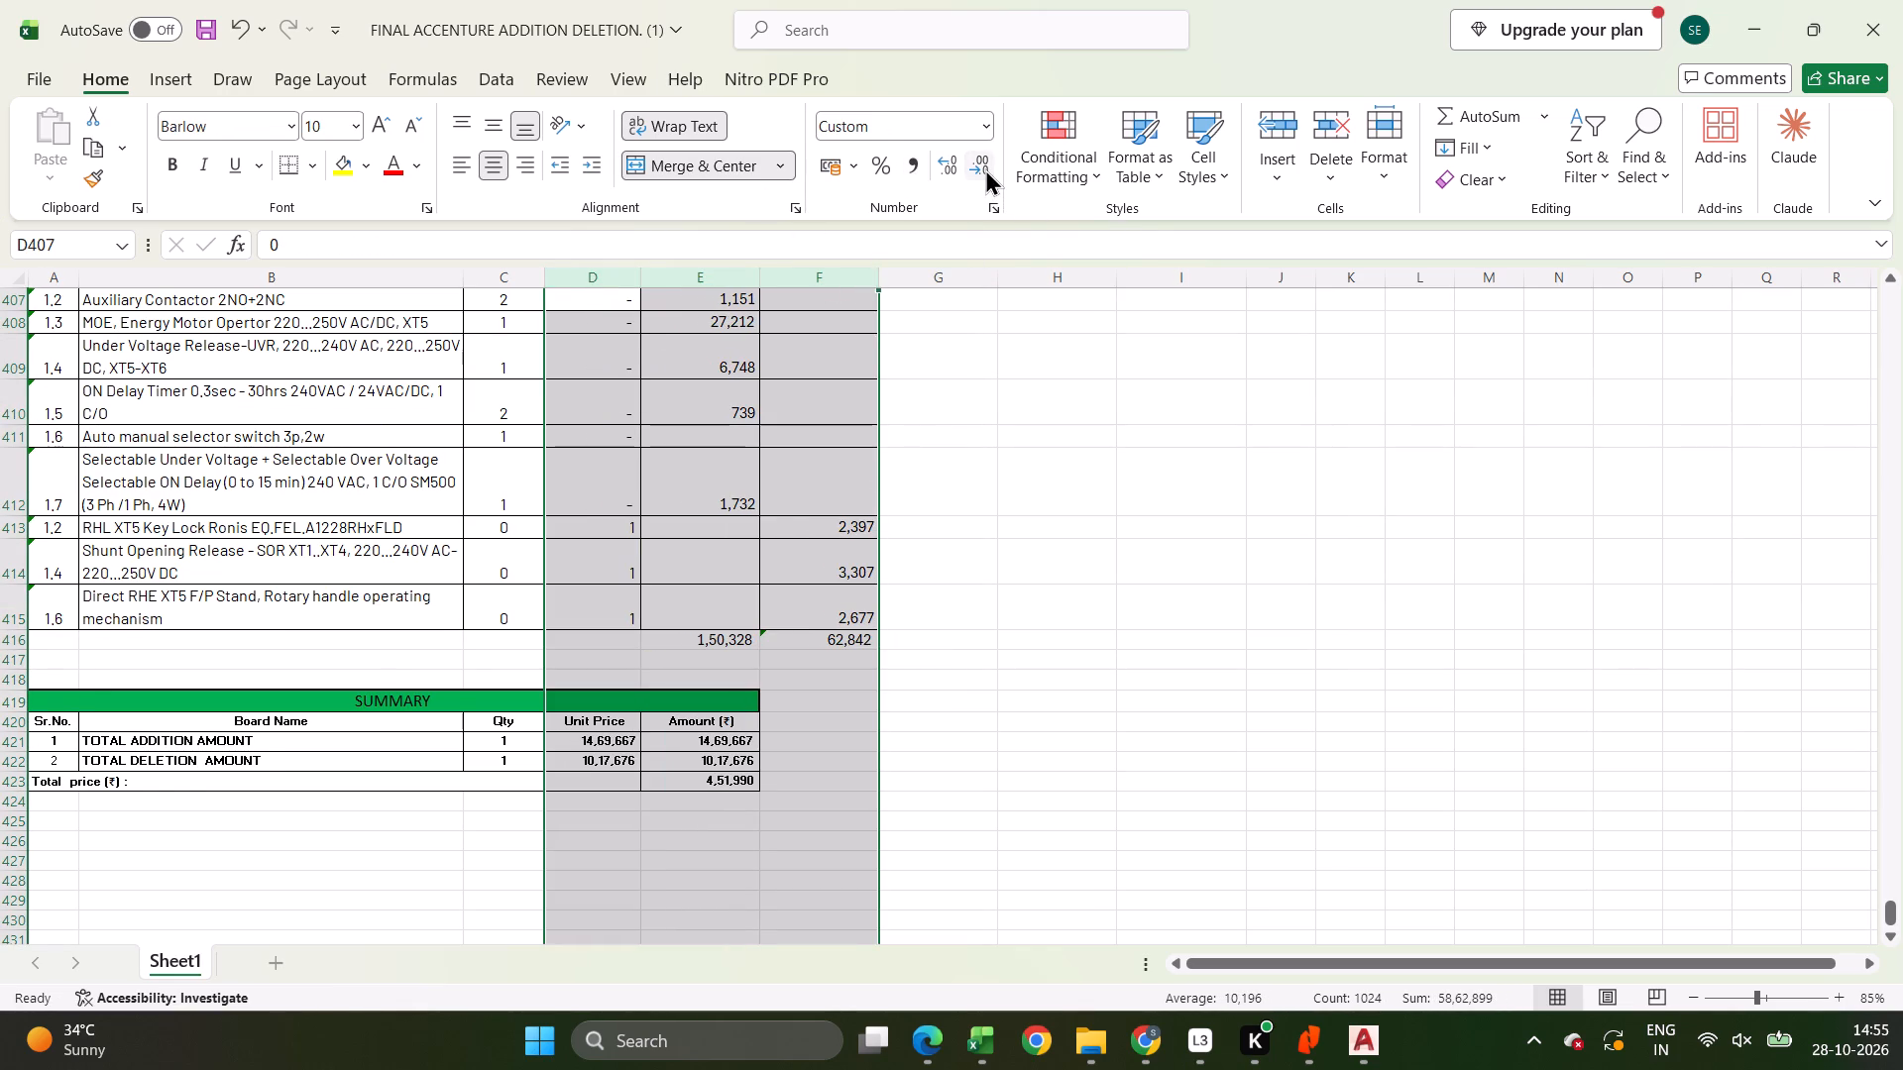
pyautogui.click(985, 643)
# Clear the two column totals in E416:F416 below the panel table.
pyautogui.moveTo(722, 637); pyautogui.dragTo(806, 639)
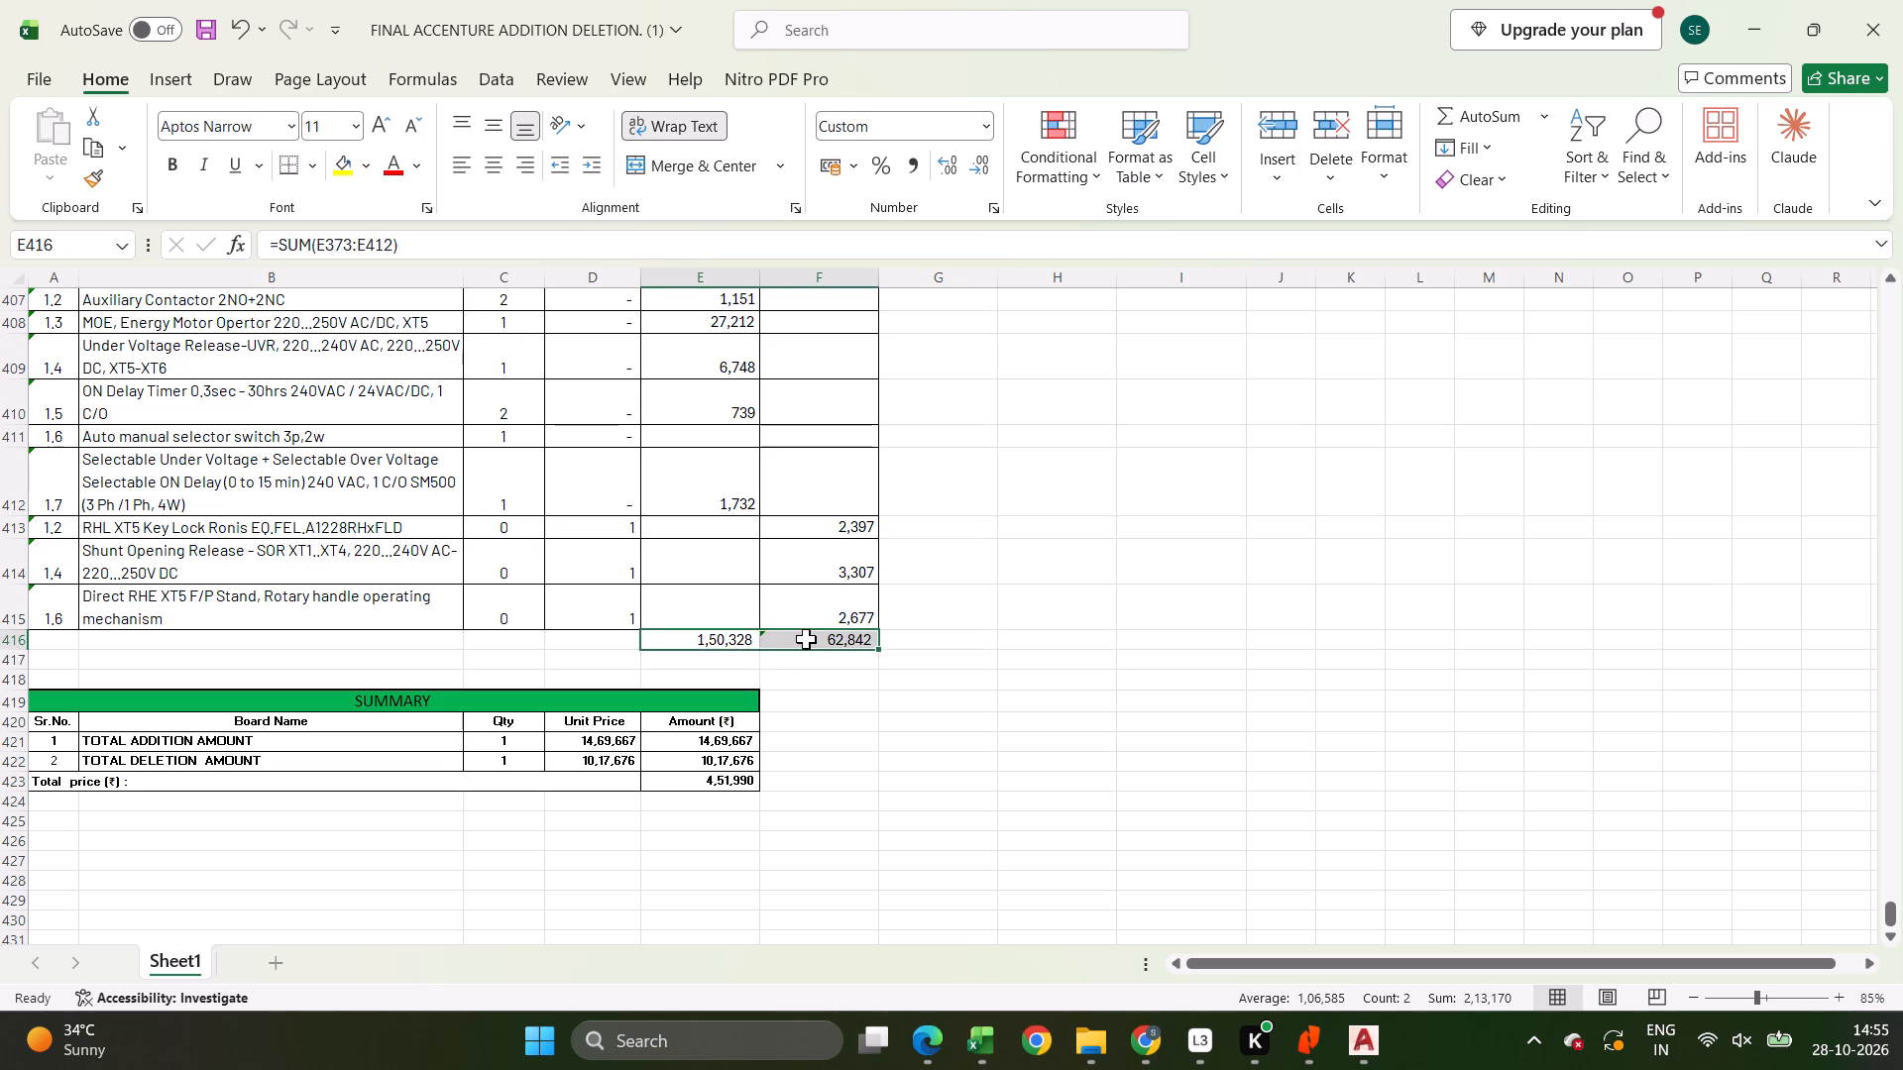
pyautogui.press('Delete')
# Examine the summary's unit price formula for the total addition amount in D421 and the board totals it references.
pyautogui.doubleClick(607, 737)
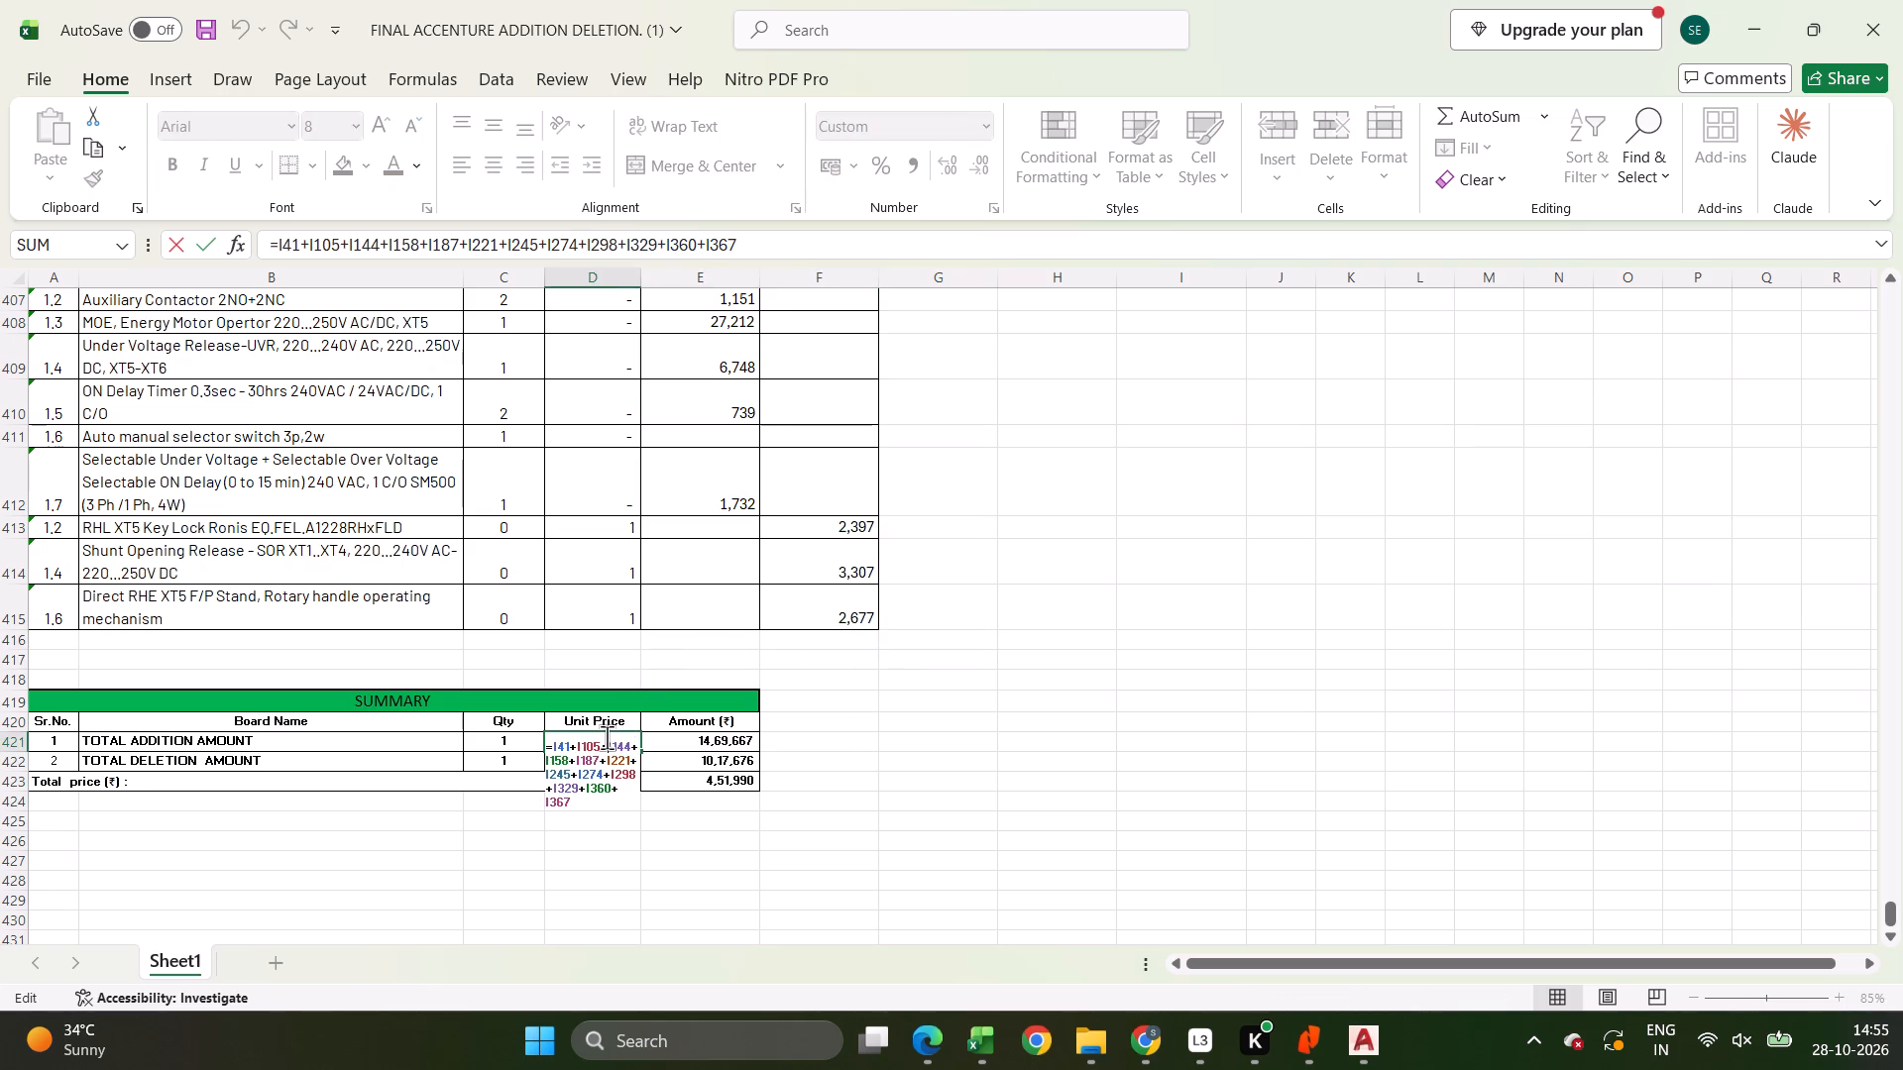
pyautogui.scroll(20, 754, 688)
pyautogui.scroll(6, 754, 688)
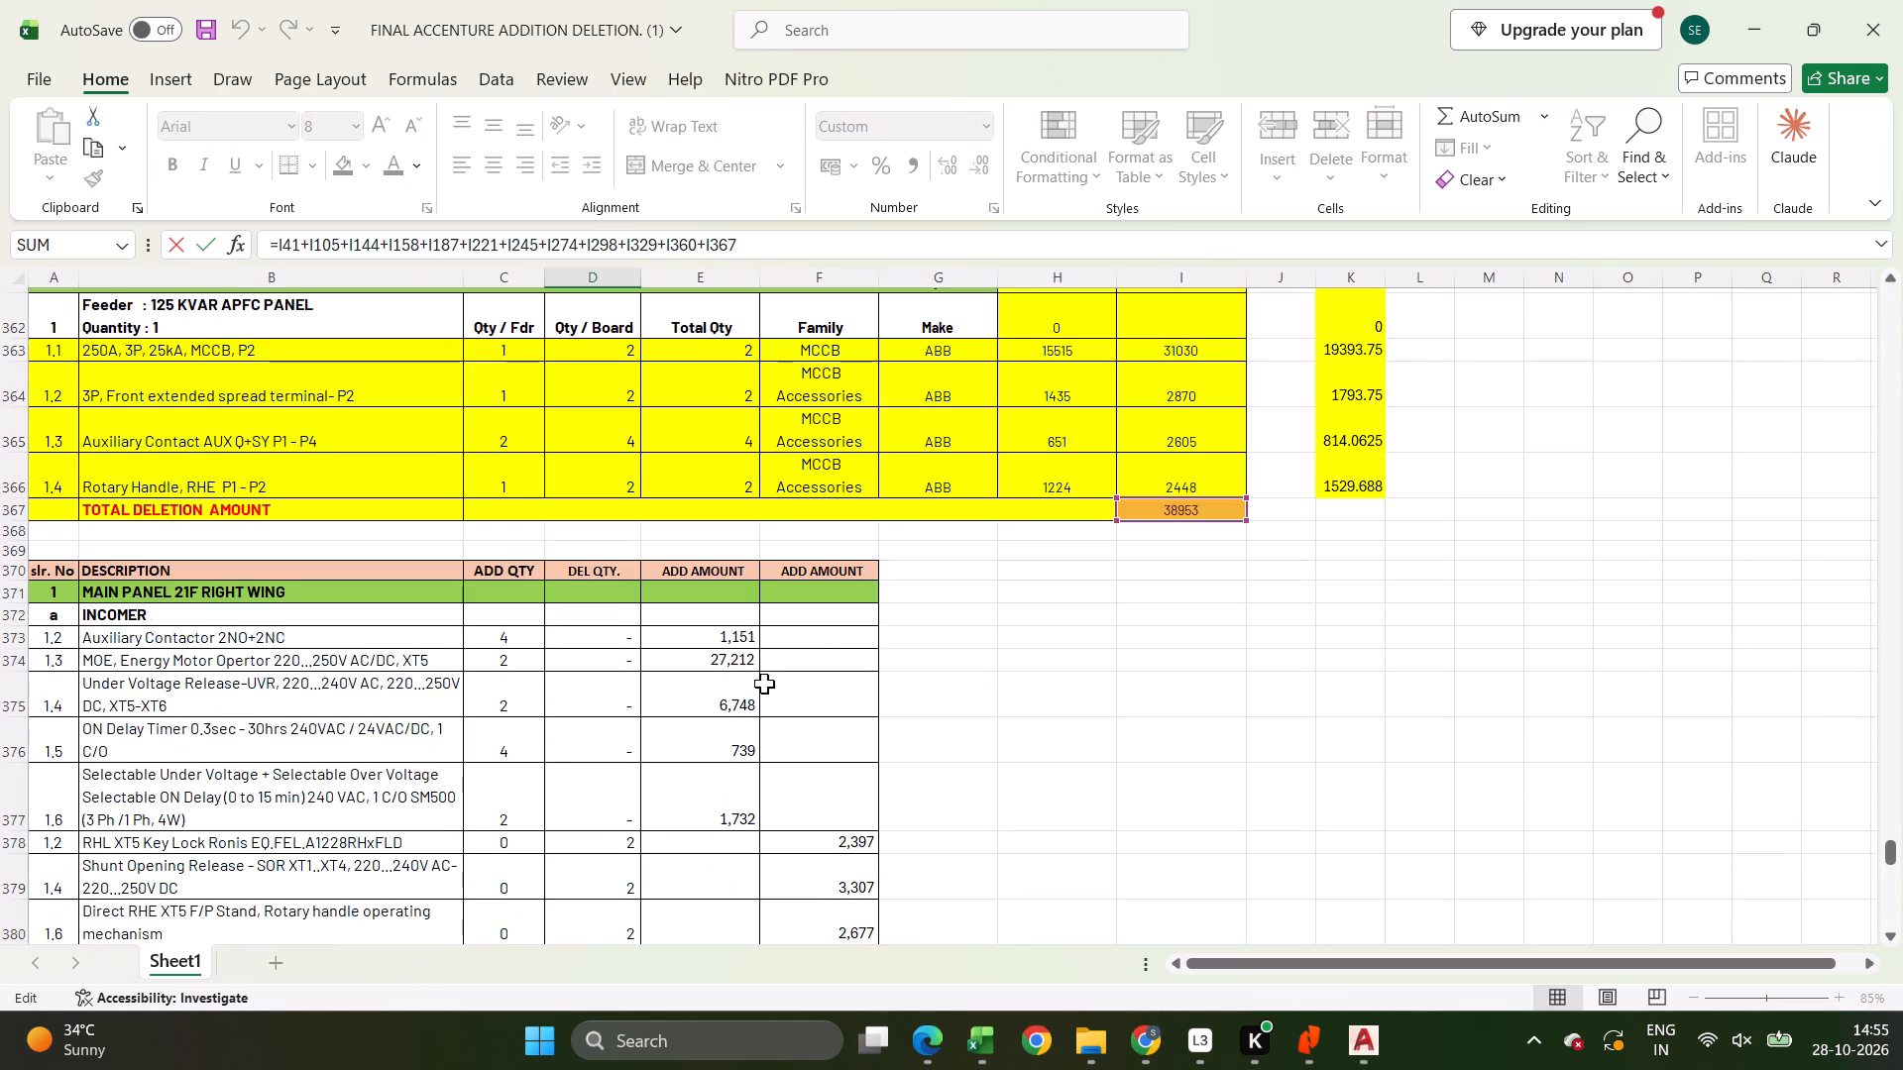
pyautogui.scroll(10, 764, 684)
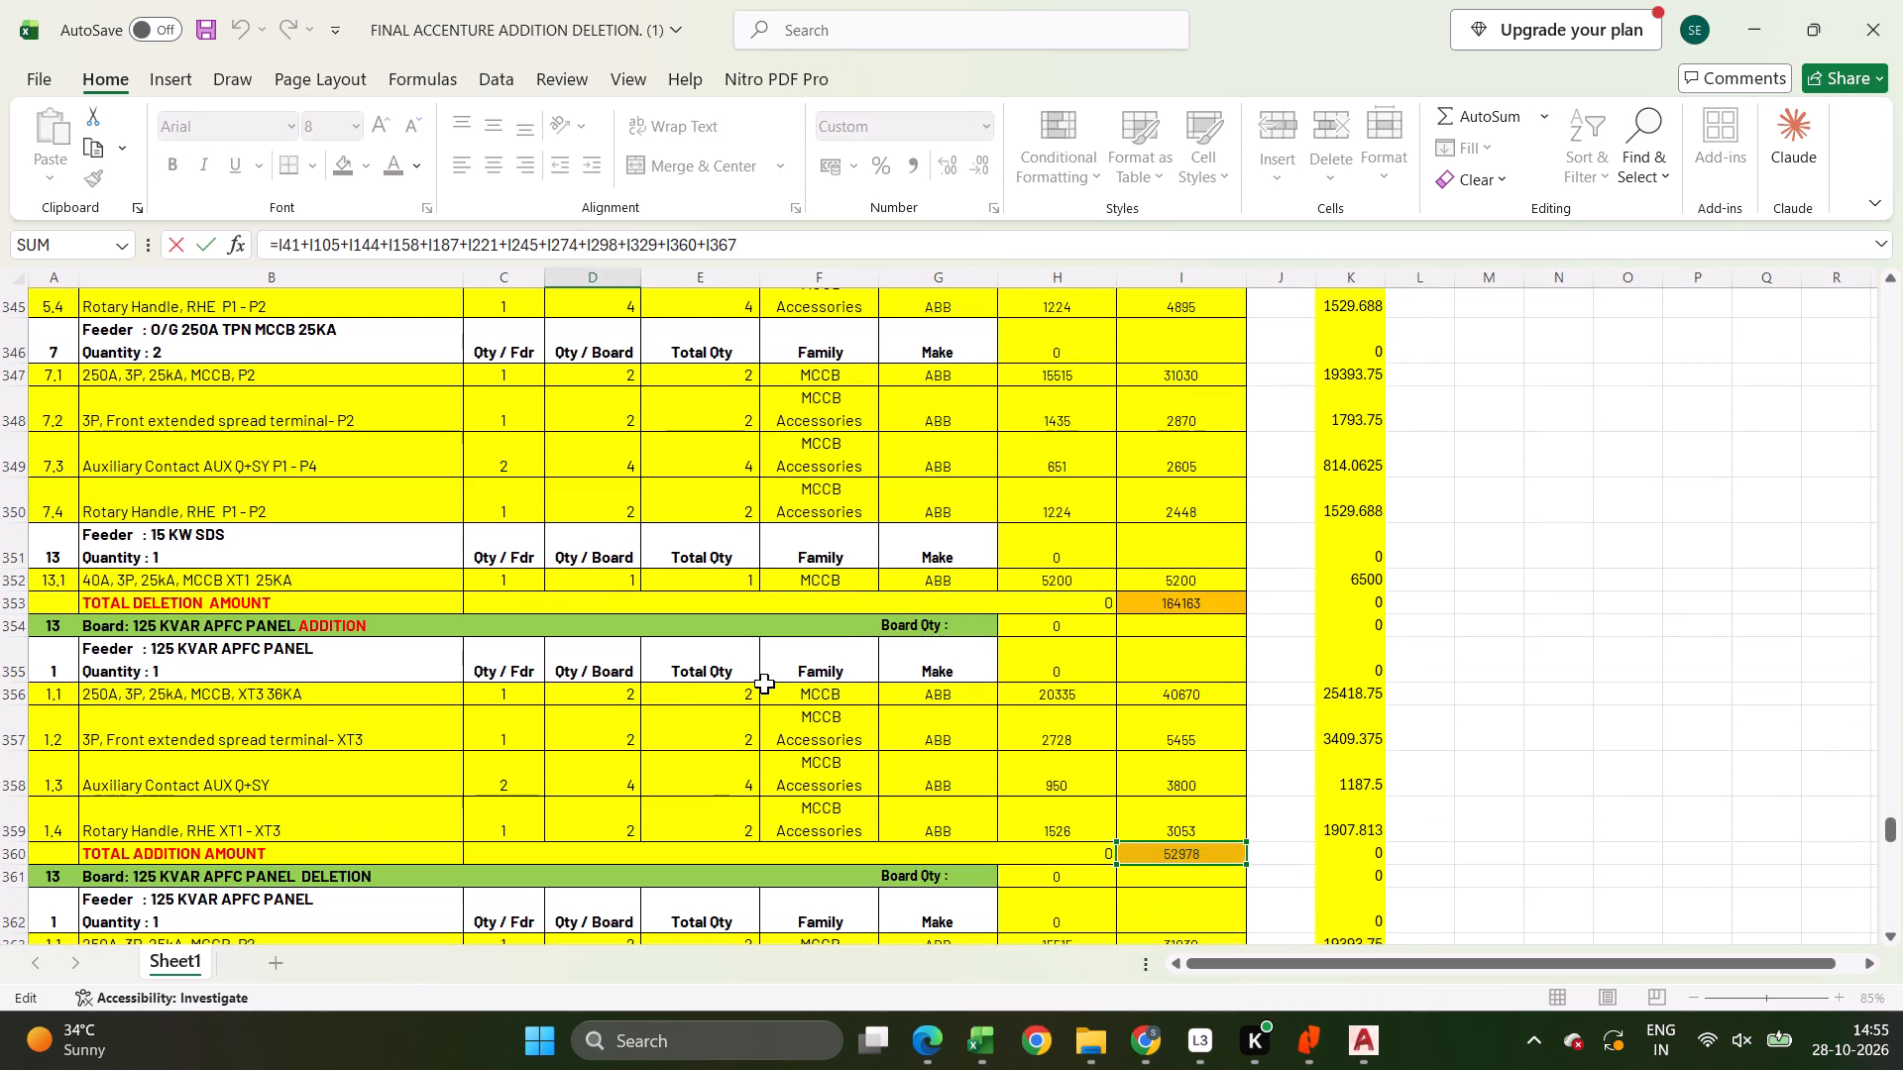
pyautogui.press('Return')
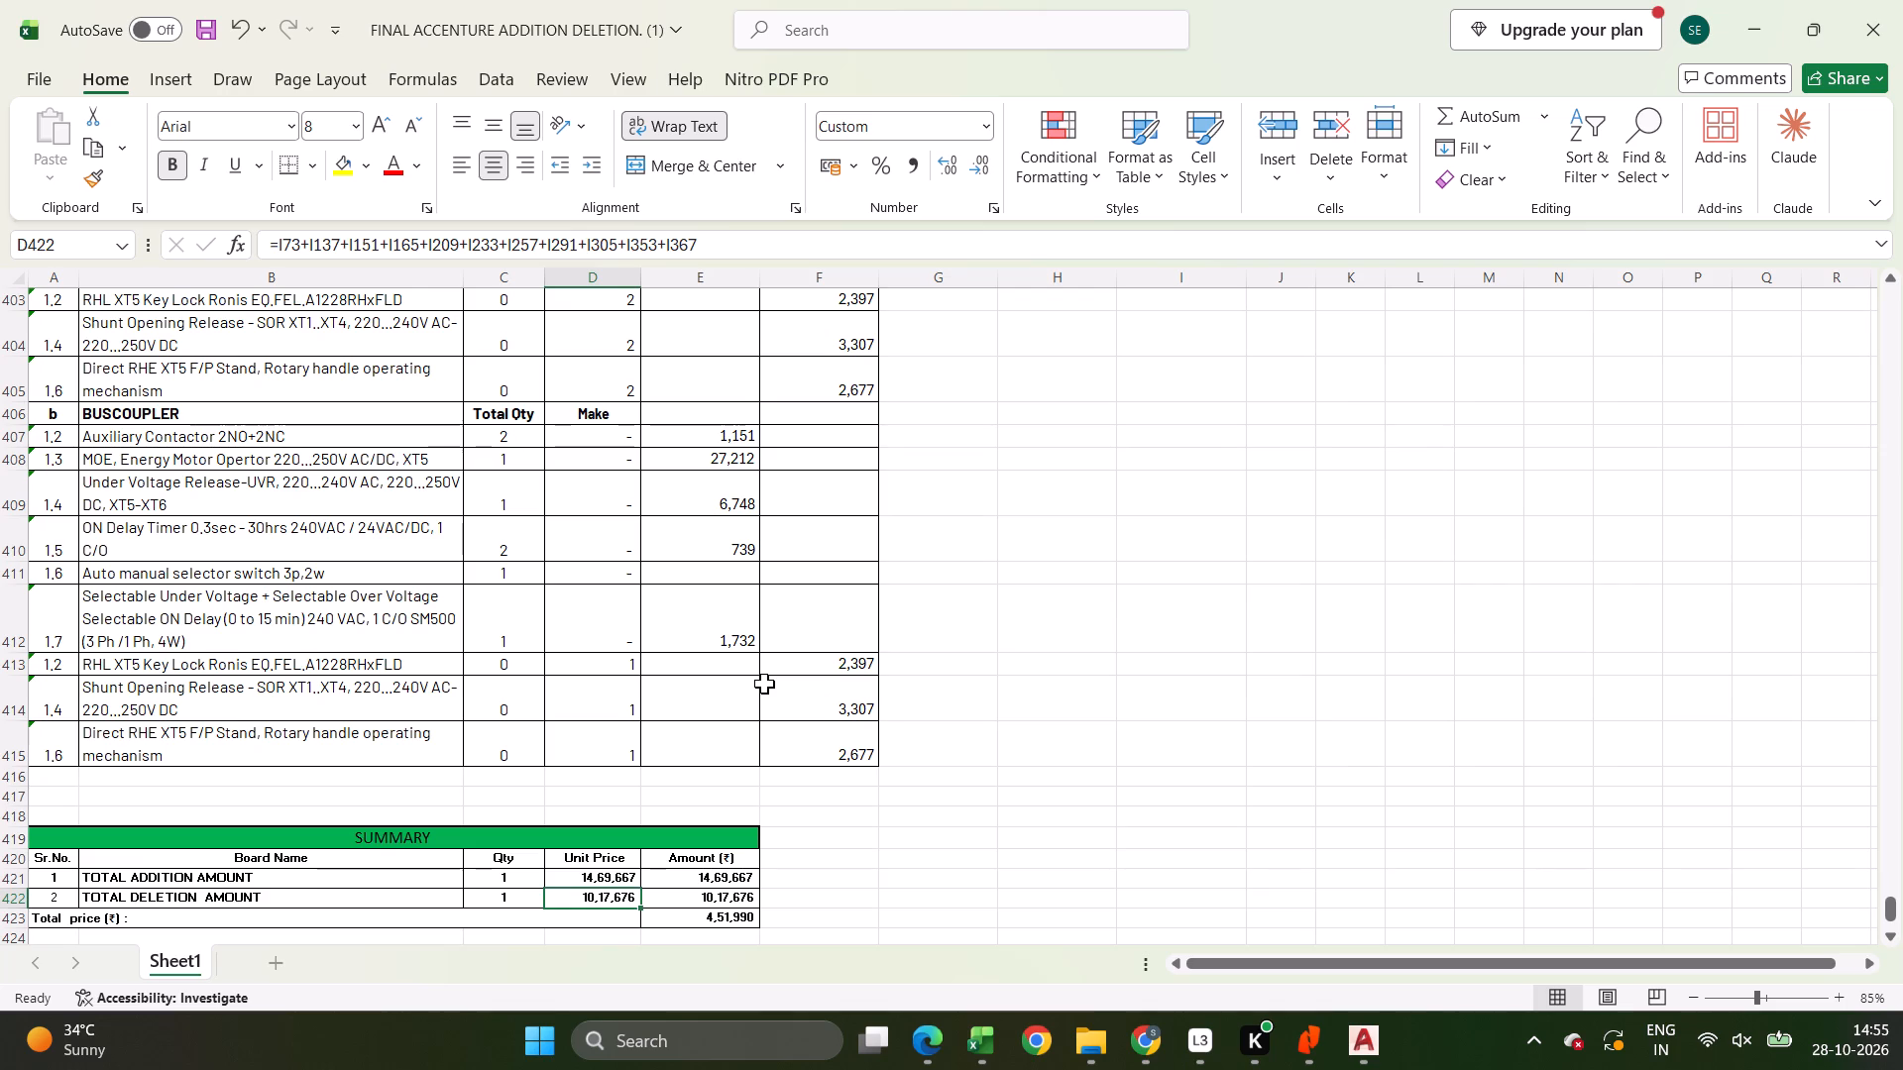
pyautogui.scroll(16, 763, 684)
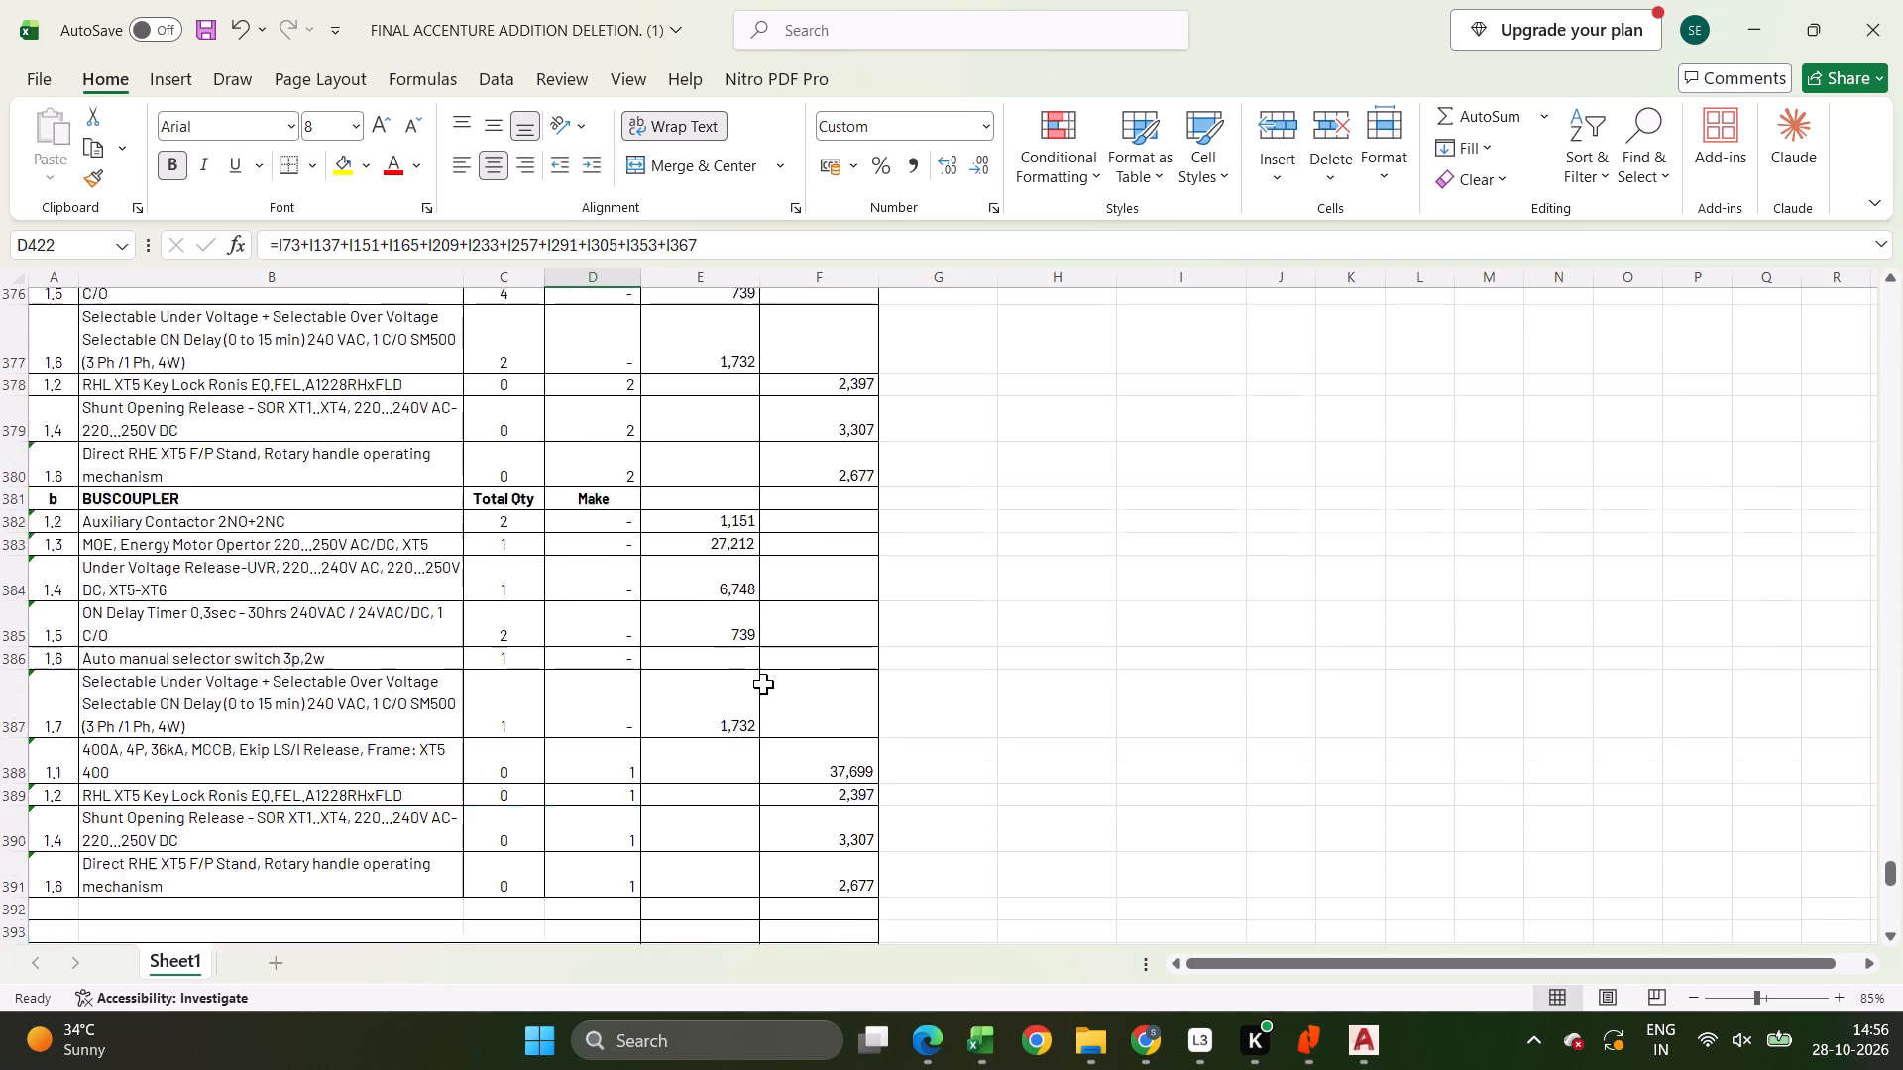
# Switch from the addition and deletion sheet to the Chrome window holding the Accenture_MDC9A email thread in Gmail.
pyautogui.scroll(6, 763, 684)
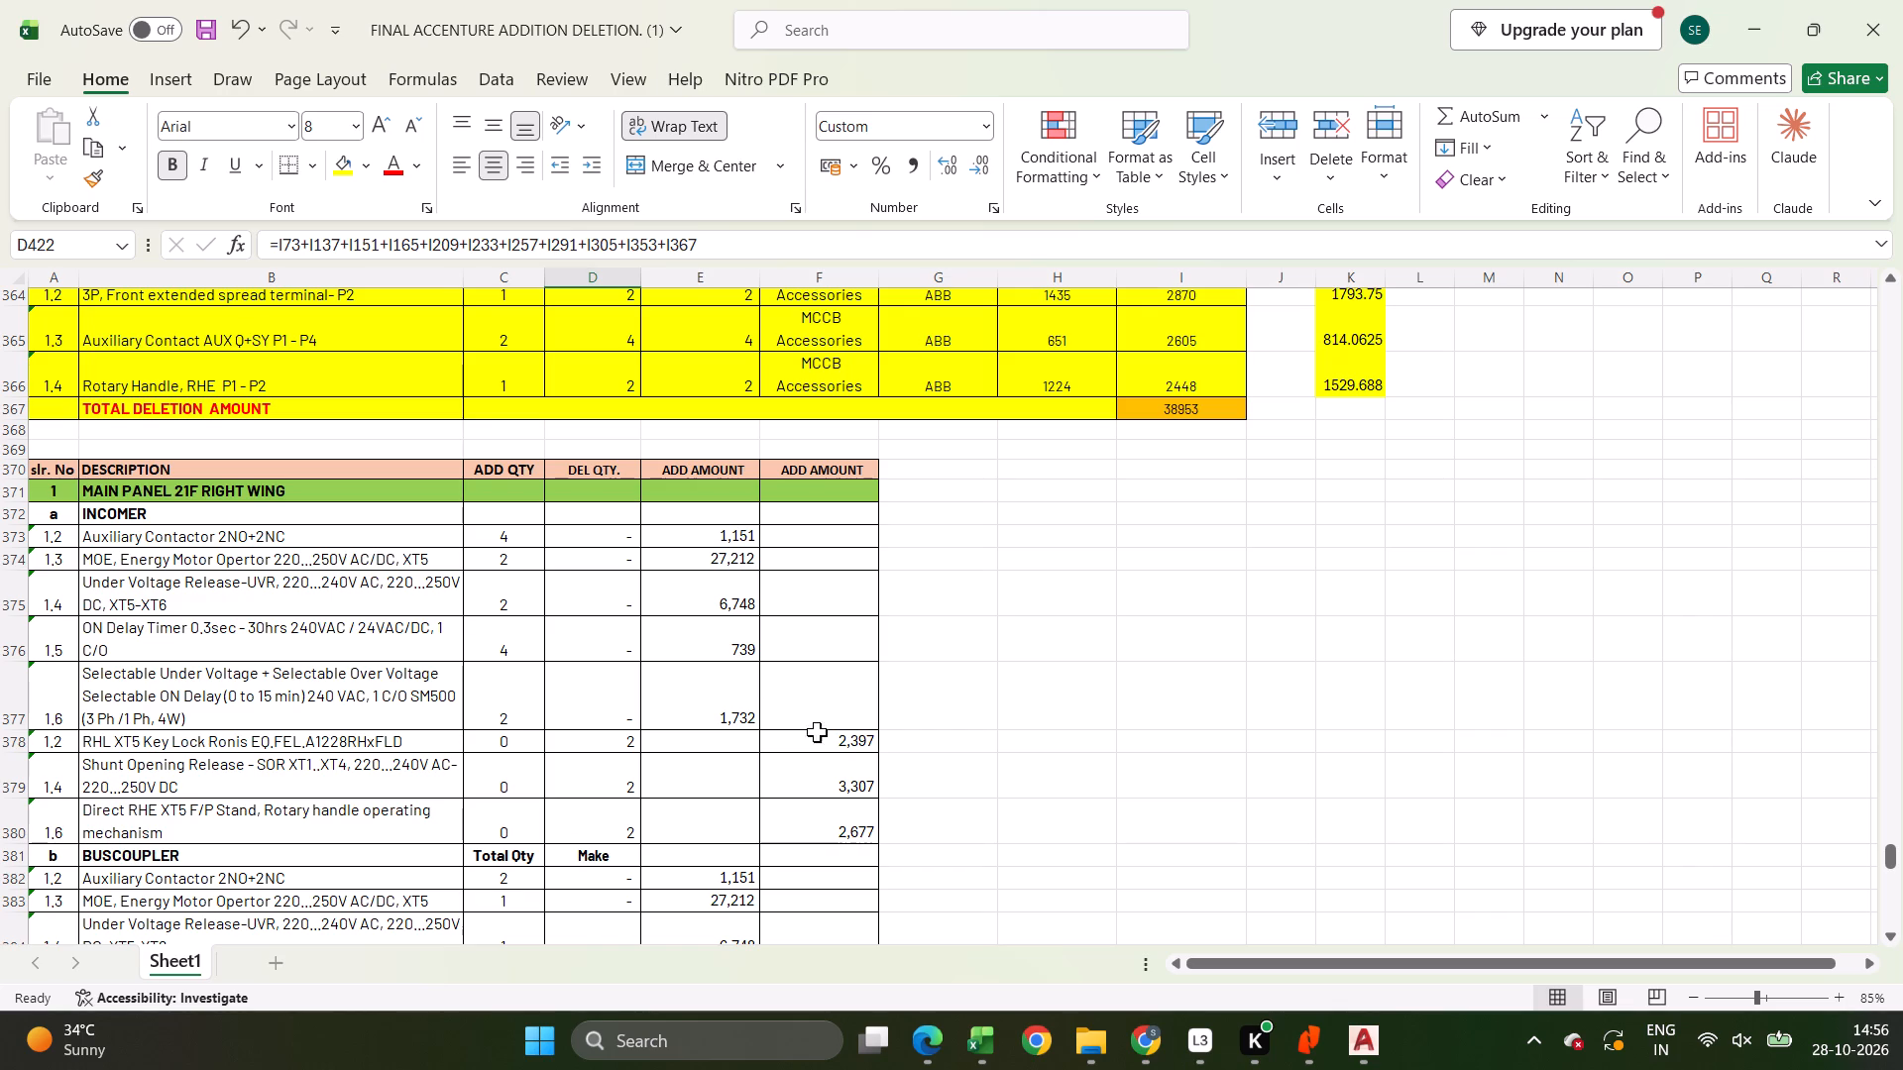
pyautogui.click(1136, 1031)
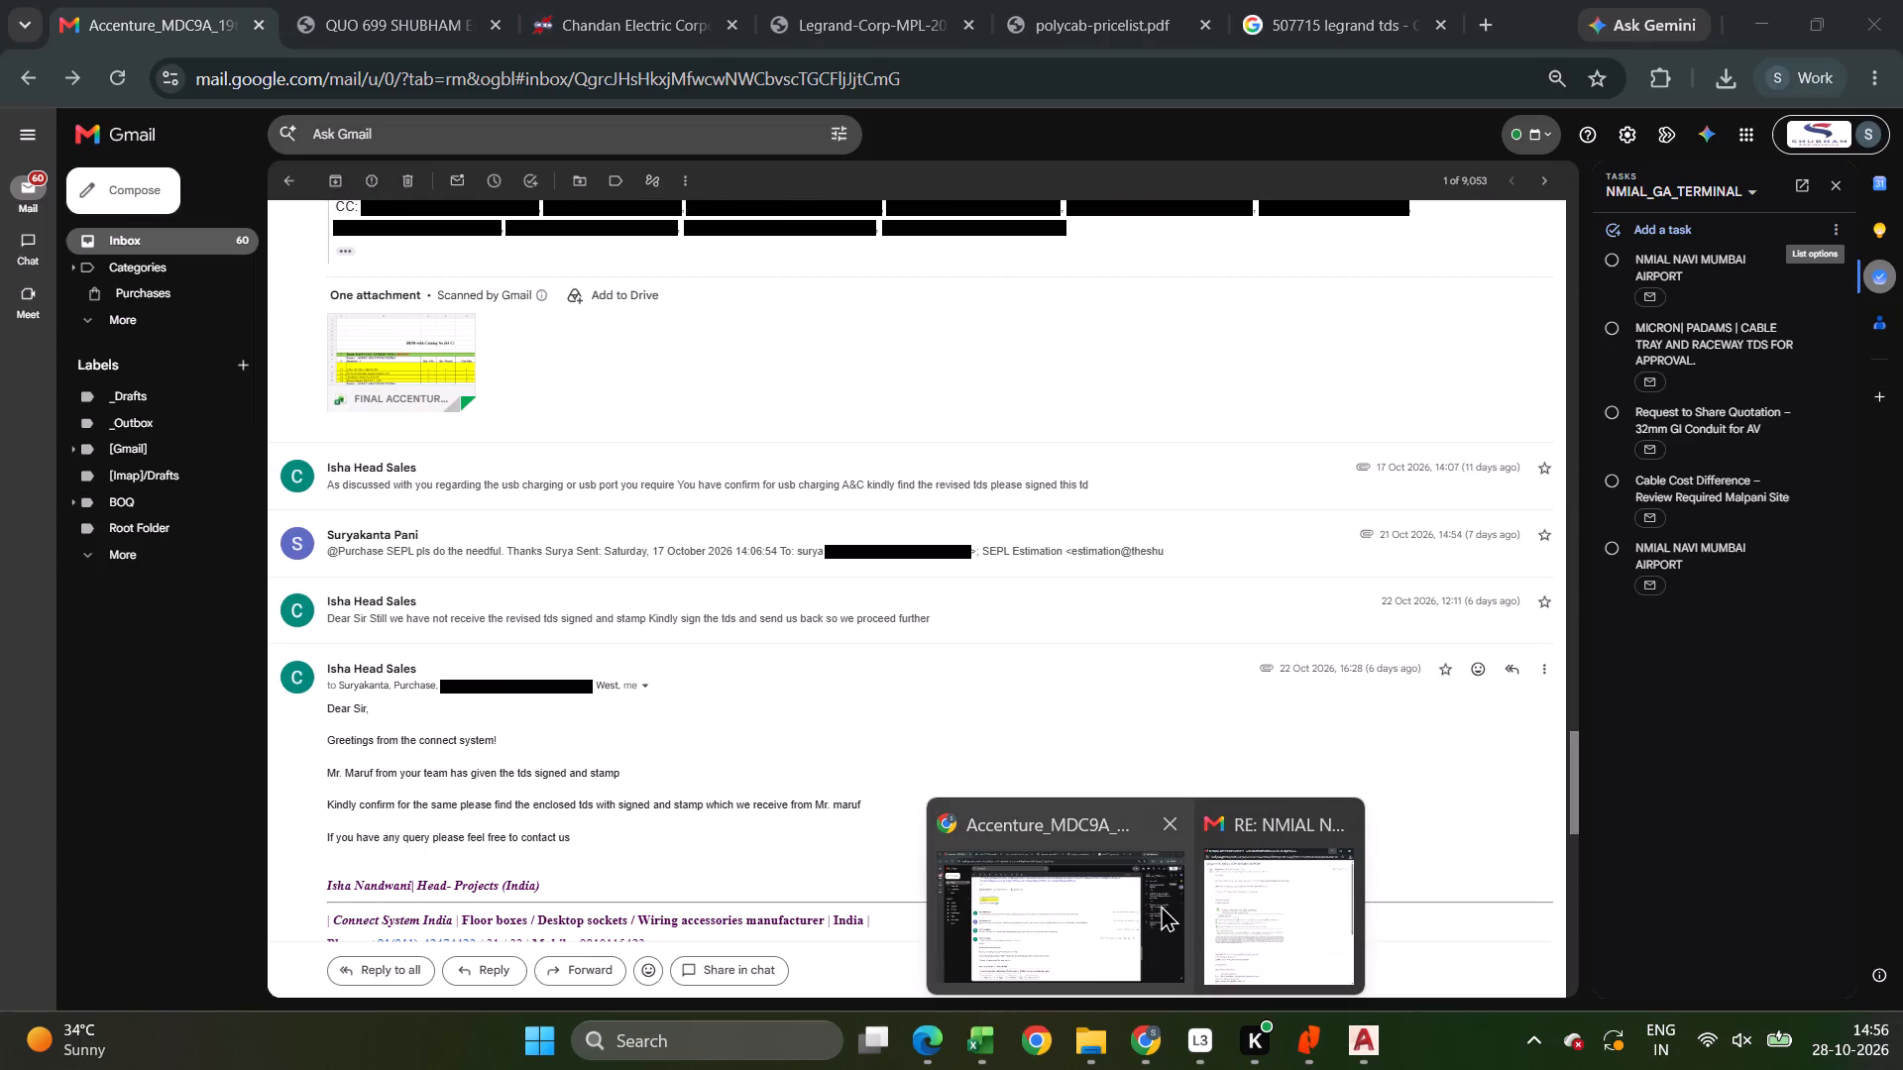
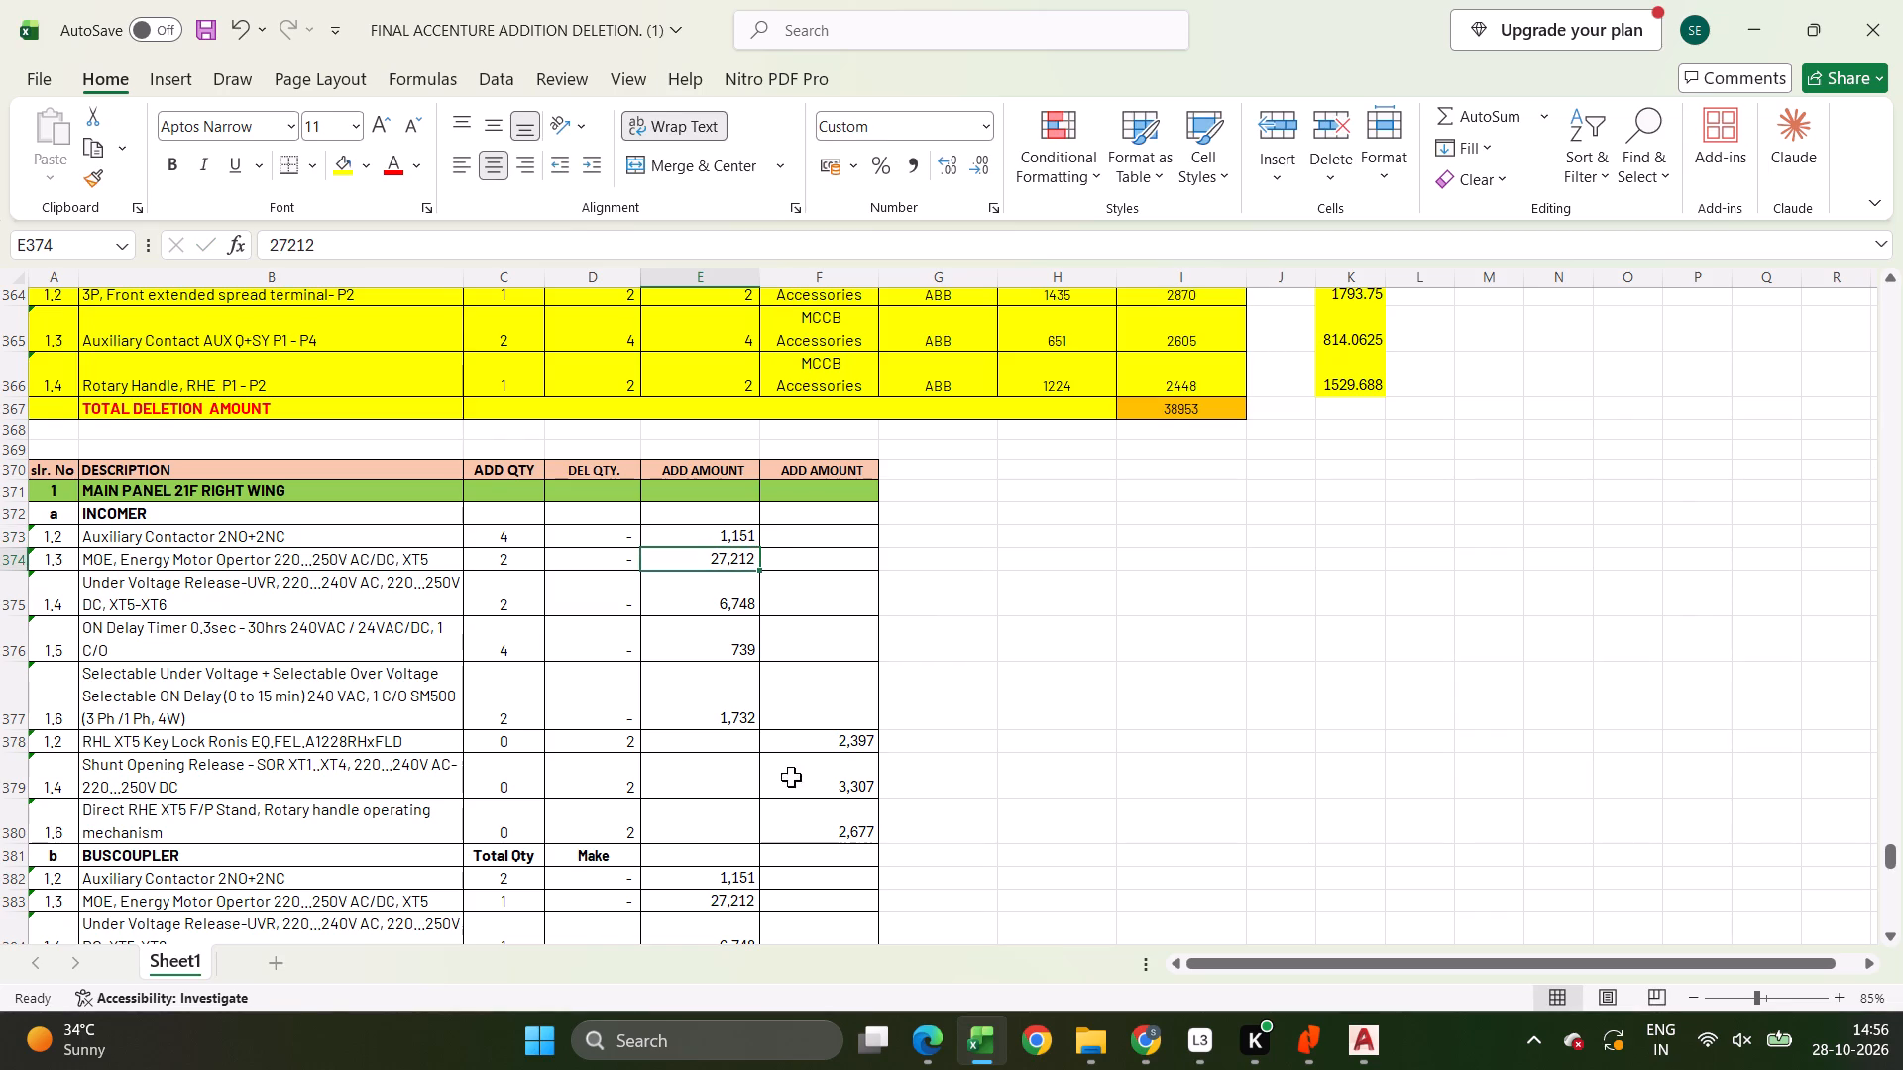
# Check the amounts in F378:F380 for the key lock, shunt release and rotary handle rows of the right wing incomer.
pyautogui.click(742, 701)
pyautogui.click(839, 732)
pyautogui.doubleClick(831, 738)
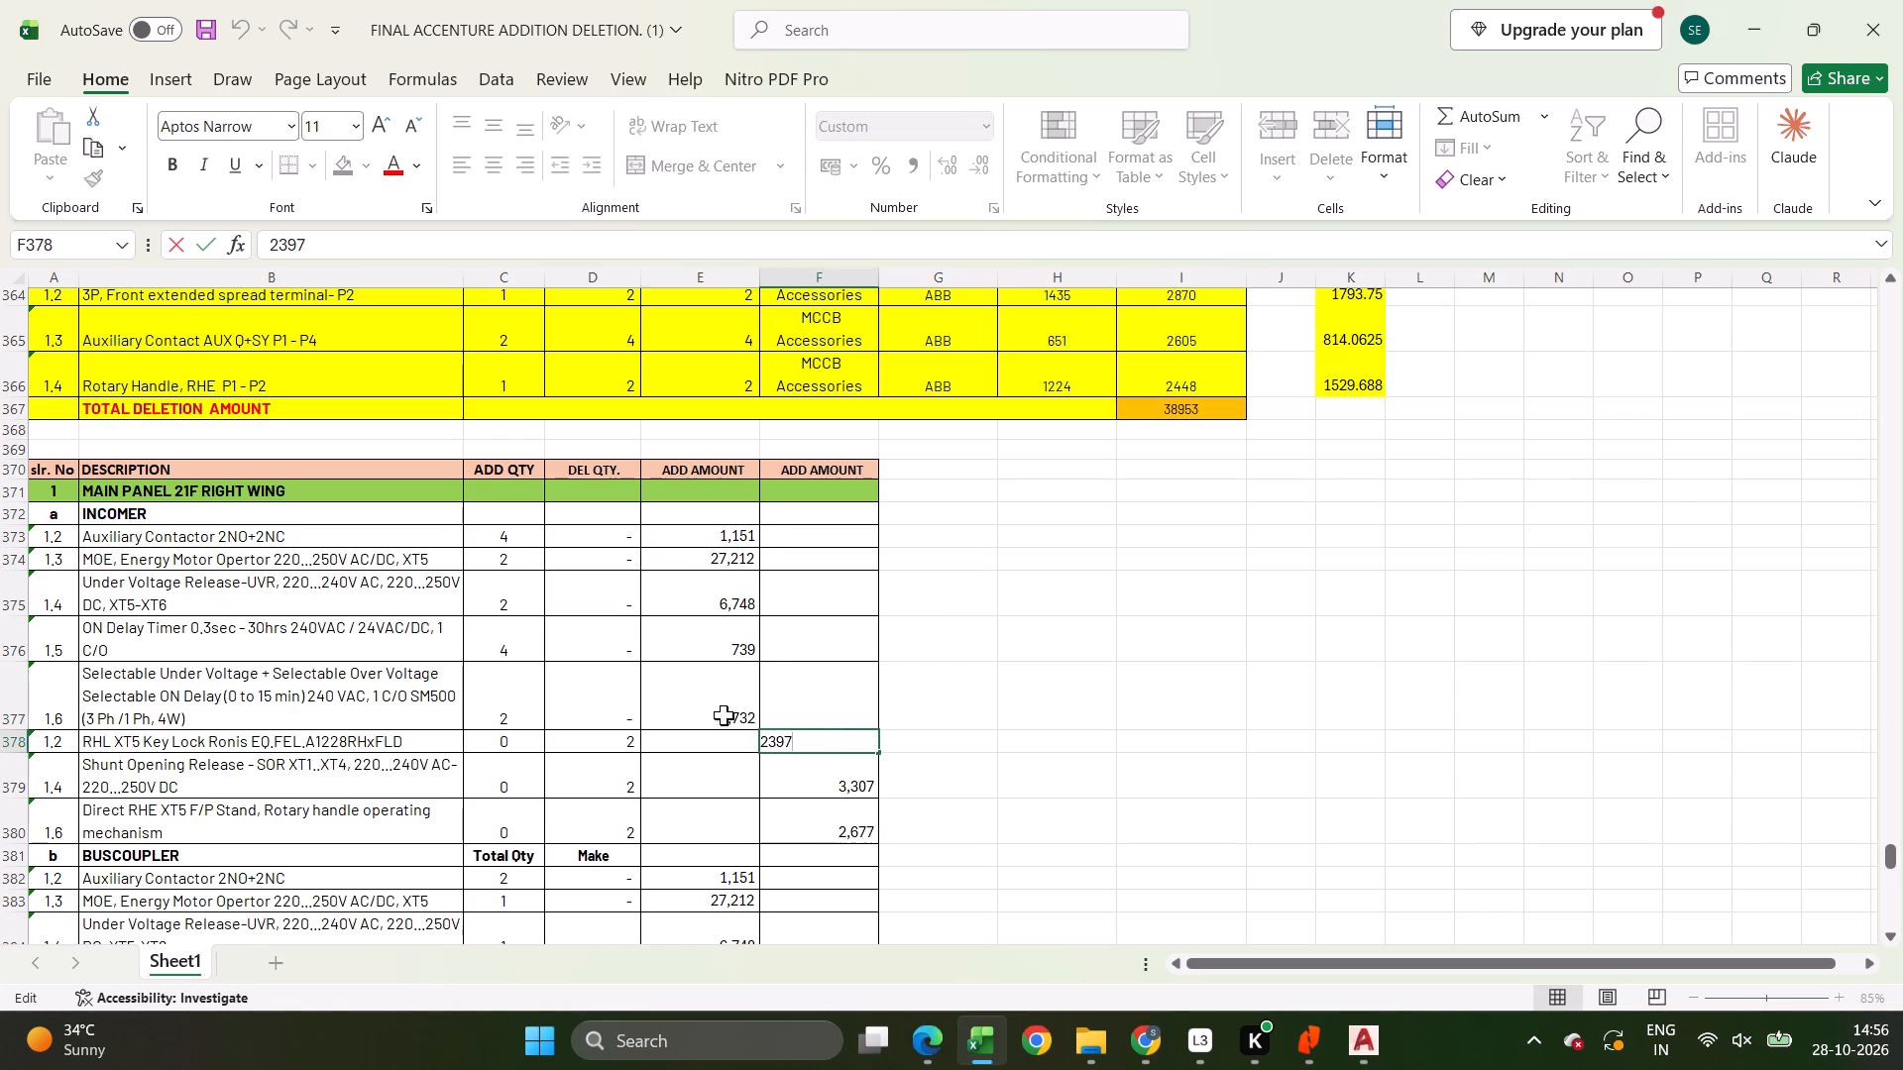
pyautogui.click(724, 715)
pyautogui.moveTo(809, 742); pyautogui.dragTo(0, 821)
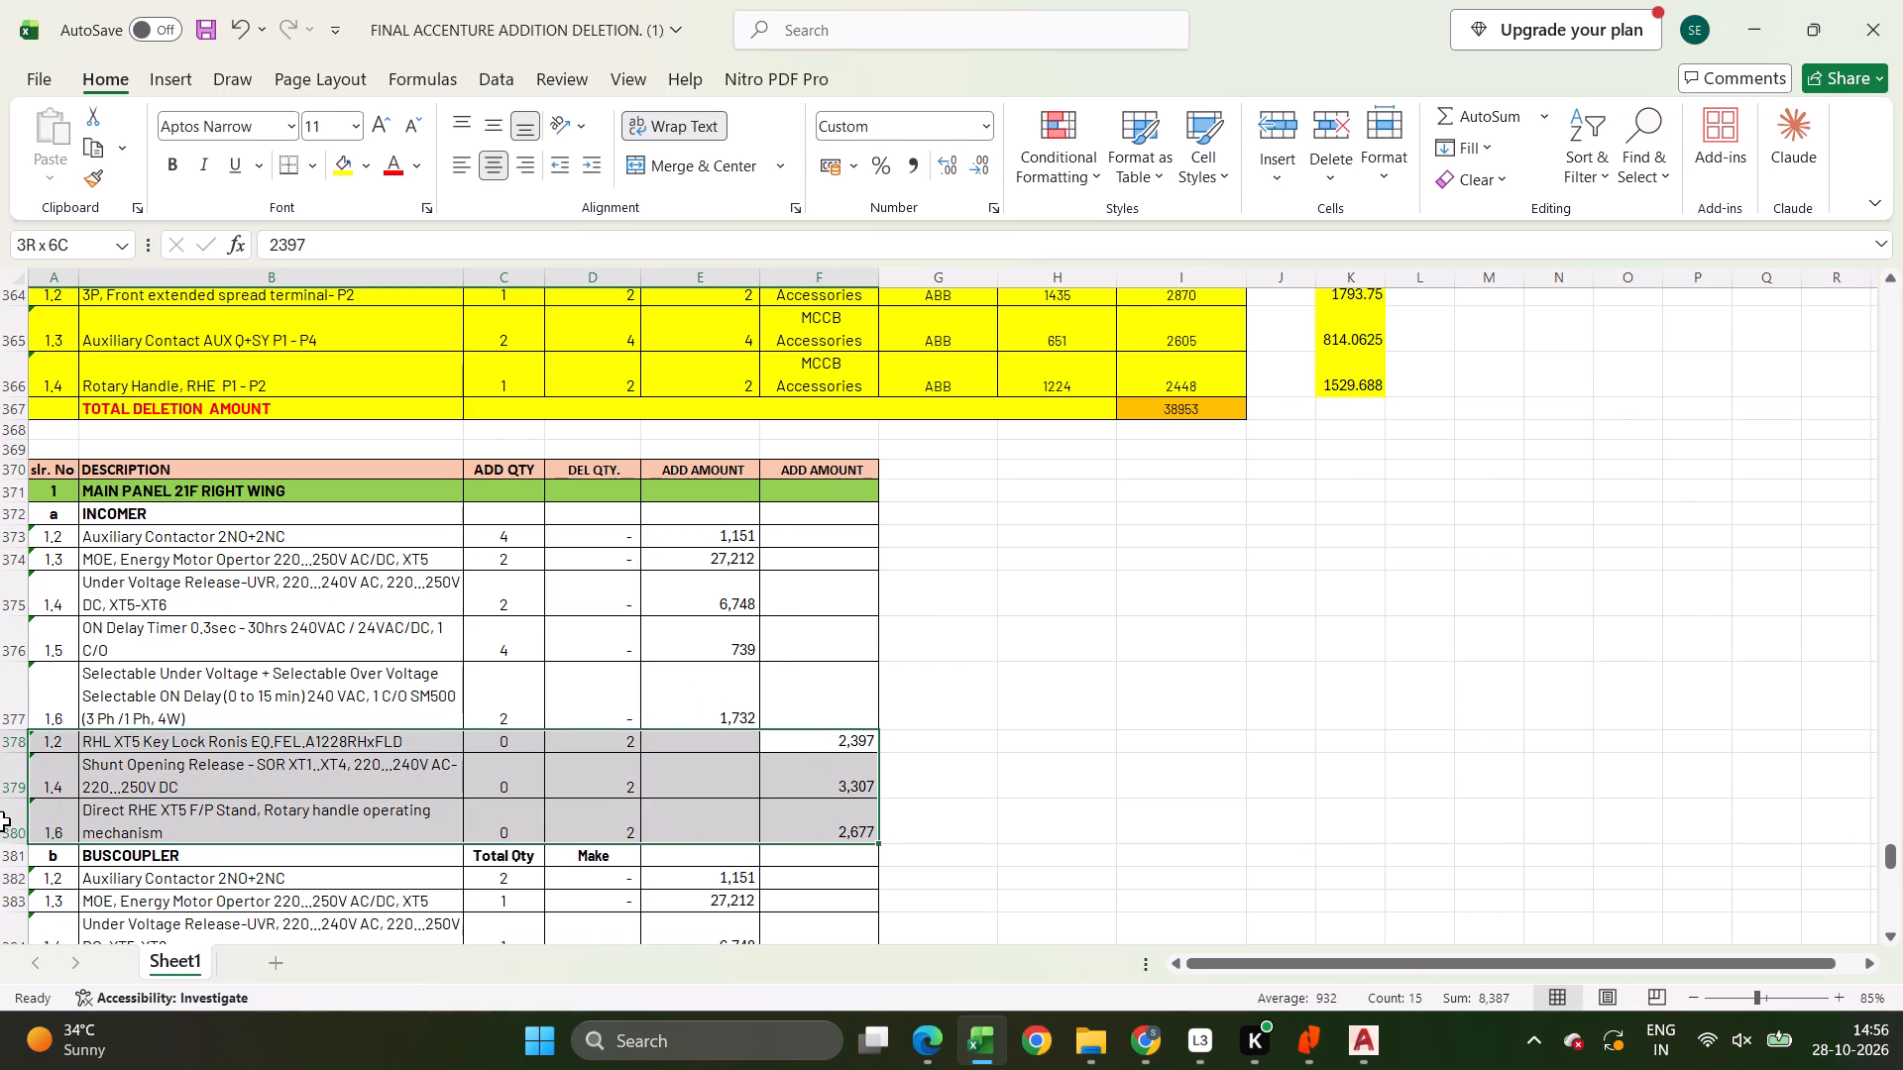
pyautogui.moveTo(0, 821); pyautogui.dragTo(0, 744)
pyautogui.click(606, 861)
pyautogui.moveTo(868, 819); pyautogui.dragTo(0, 735)
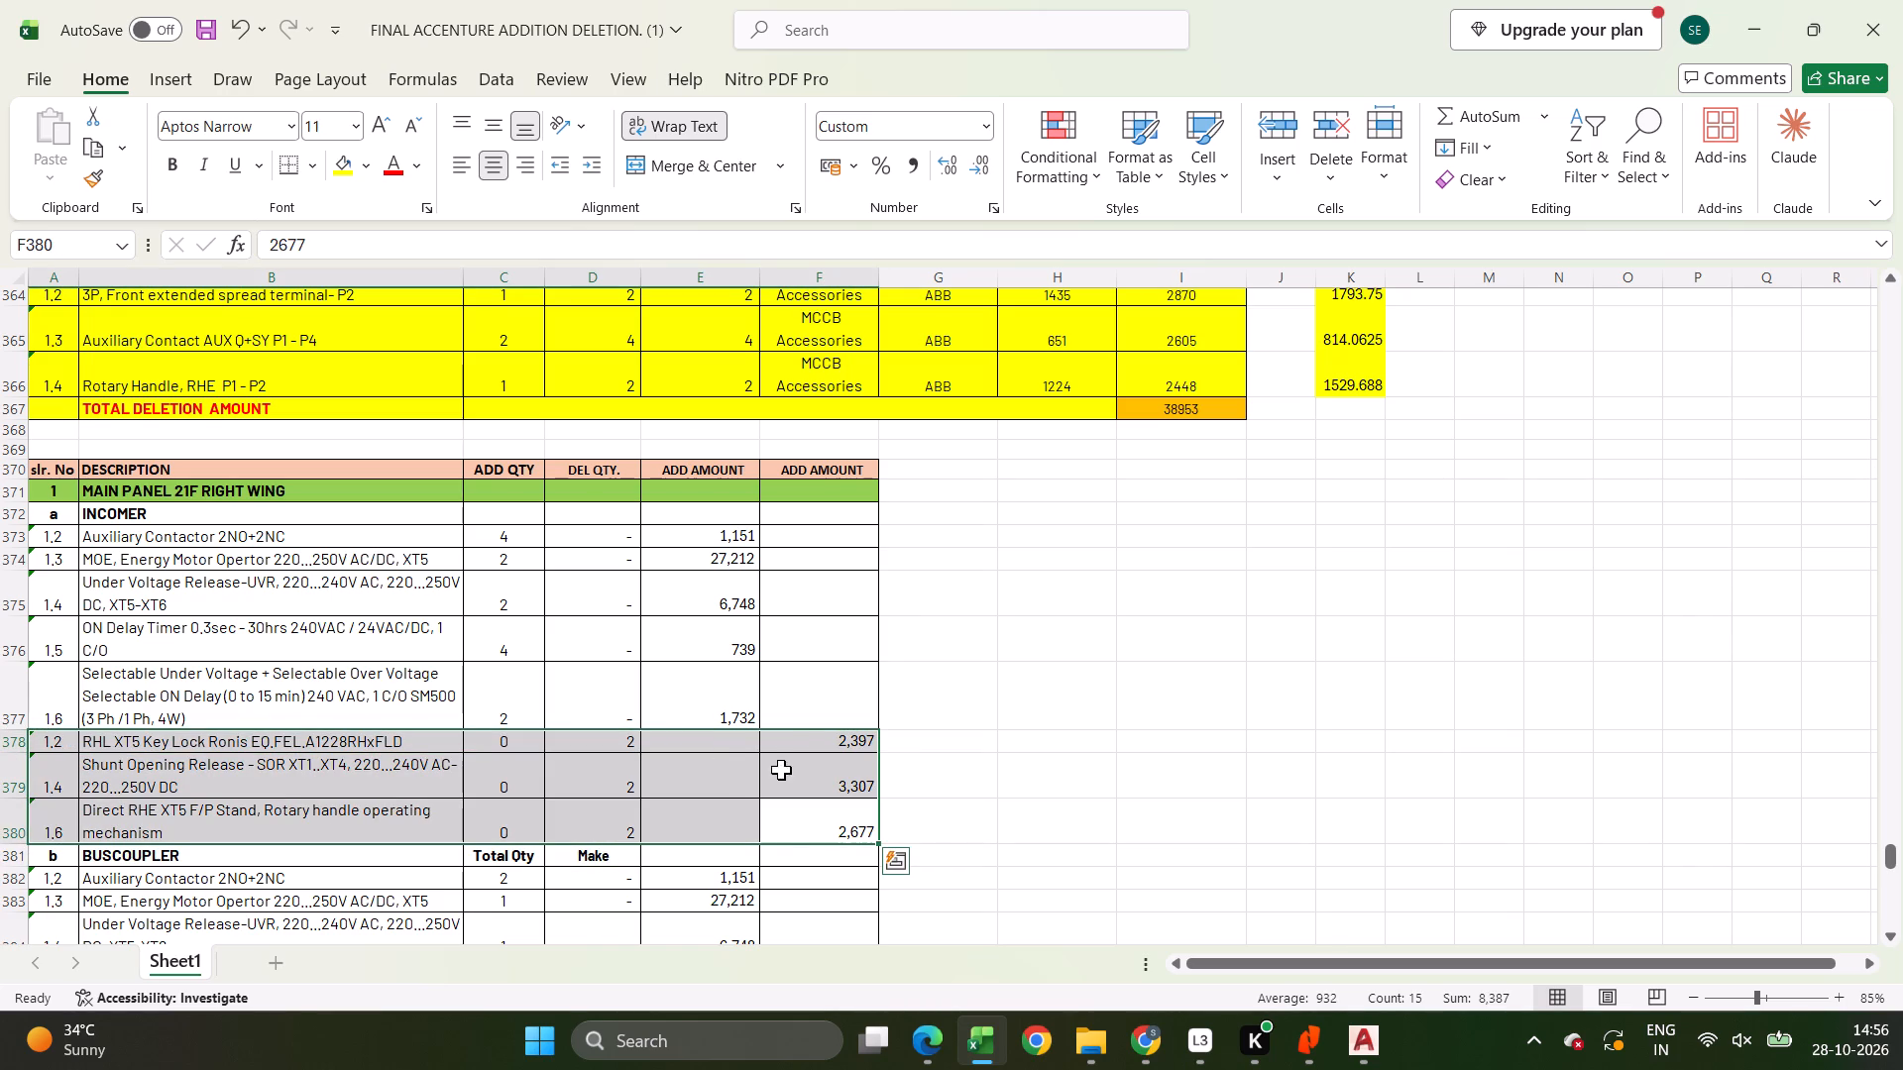
pyautogui.tripleClick(823, 749)
pyautogui.click(1056, 795)
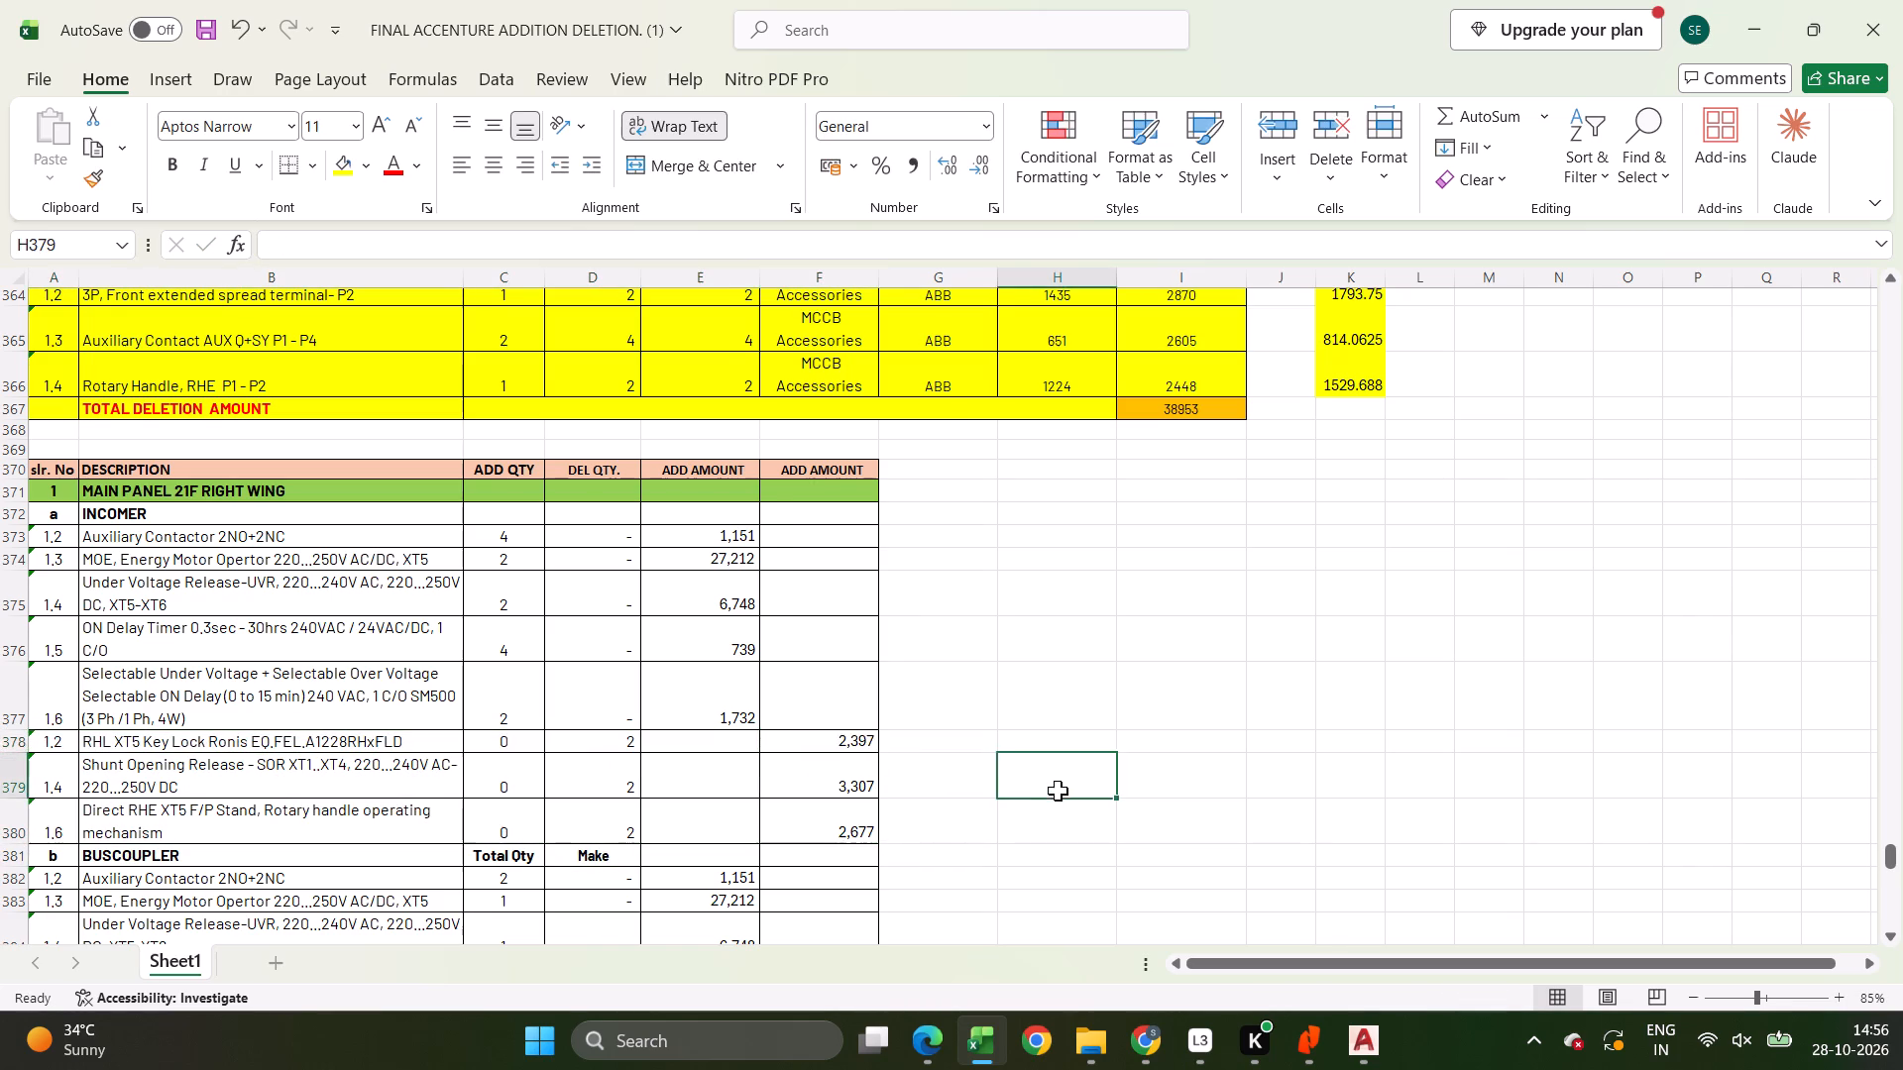
# Review the 21F right wing and left wing panel tables from the header in row 370 down to the summary.
pyautogui.scroll(7, 1041, 786)
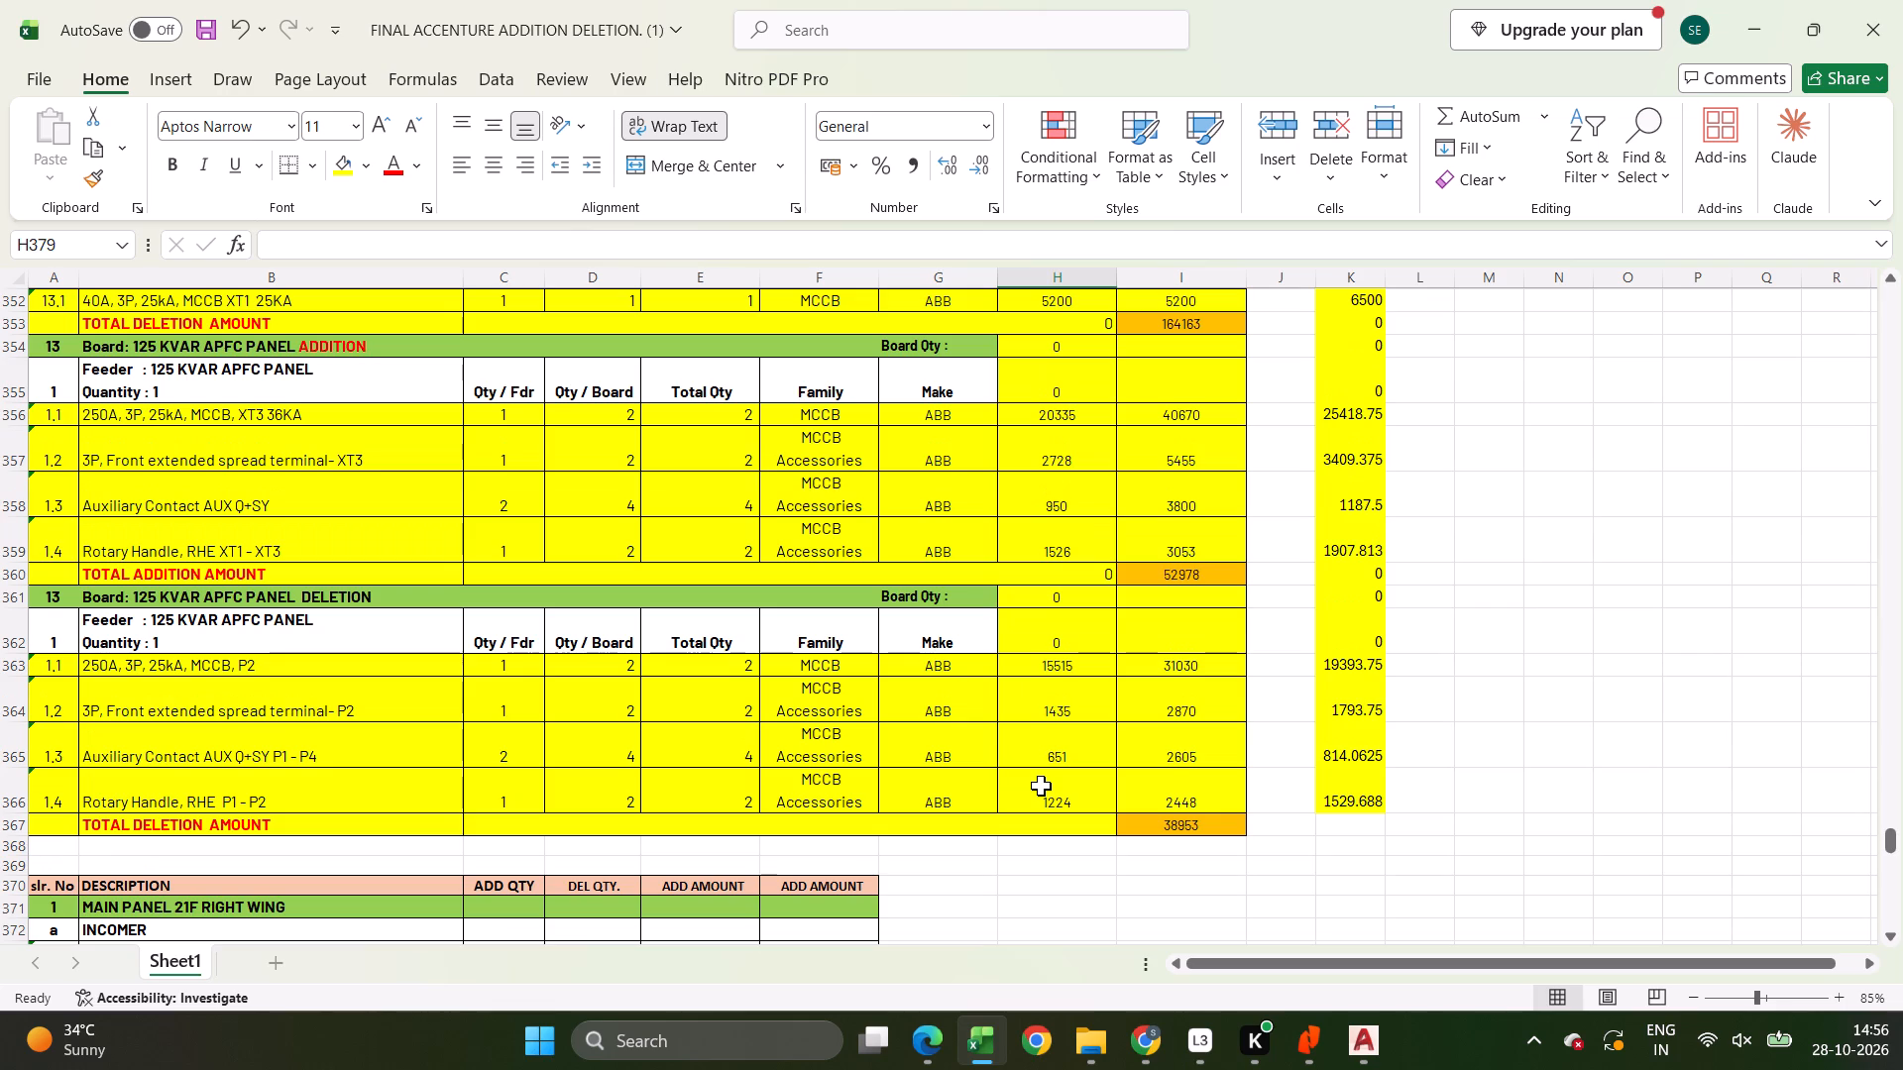
pyautogui.scroll(-5, 1041, 786)
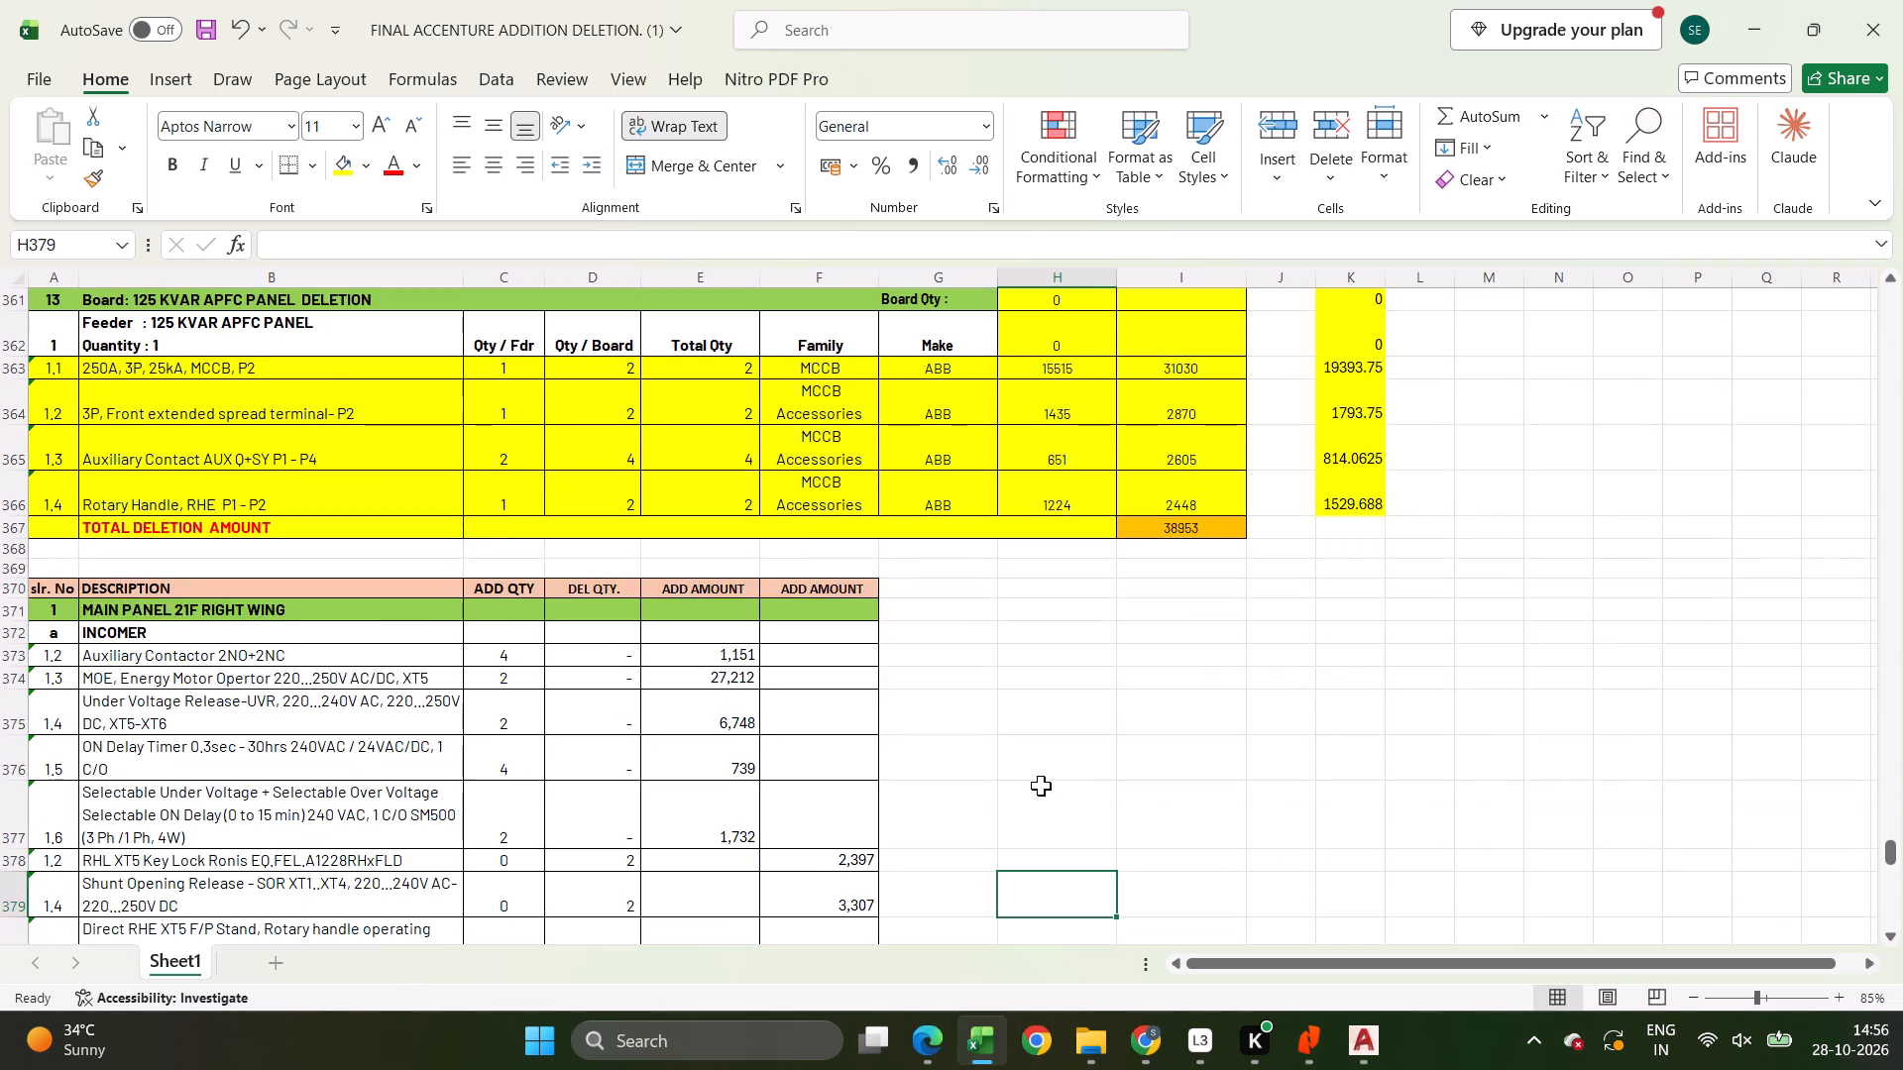
pyautogui.scroll(-17, 1041, 786)
pyautogui.scroll(1, 1041, 786)
pyautogui.scroll(-9, 1041, 786)
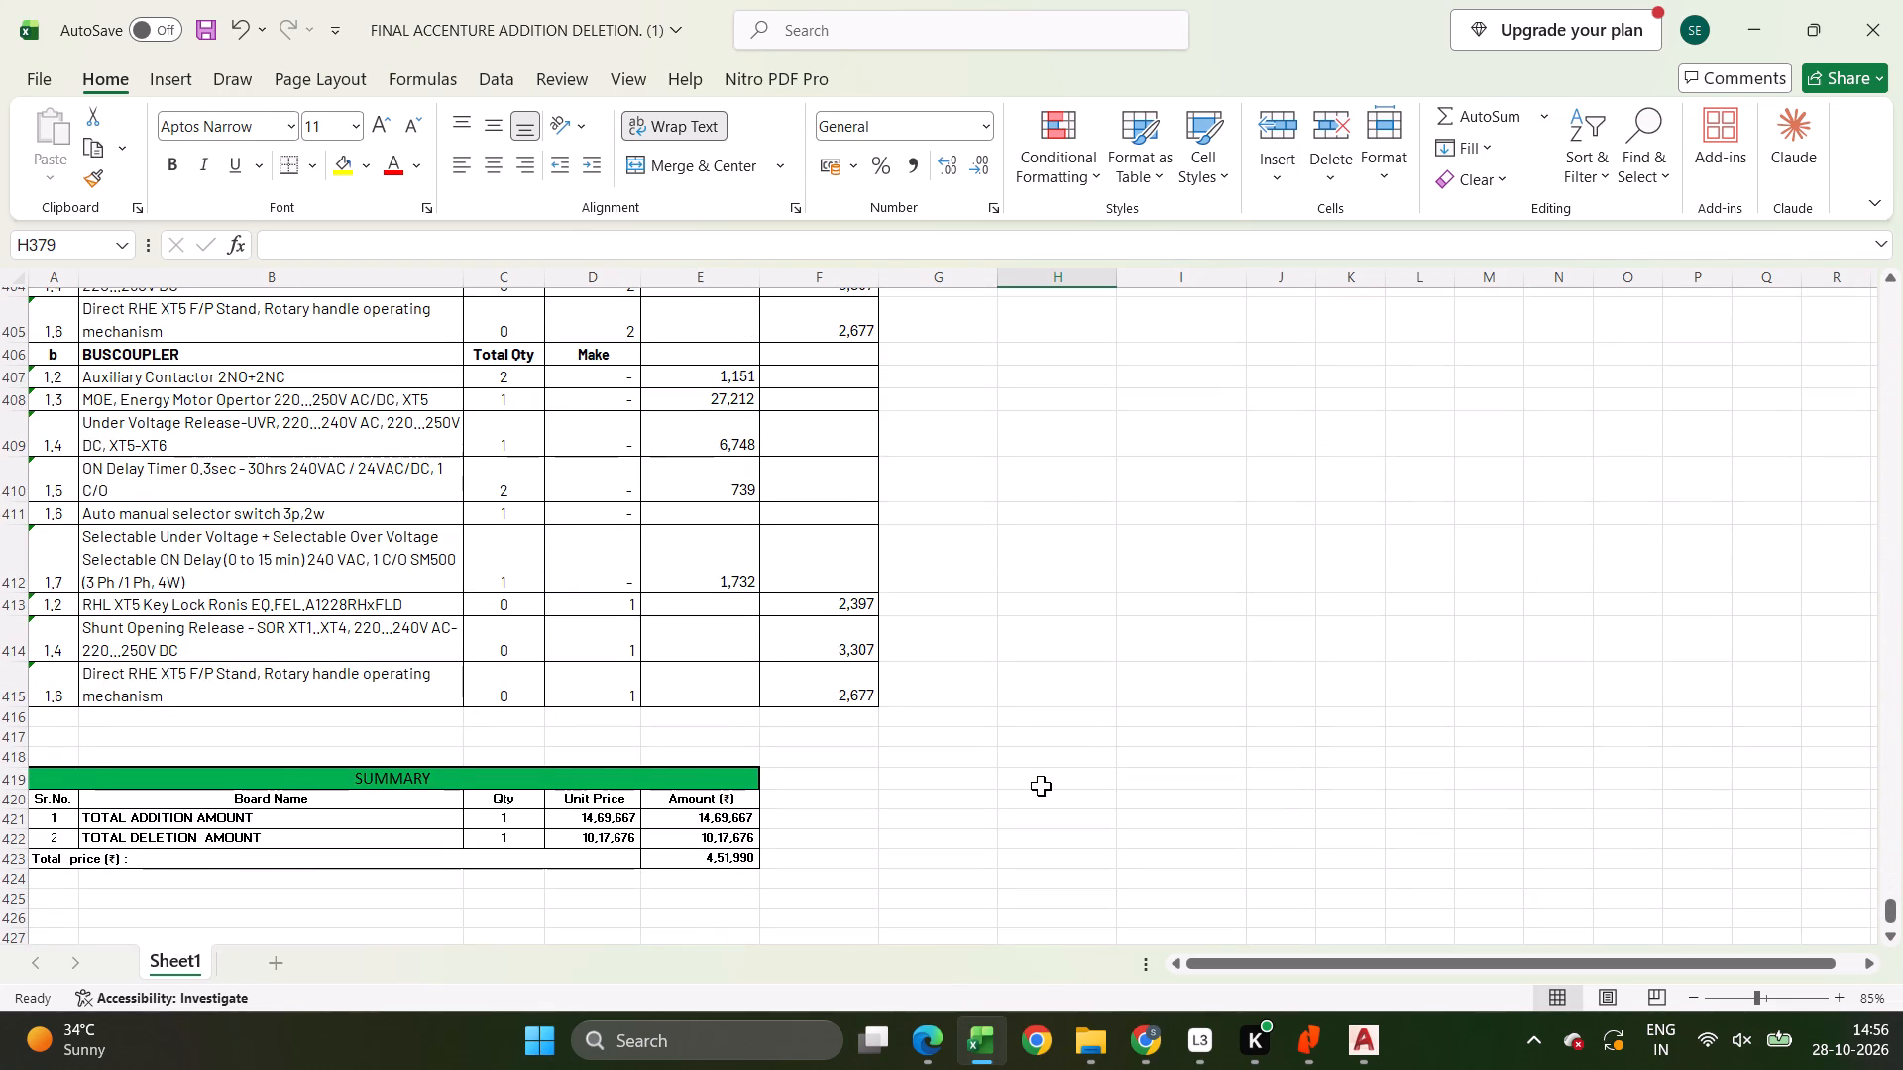
pyautogui.scroll(2, 1036, 786)
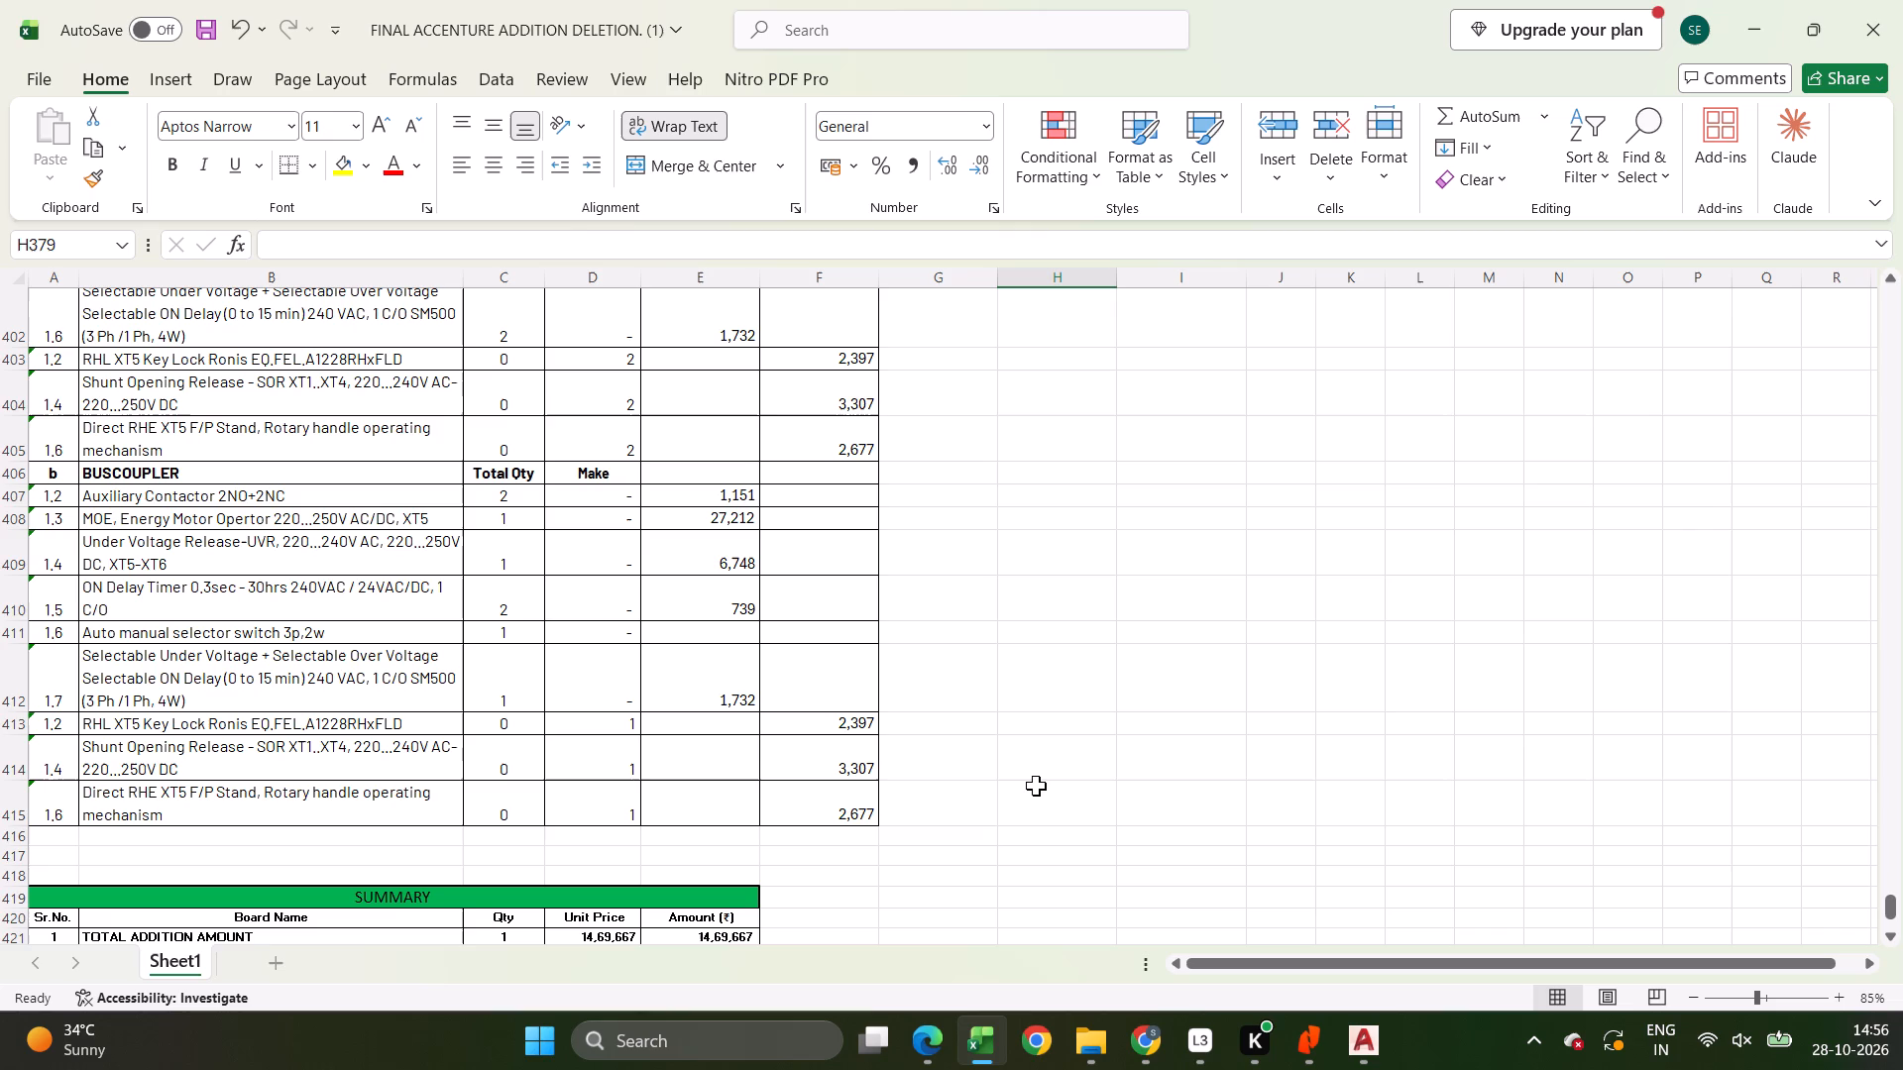
pyautogui.scroll(17, 1022, 802)
pyautogui.scroll(6, 1022, 802)
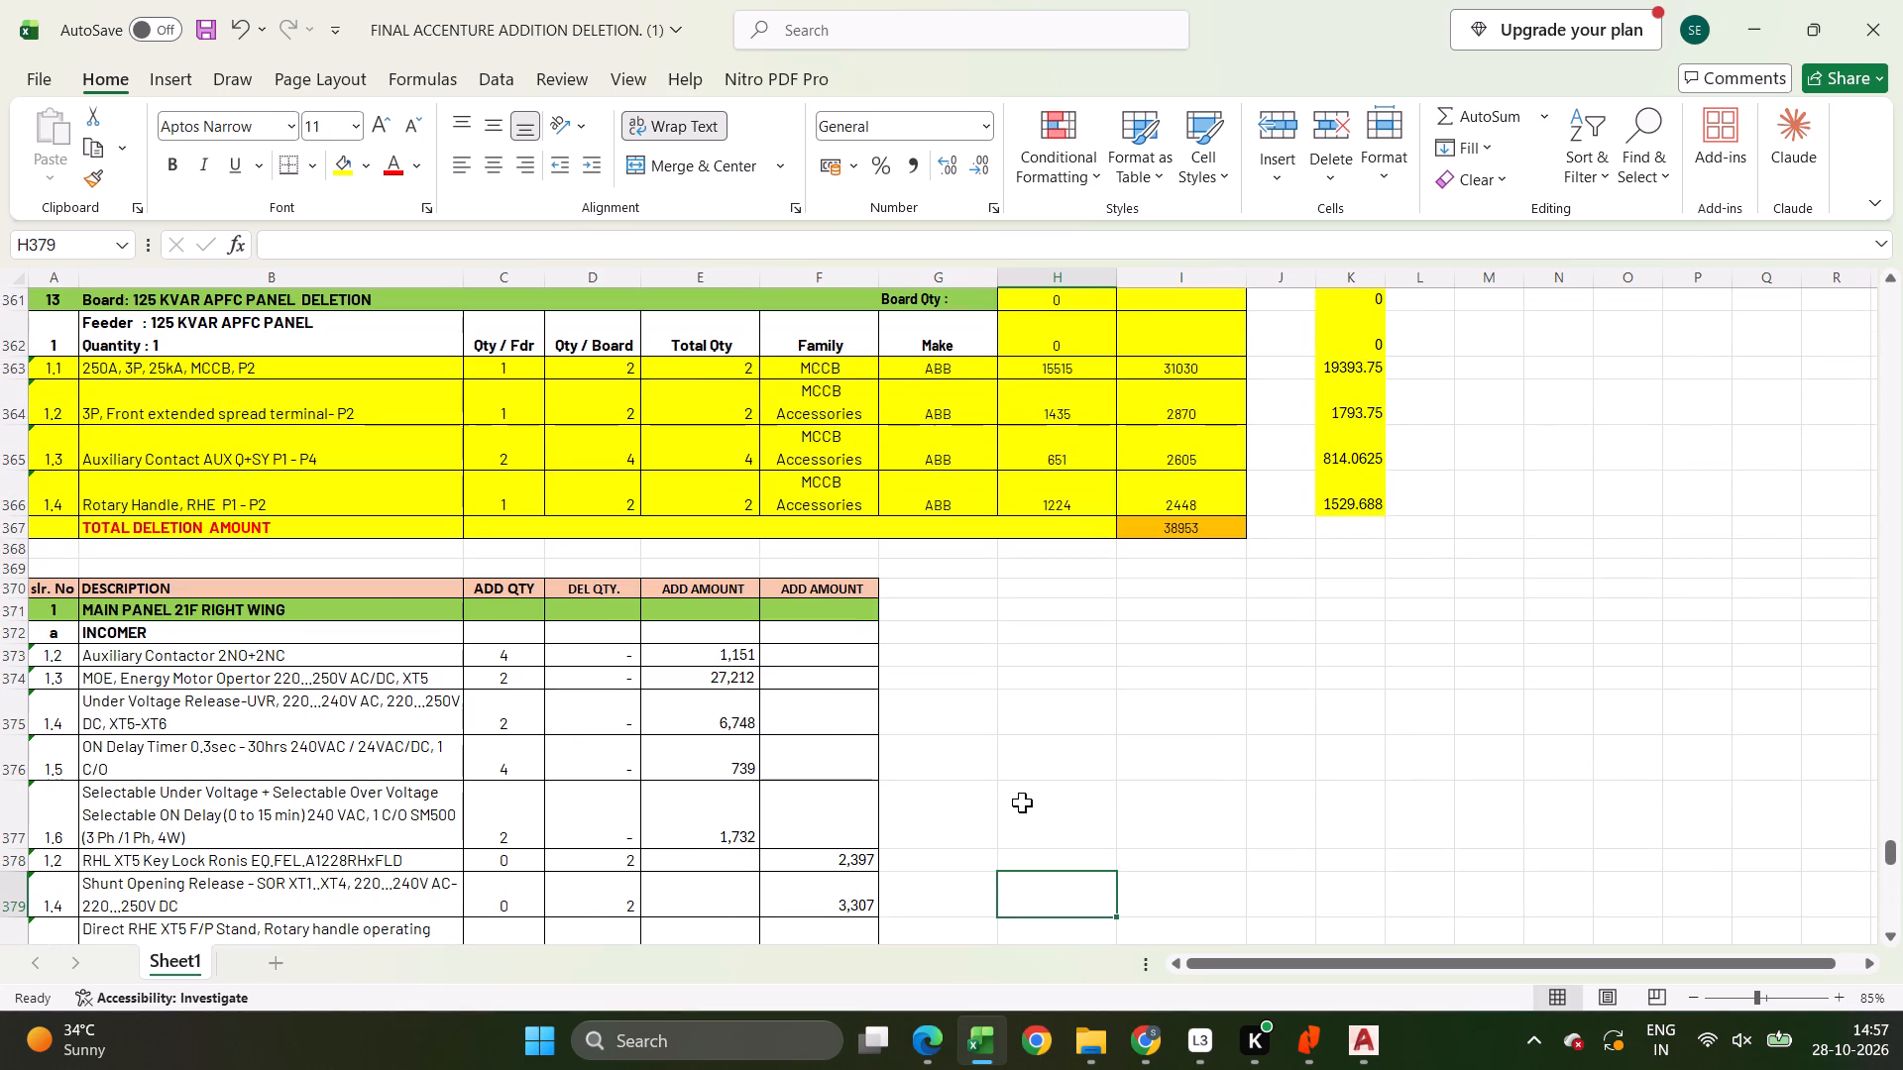
pyautogui.scroll(2, 1022, 802)
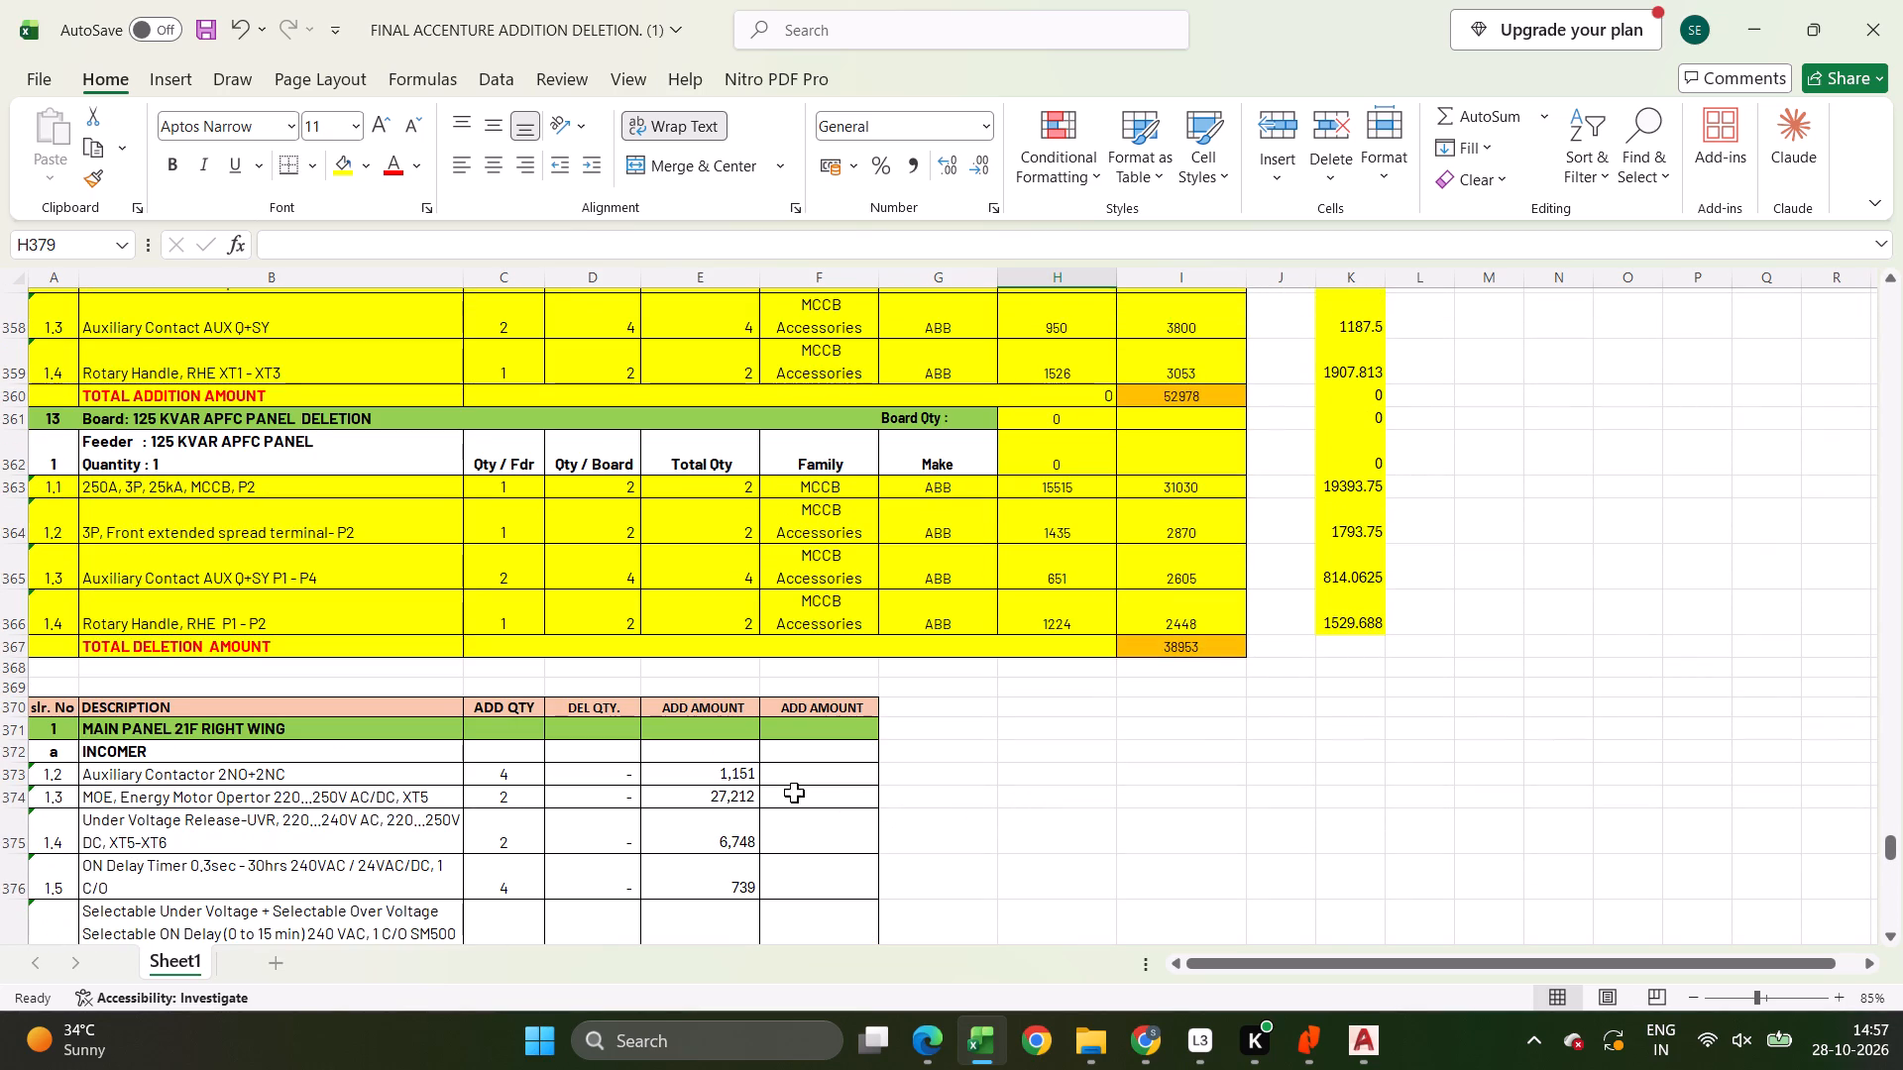
# Inspect the motor operator amount in E374 and compare the add and delete quantities and amounts across both 21F panel tables.
pyautogui.click(737, 776)
pyautogui.doubleClick(725, 799)
pyautogui.click(928, 786)
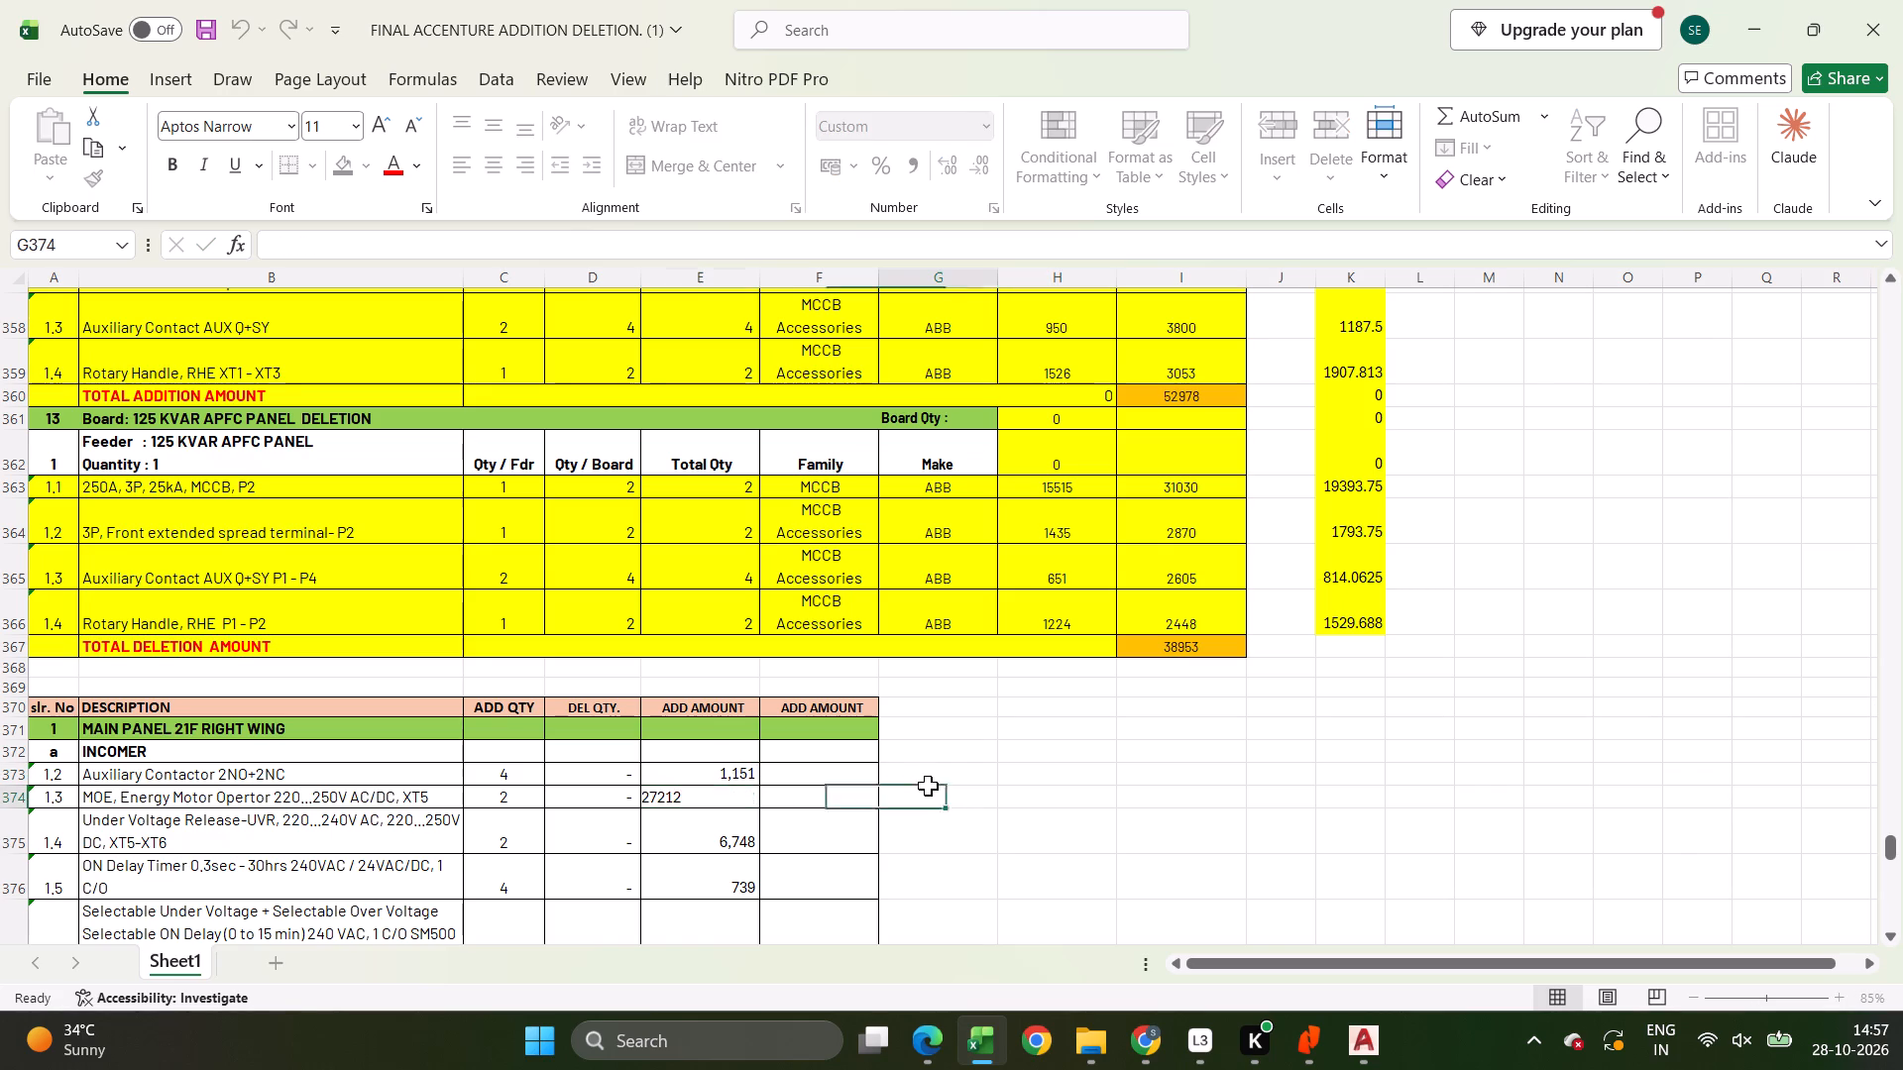
pyautogui.scroll(-4, 928, 786)
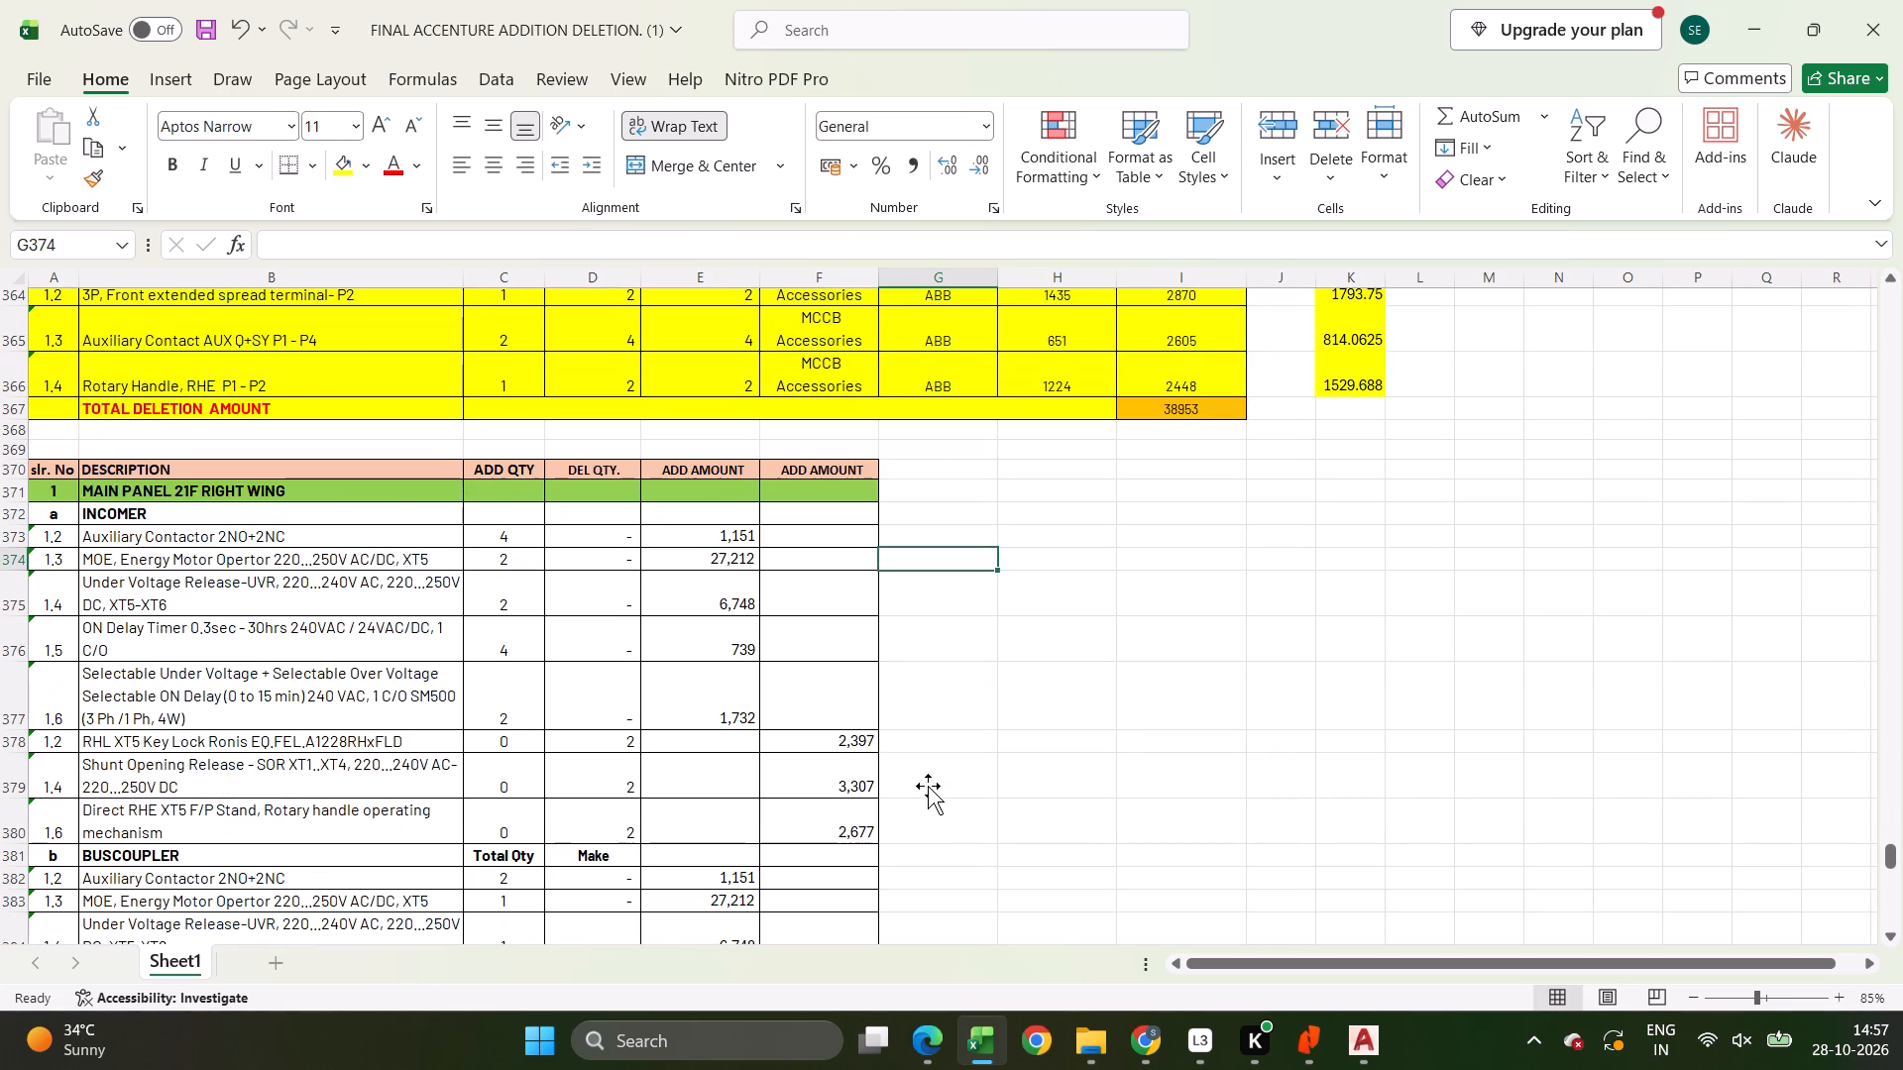
pyautogui.scroll(-1, 928, 786)
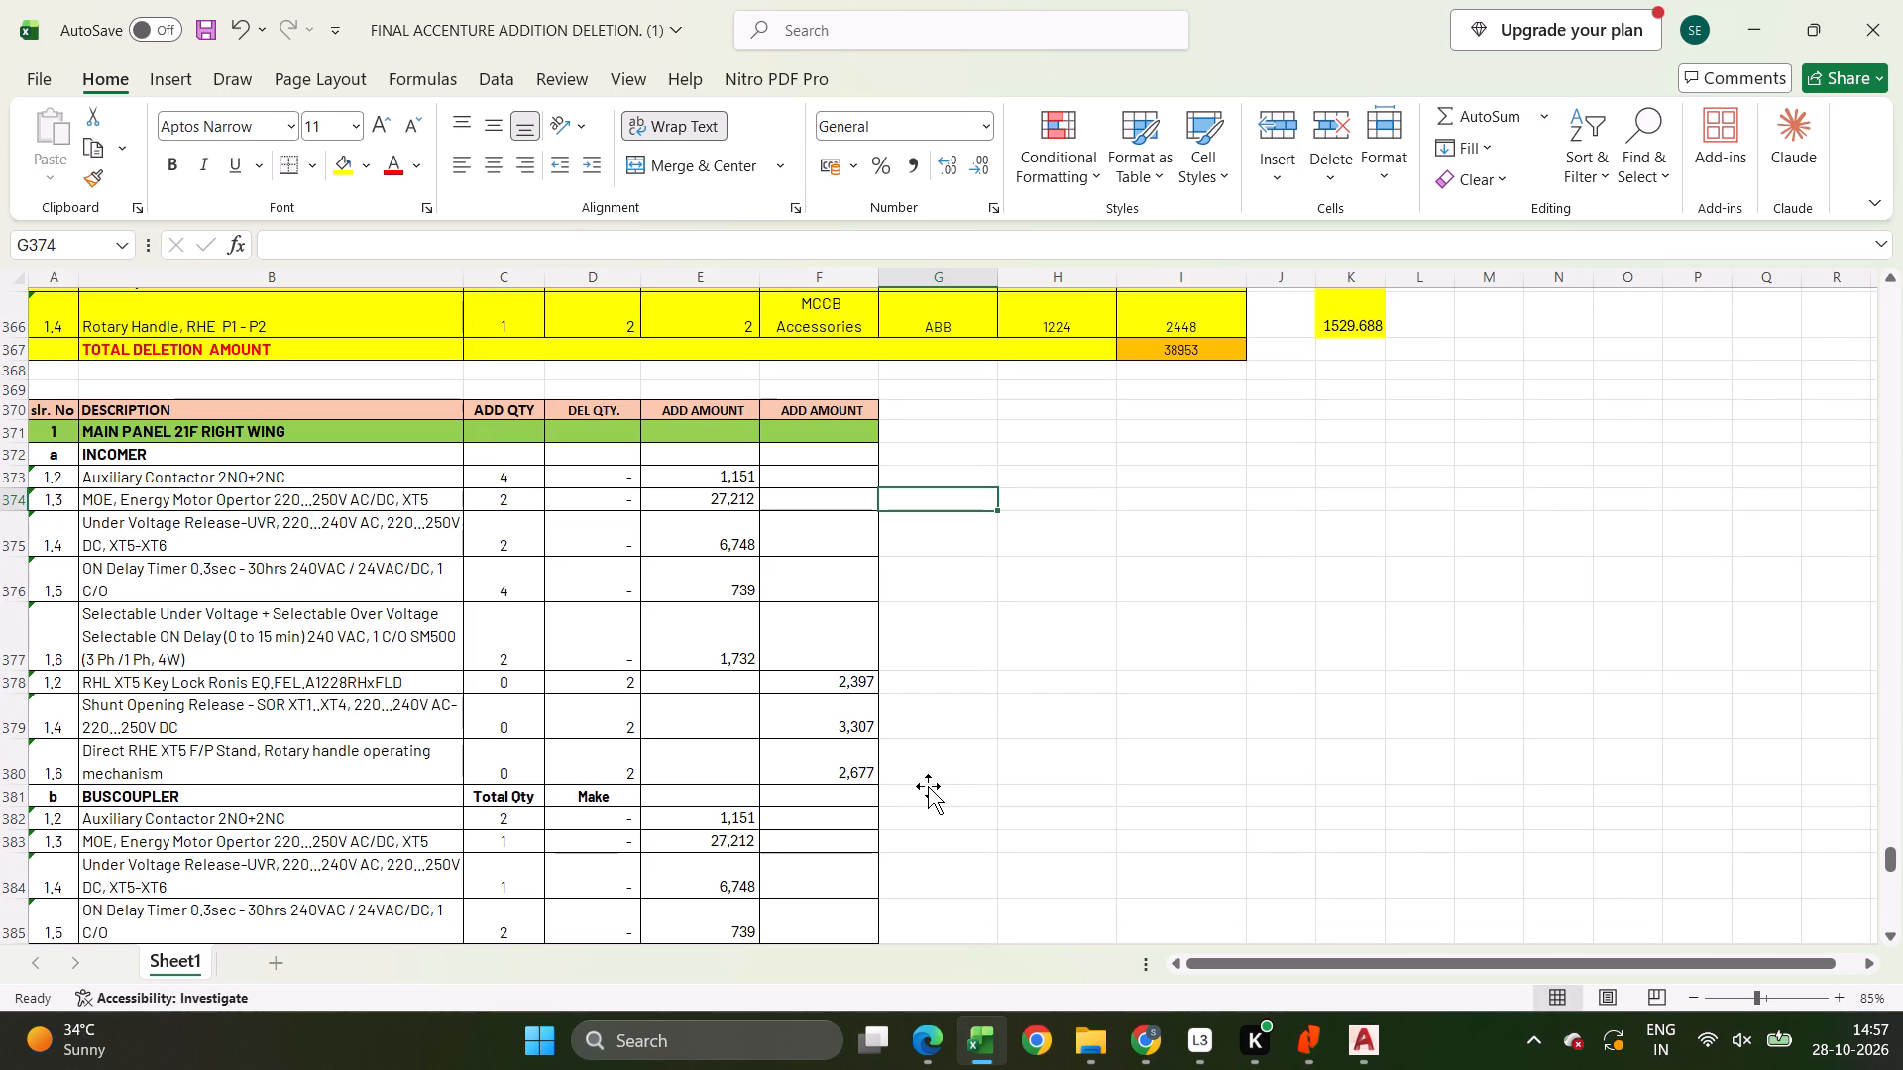
pyautogui.scroll(-3, 838, 750)
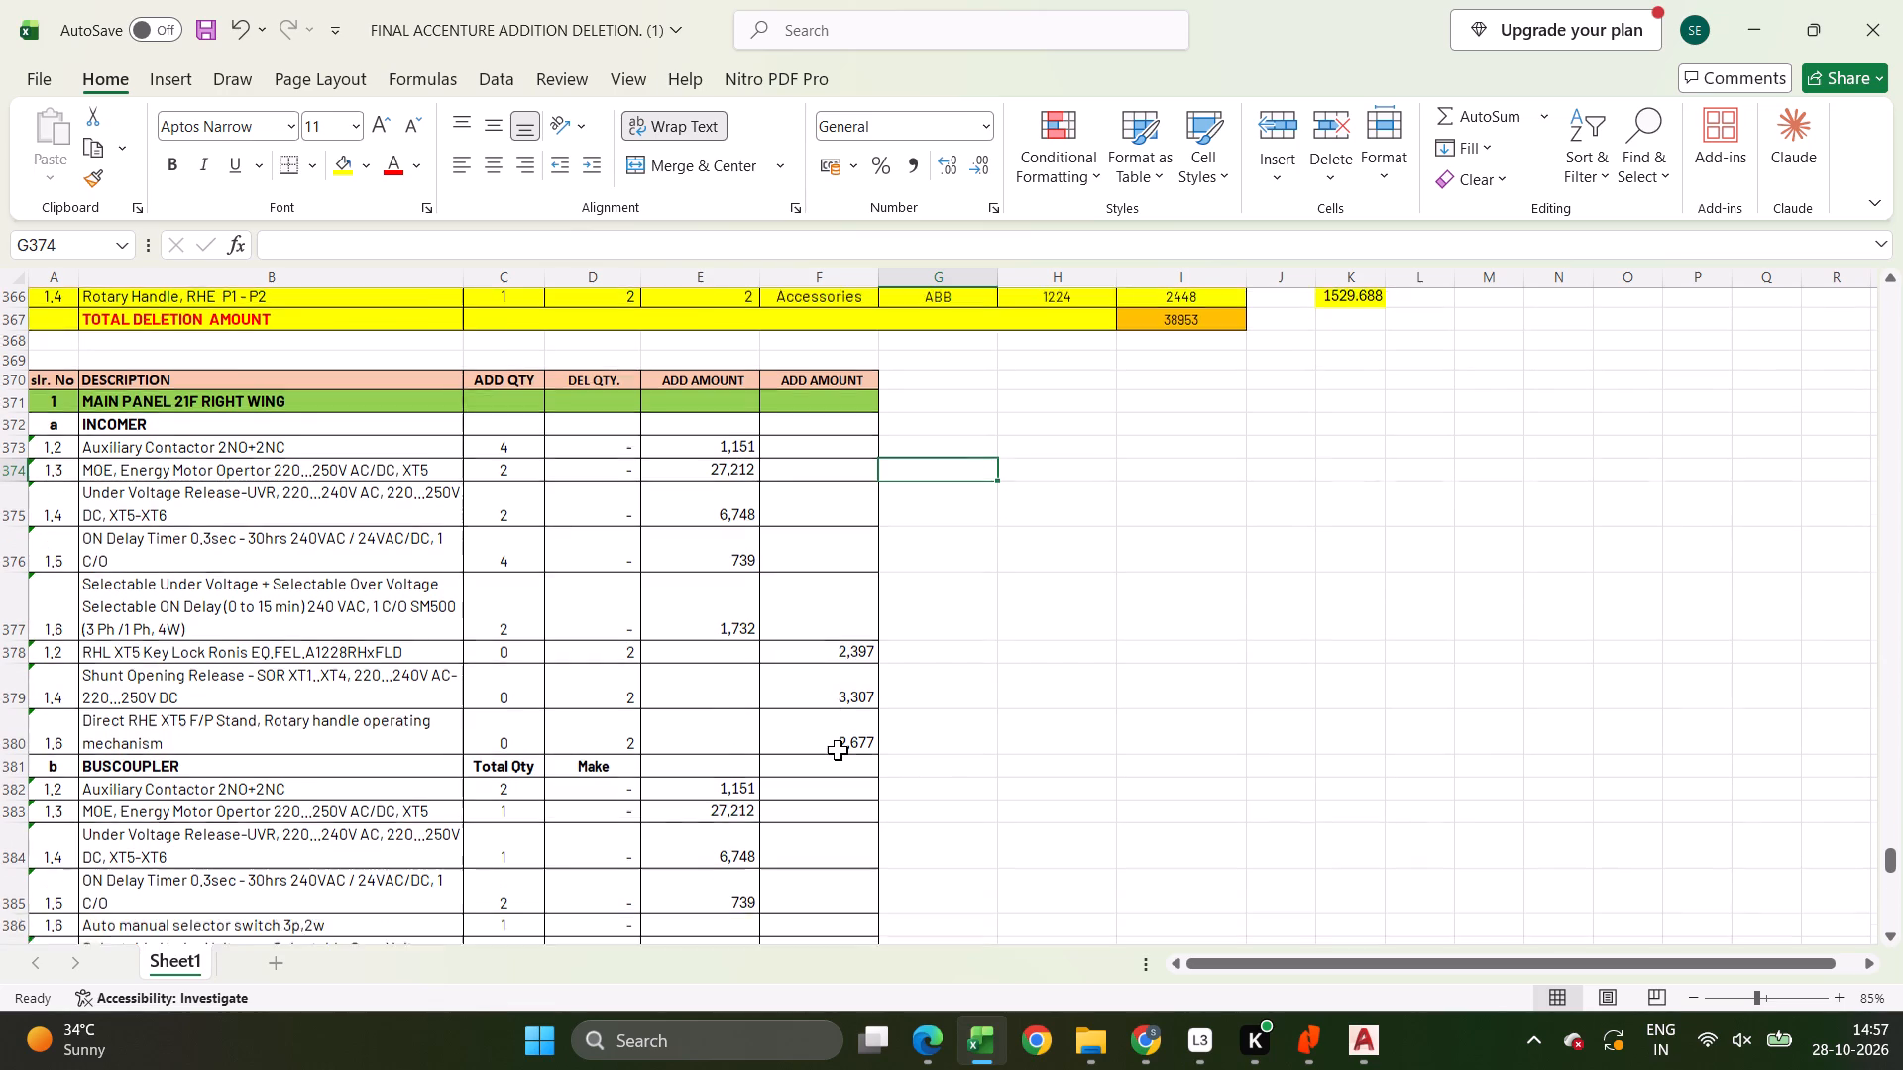
pyautogui.scroll(2, 838, 751)
pyautogui.scroll(-3, 838, 751)
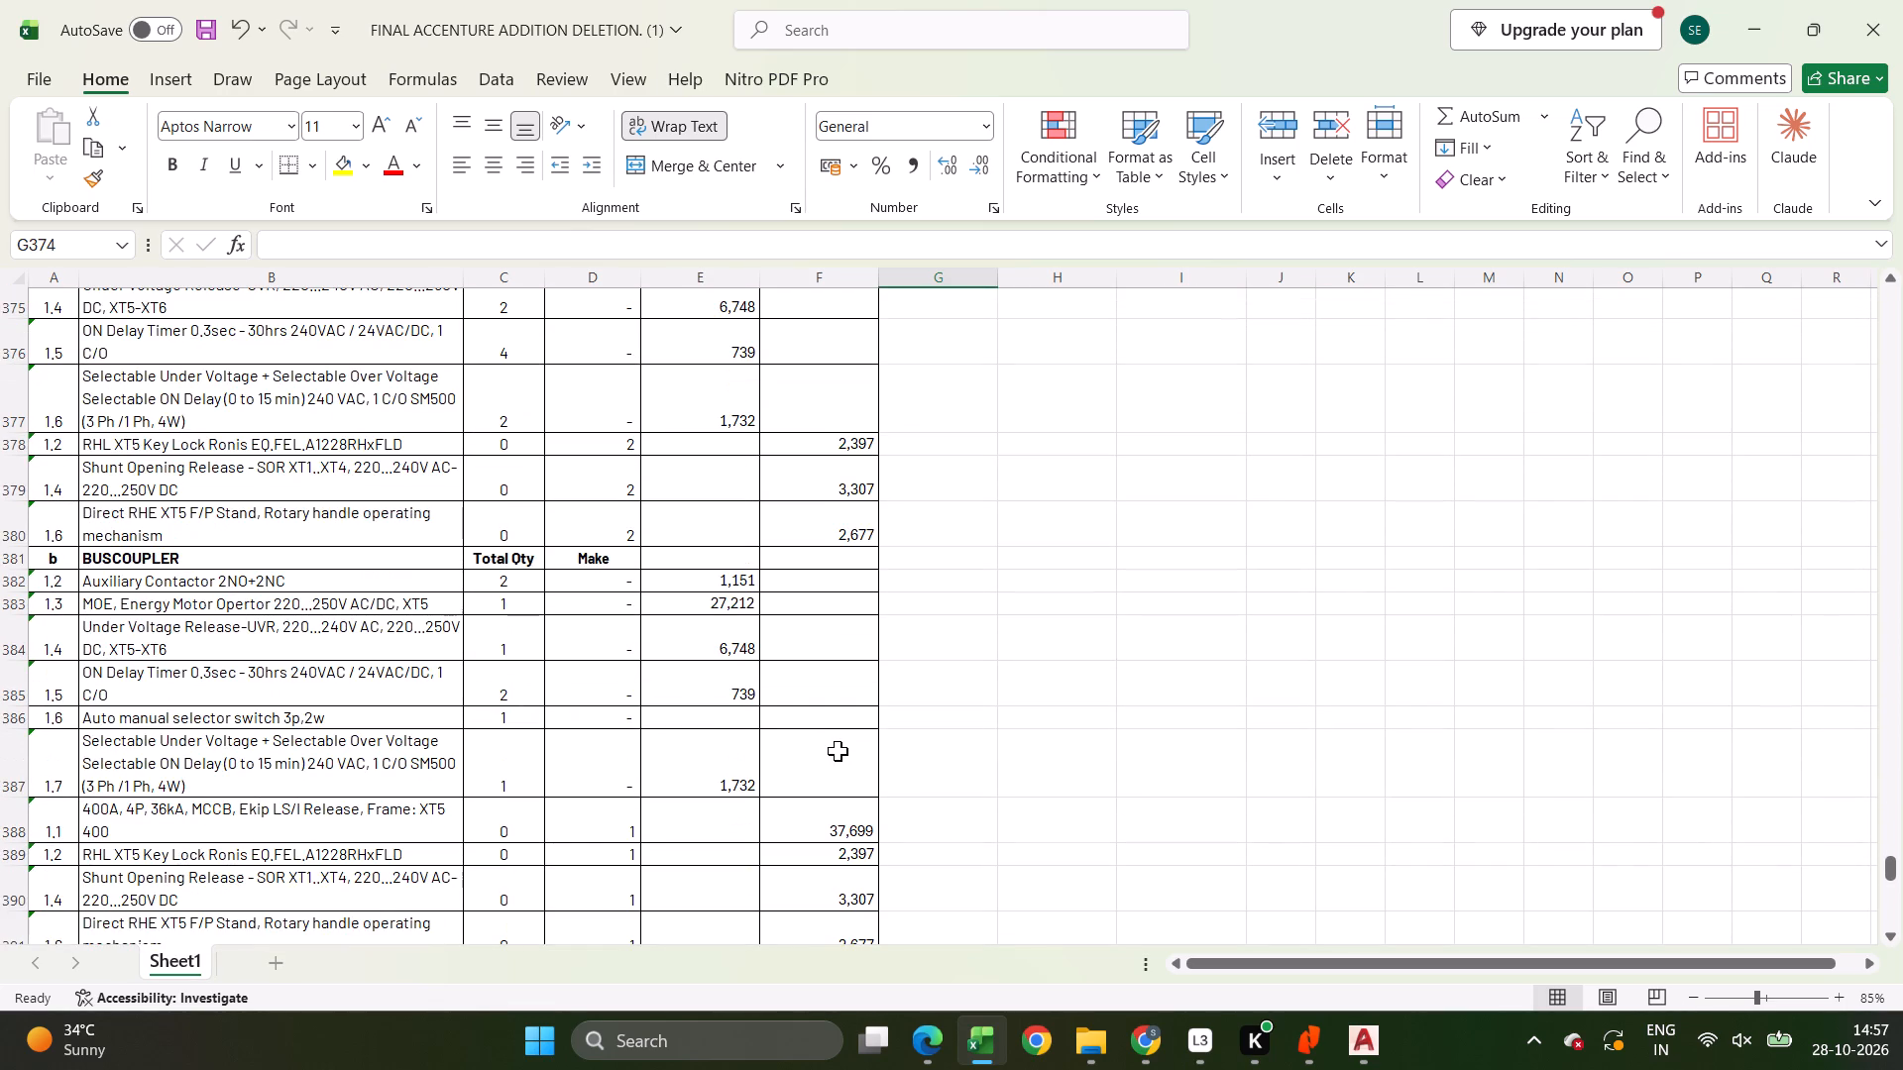
pyautogui.scroll(9, 838, 751)
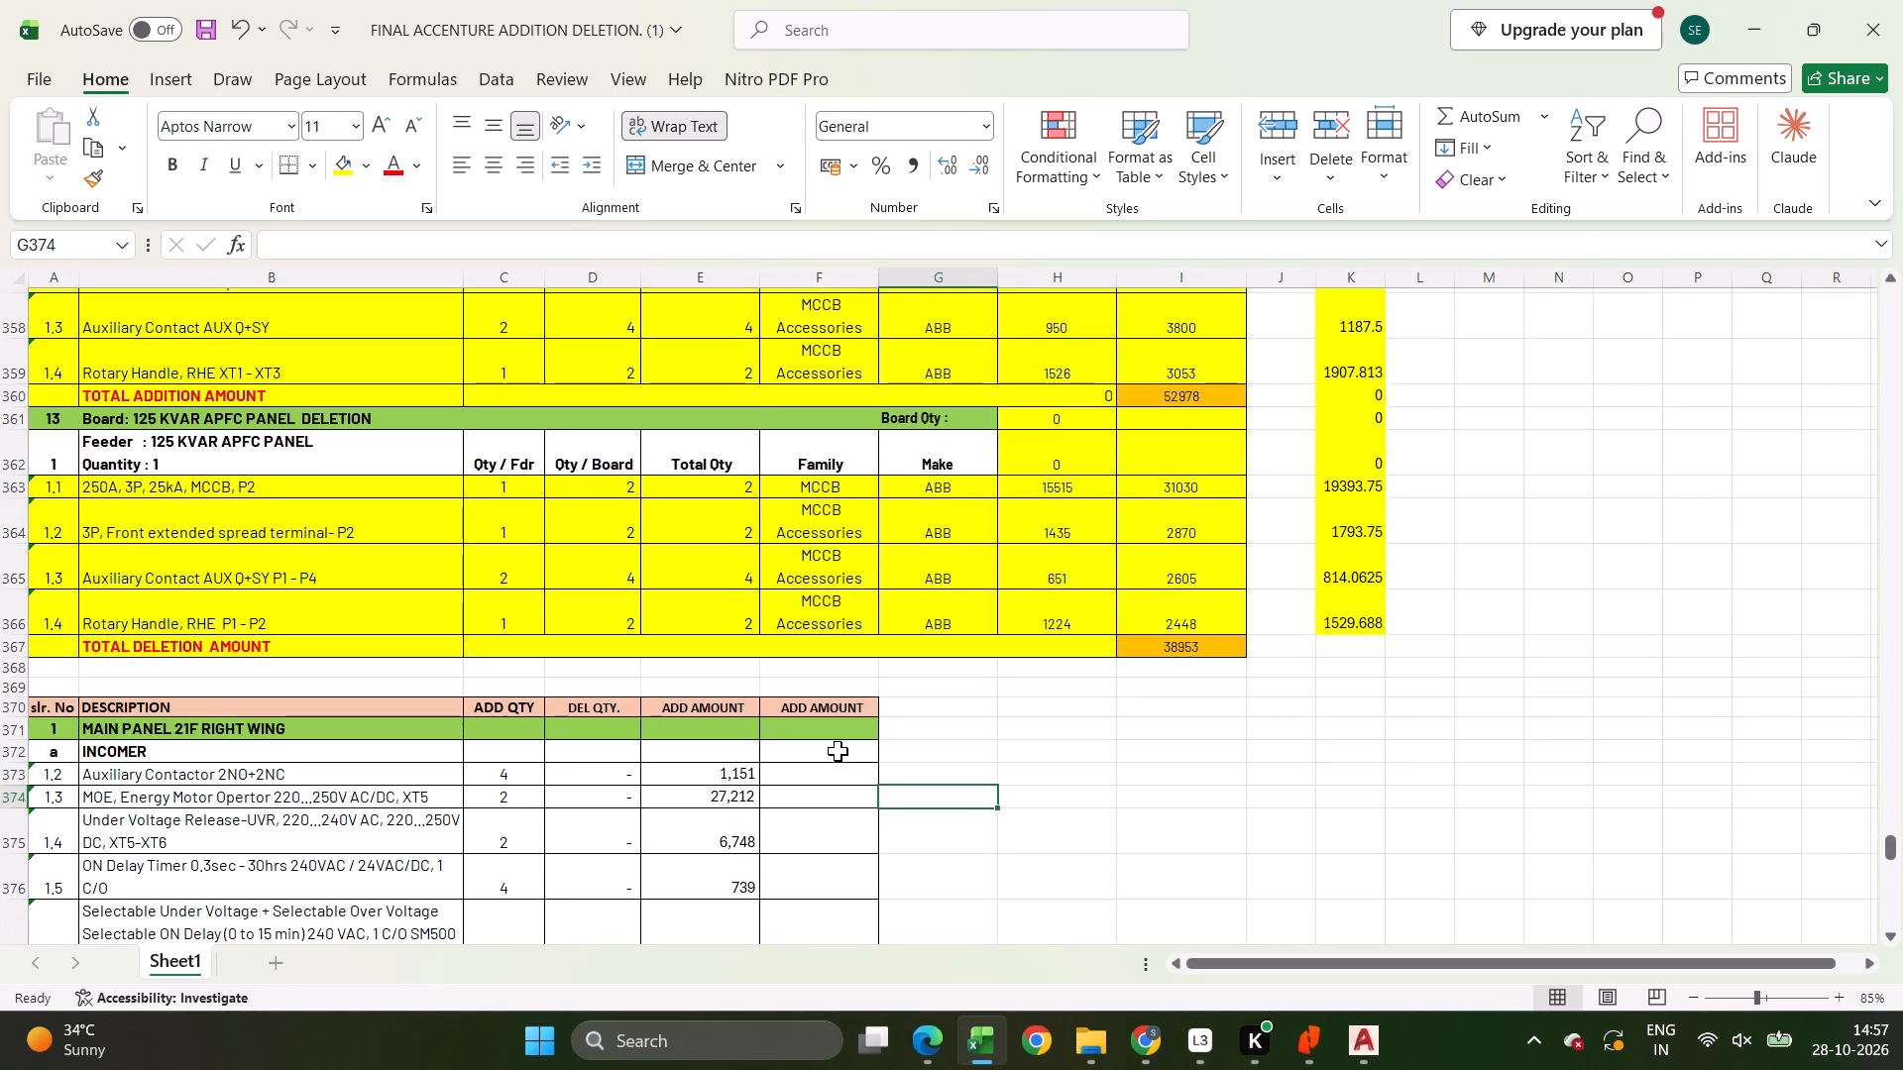
pyautogui.scroll(2, 838, 751)
pyautogui.scroll(-2, 810, 773)
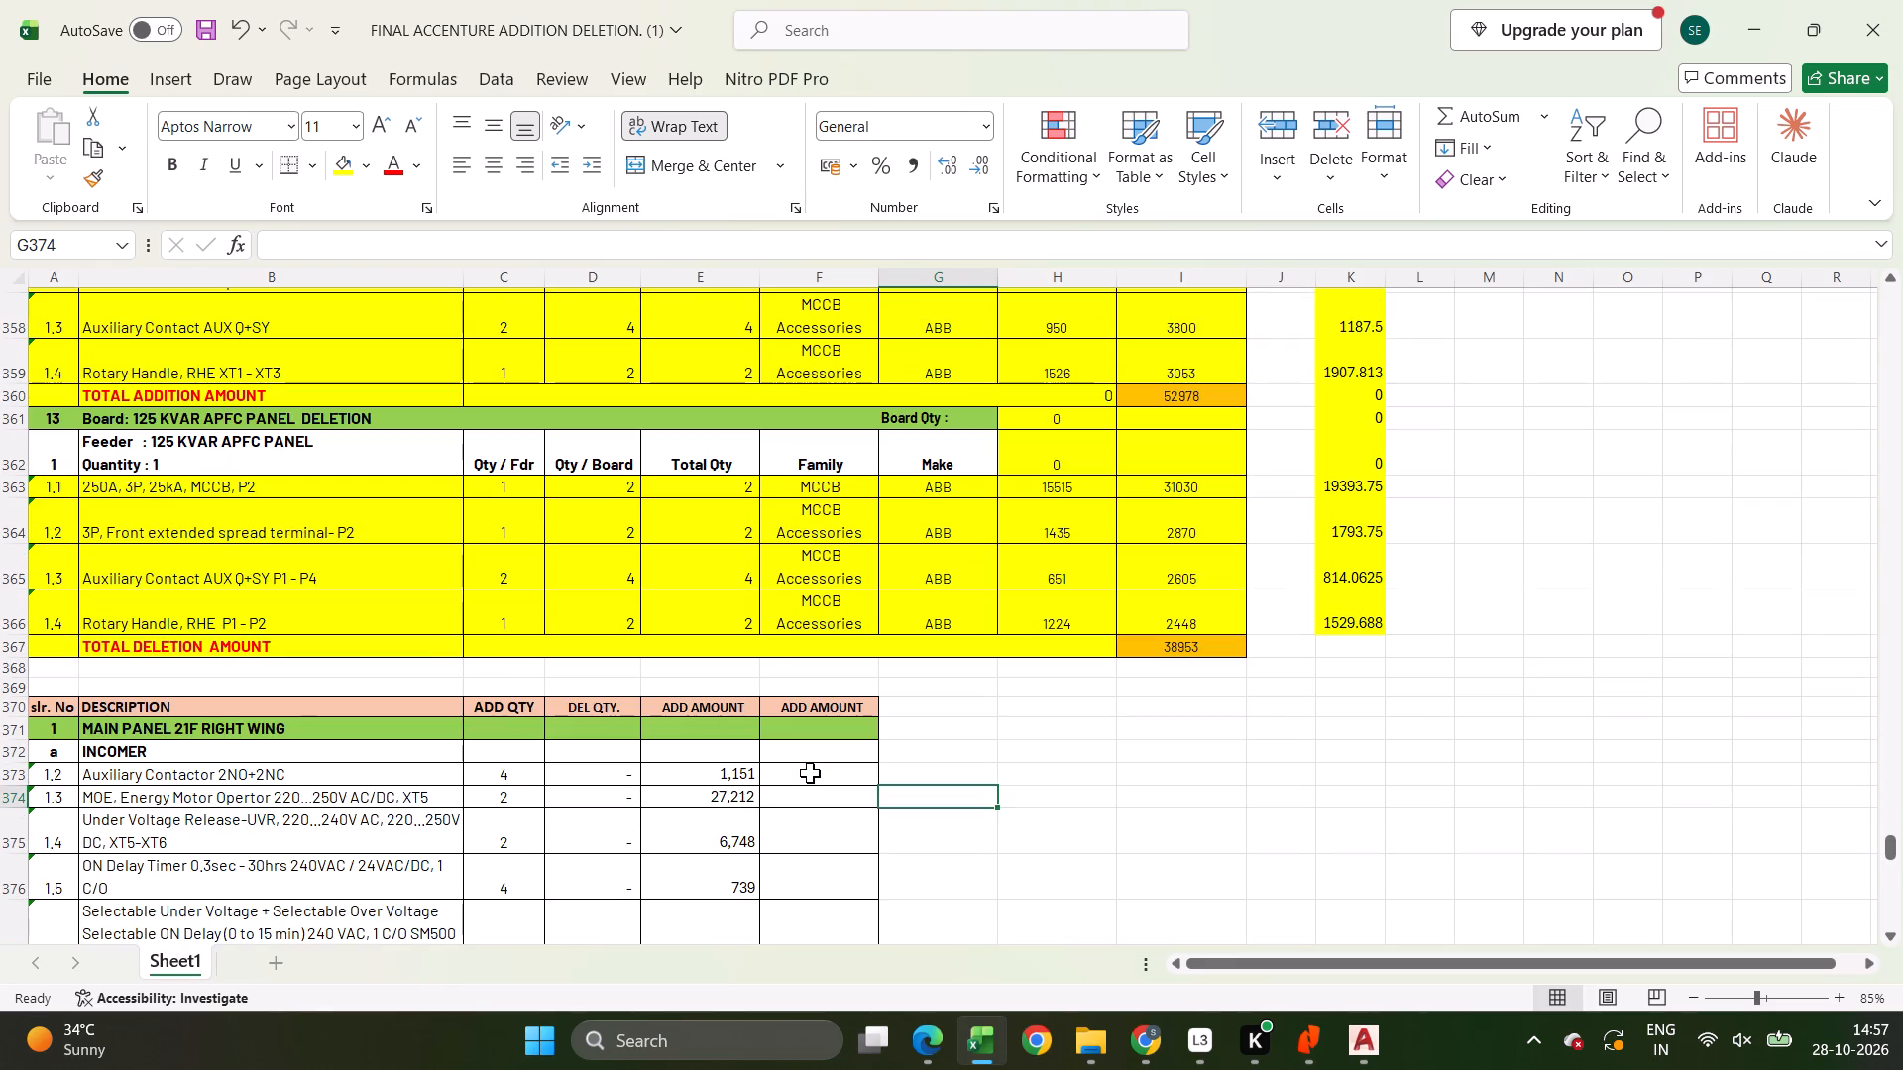
pyautogui.scroll(-17, 810, 773)
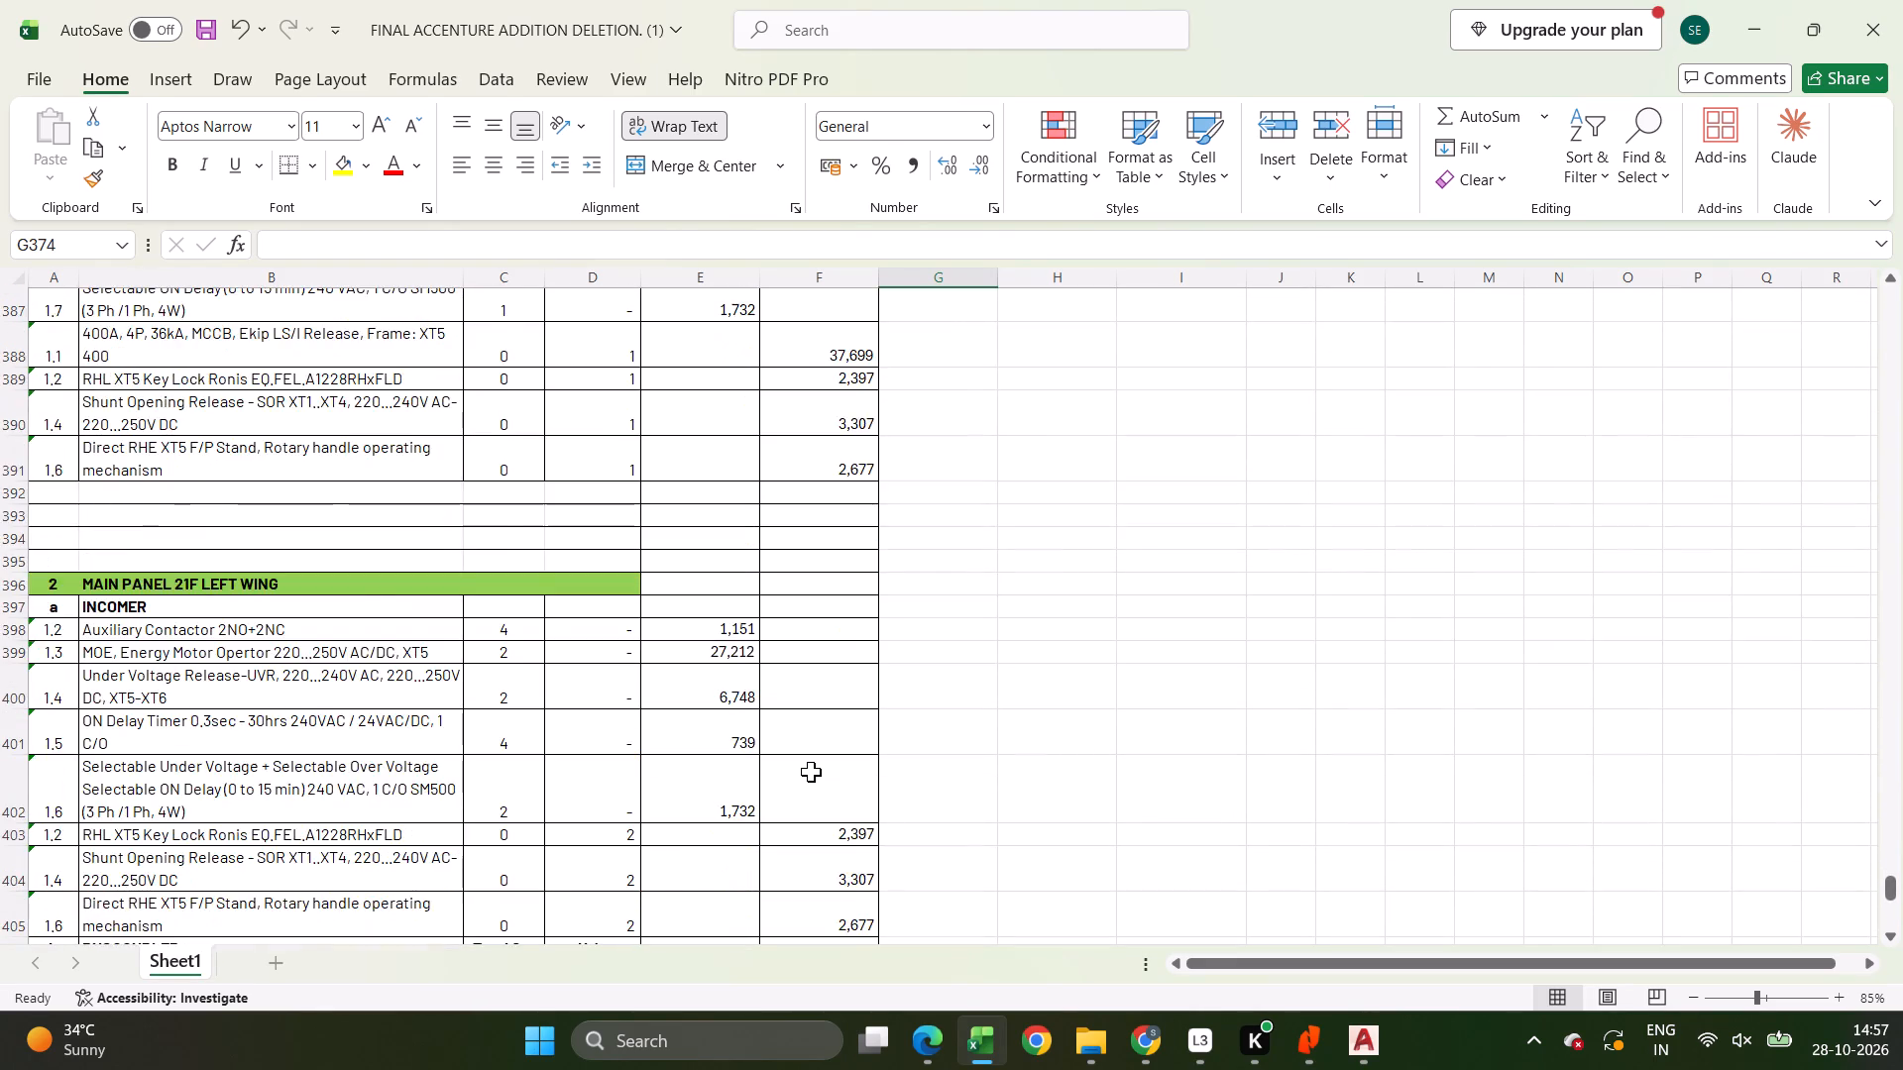
pyautogui.scroll(-8, 811, 772)
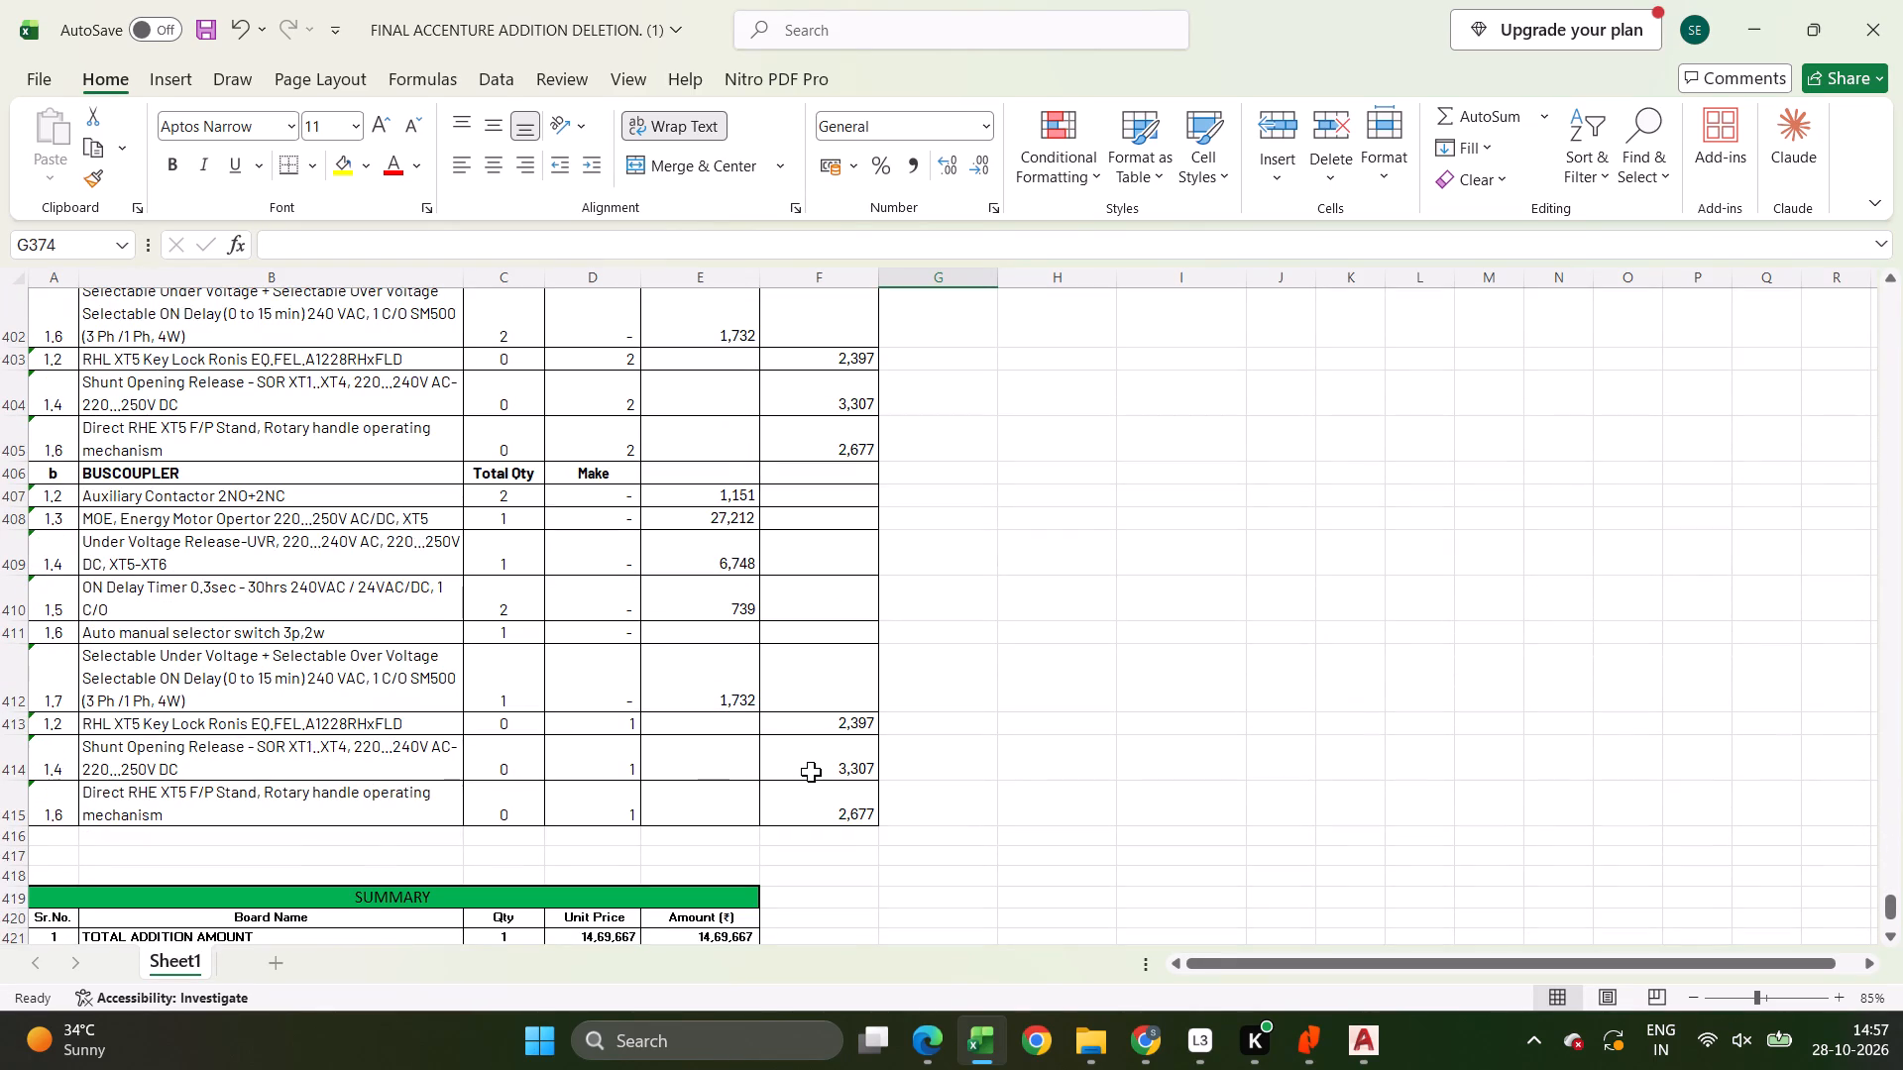
pyautogui.scroll(16, 811, 772)
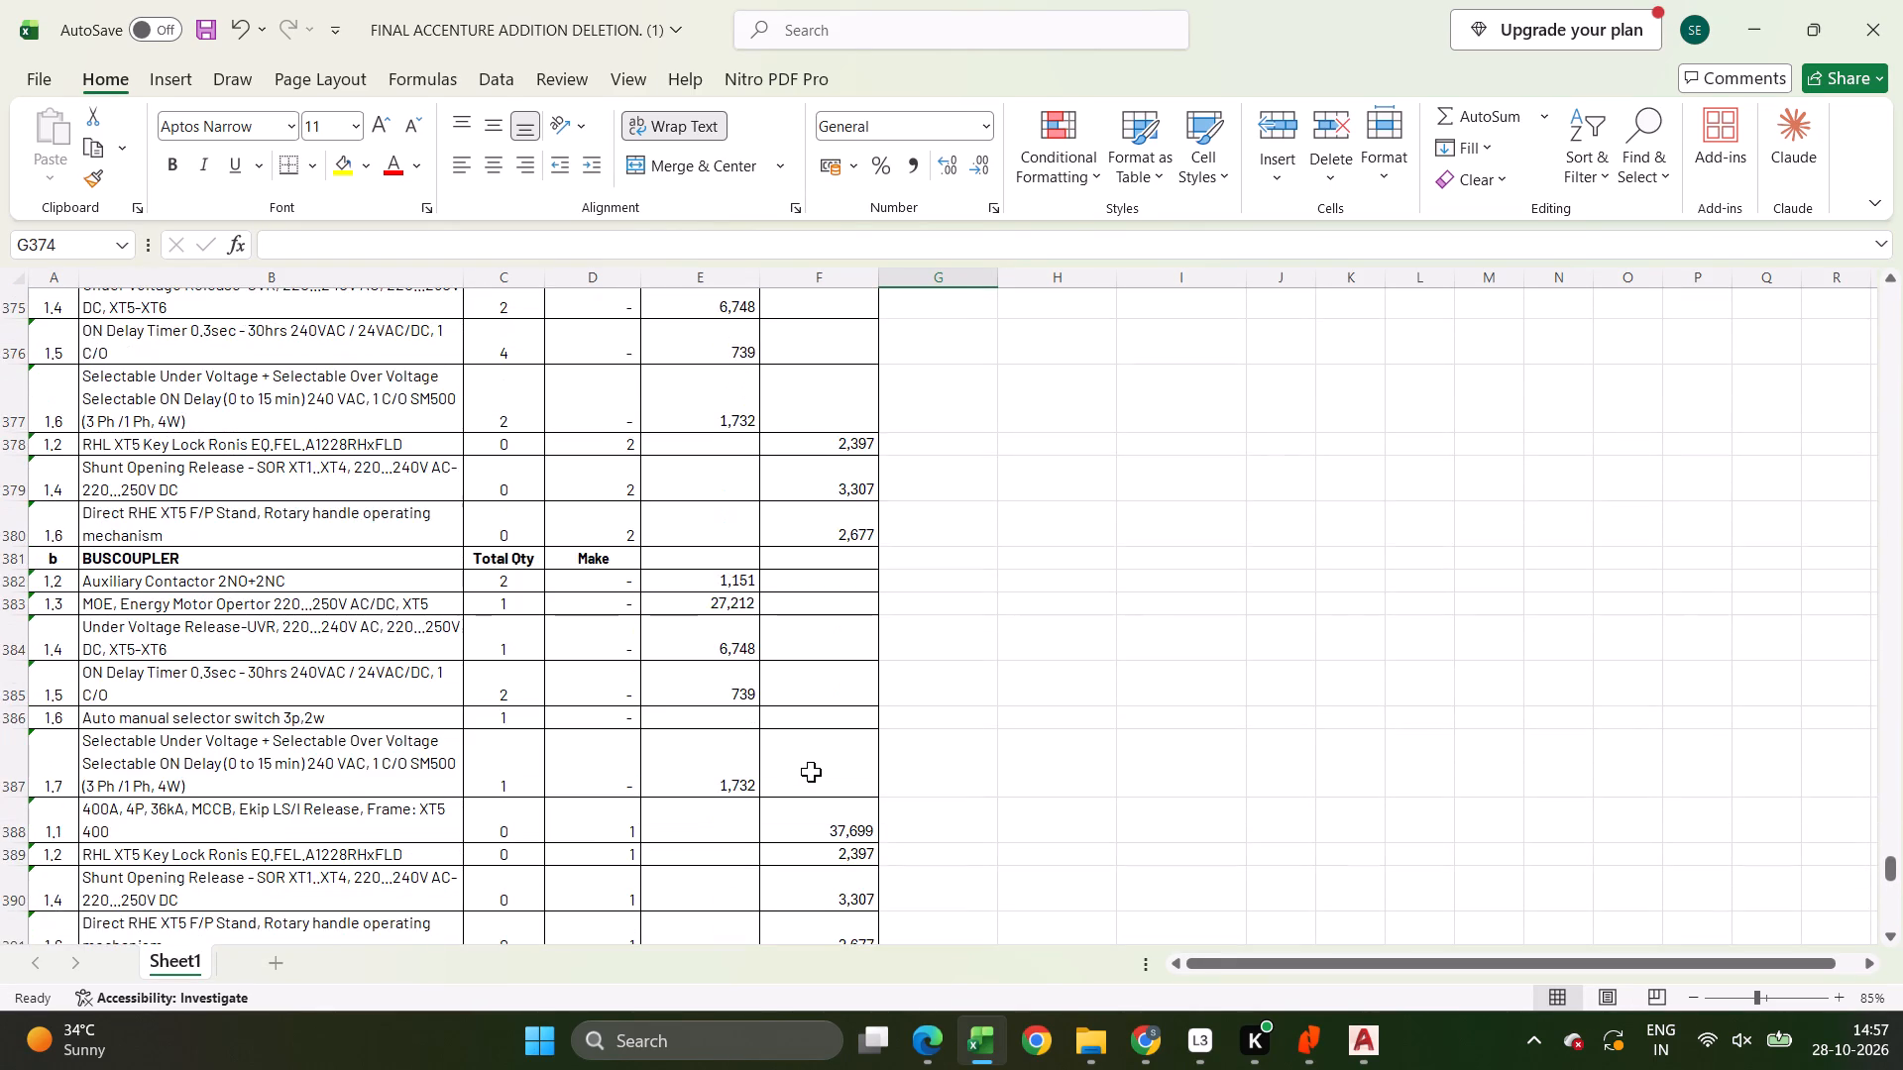
pyautogui.scroll(6, 811, 772)
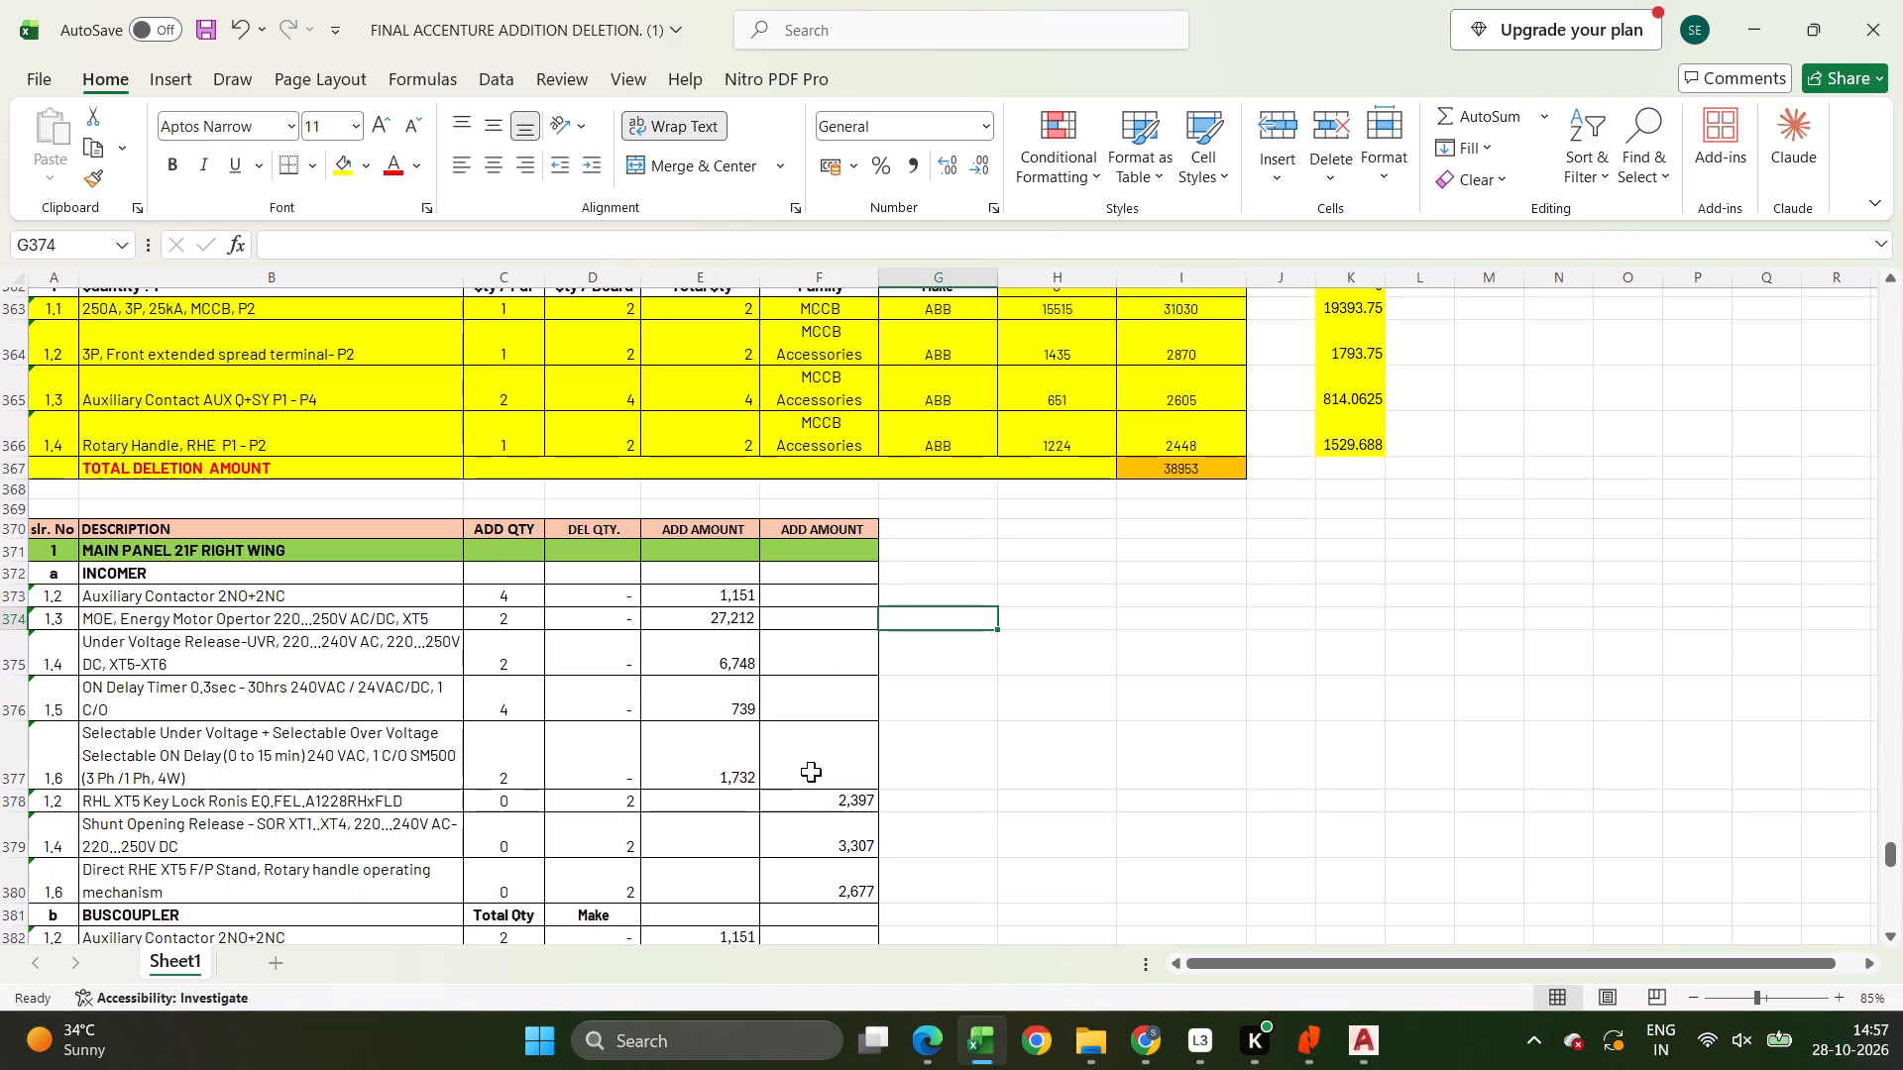
# Review the board addition and deletion item amounts and totals from the 125 KVAR APFC panel back to the UPS SMSB 20F board.
pyautogui.scroll(7, 811, 772)
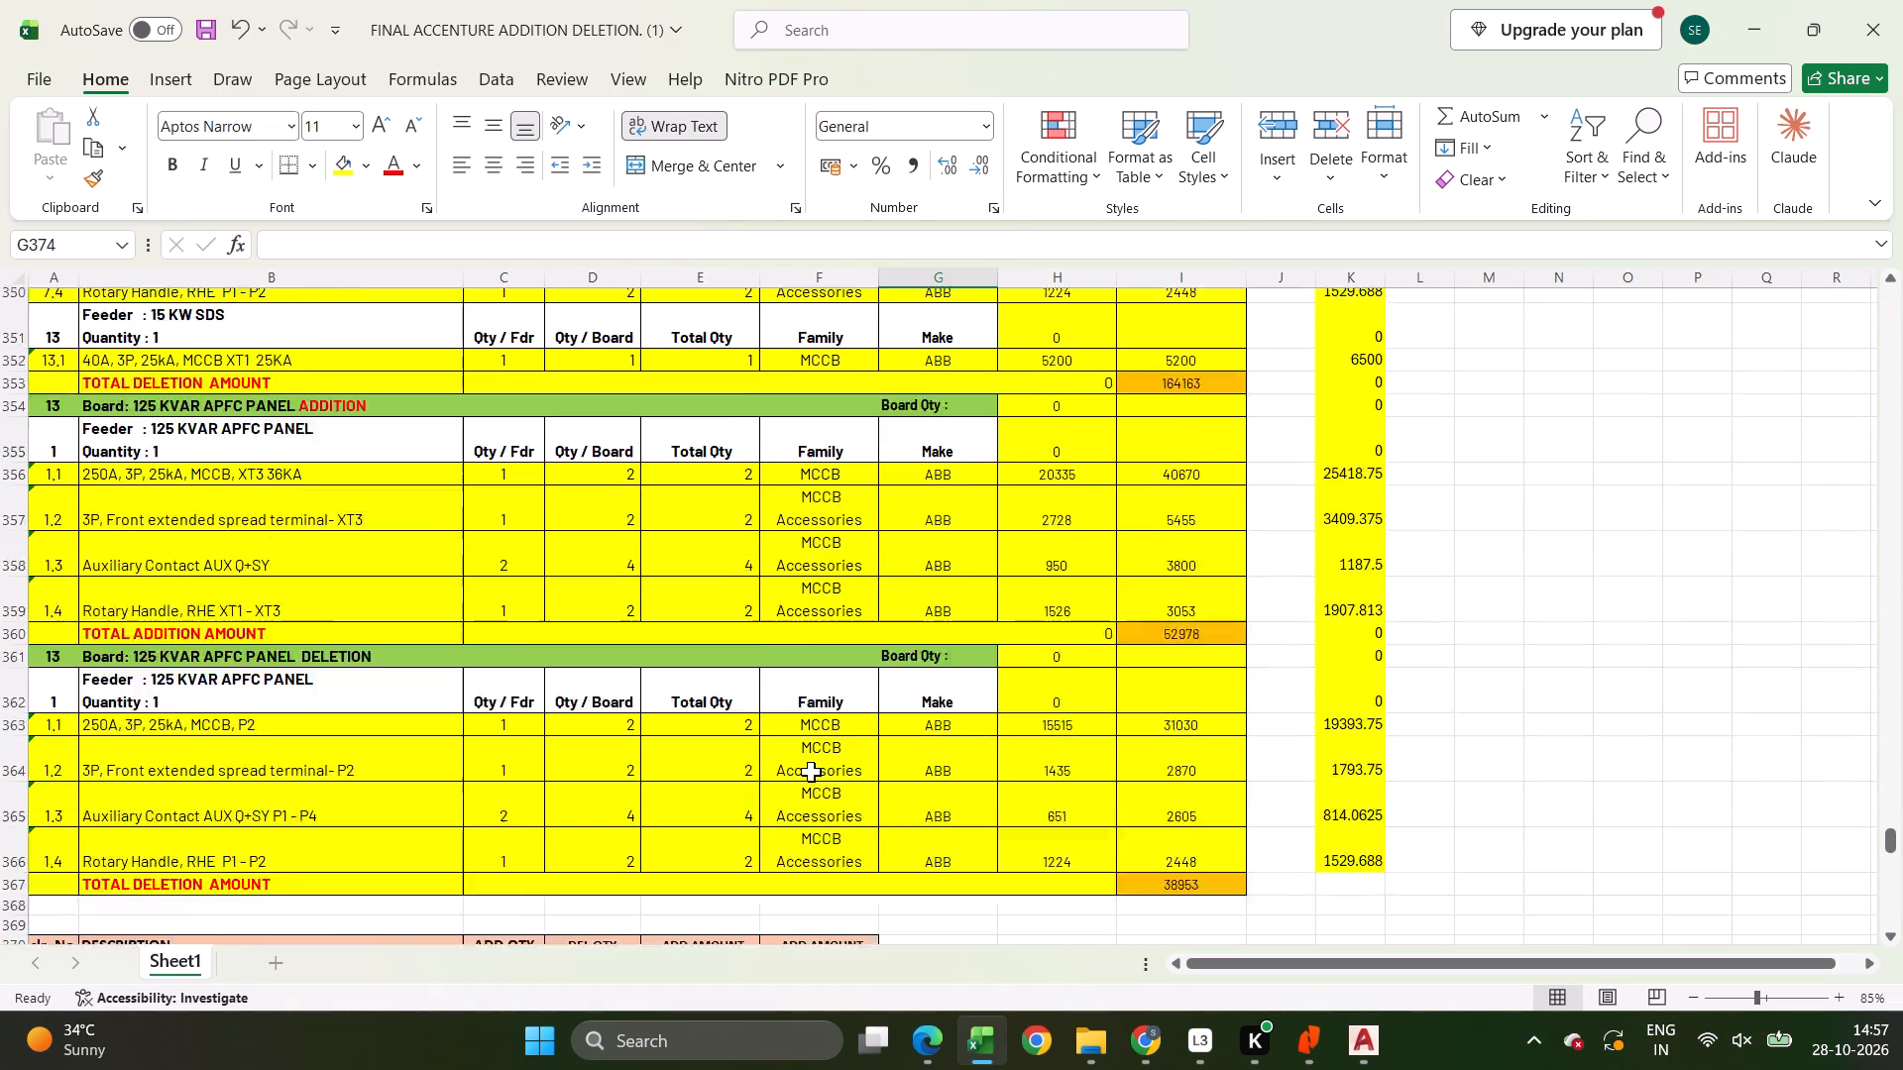
pyautogui.scroll(20, 811, 772)
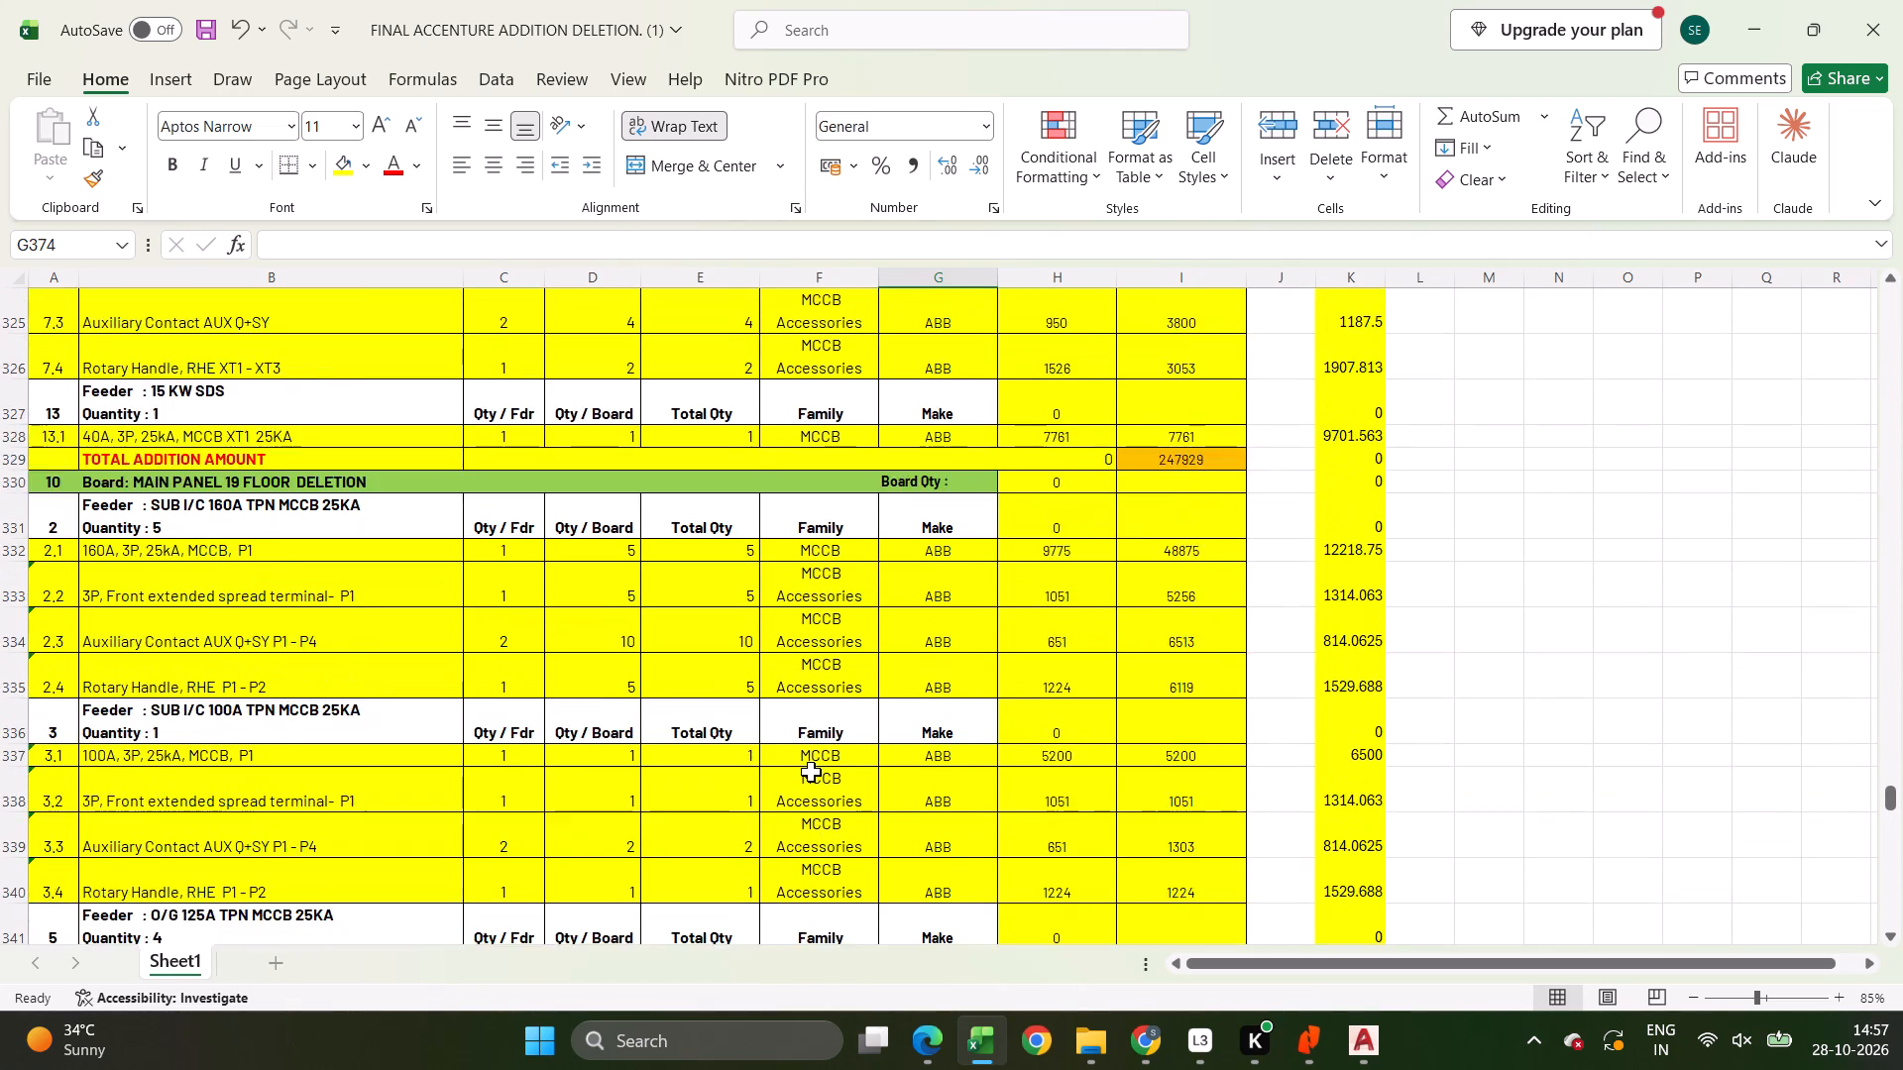
pyautogui.scroll(7, 811, 772)
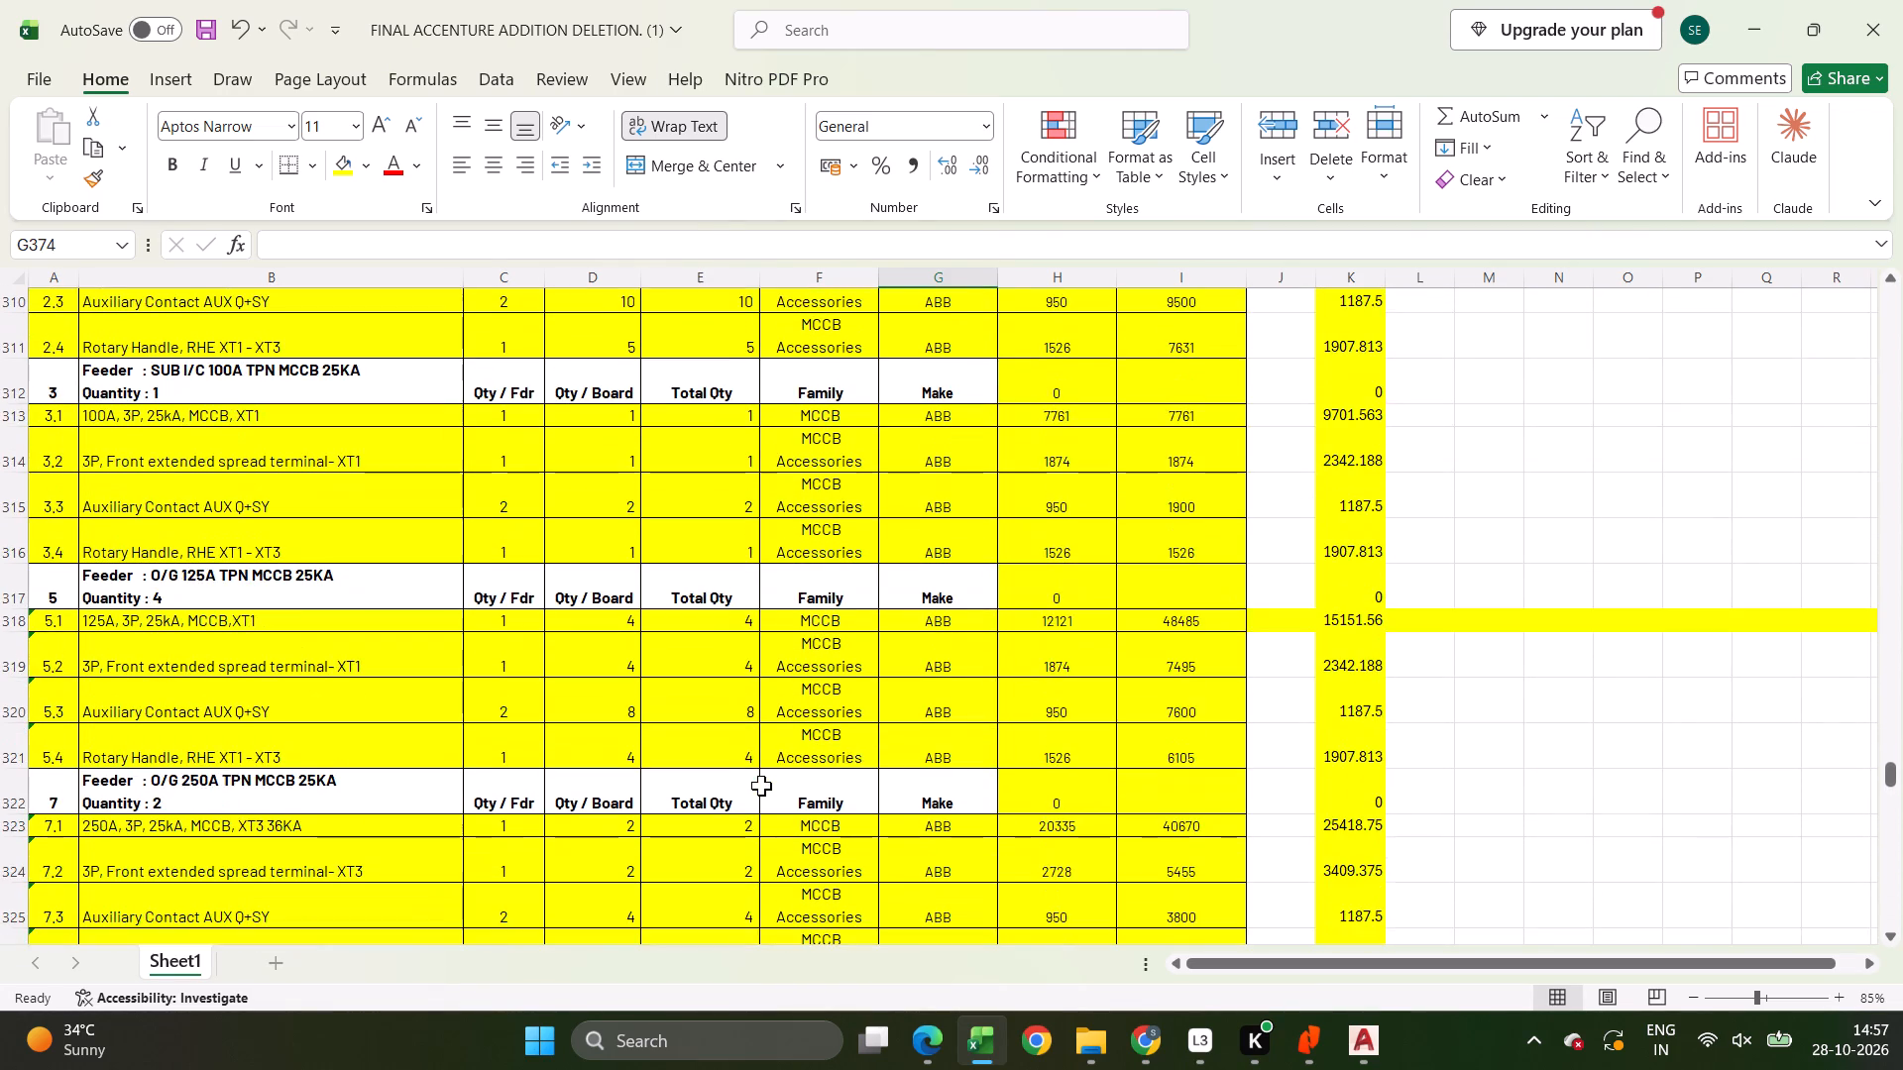
pyautogui.scroll(11, 761, 786)
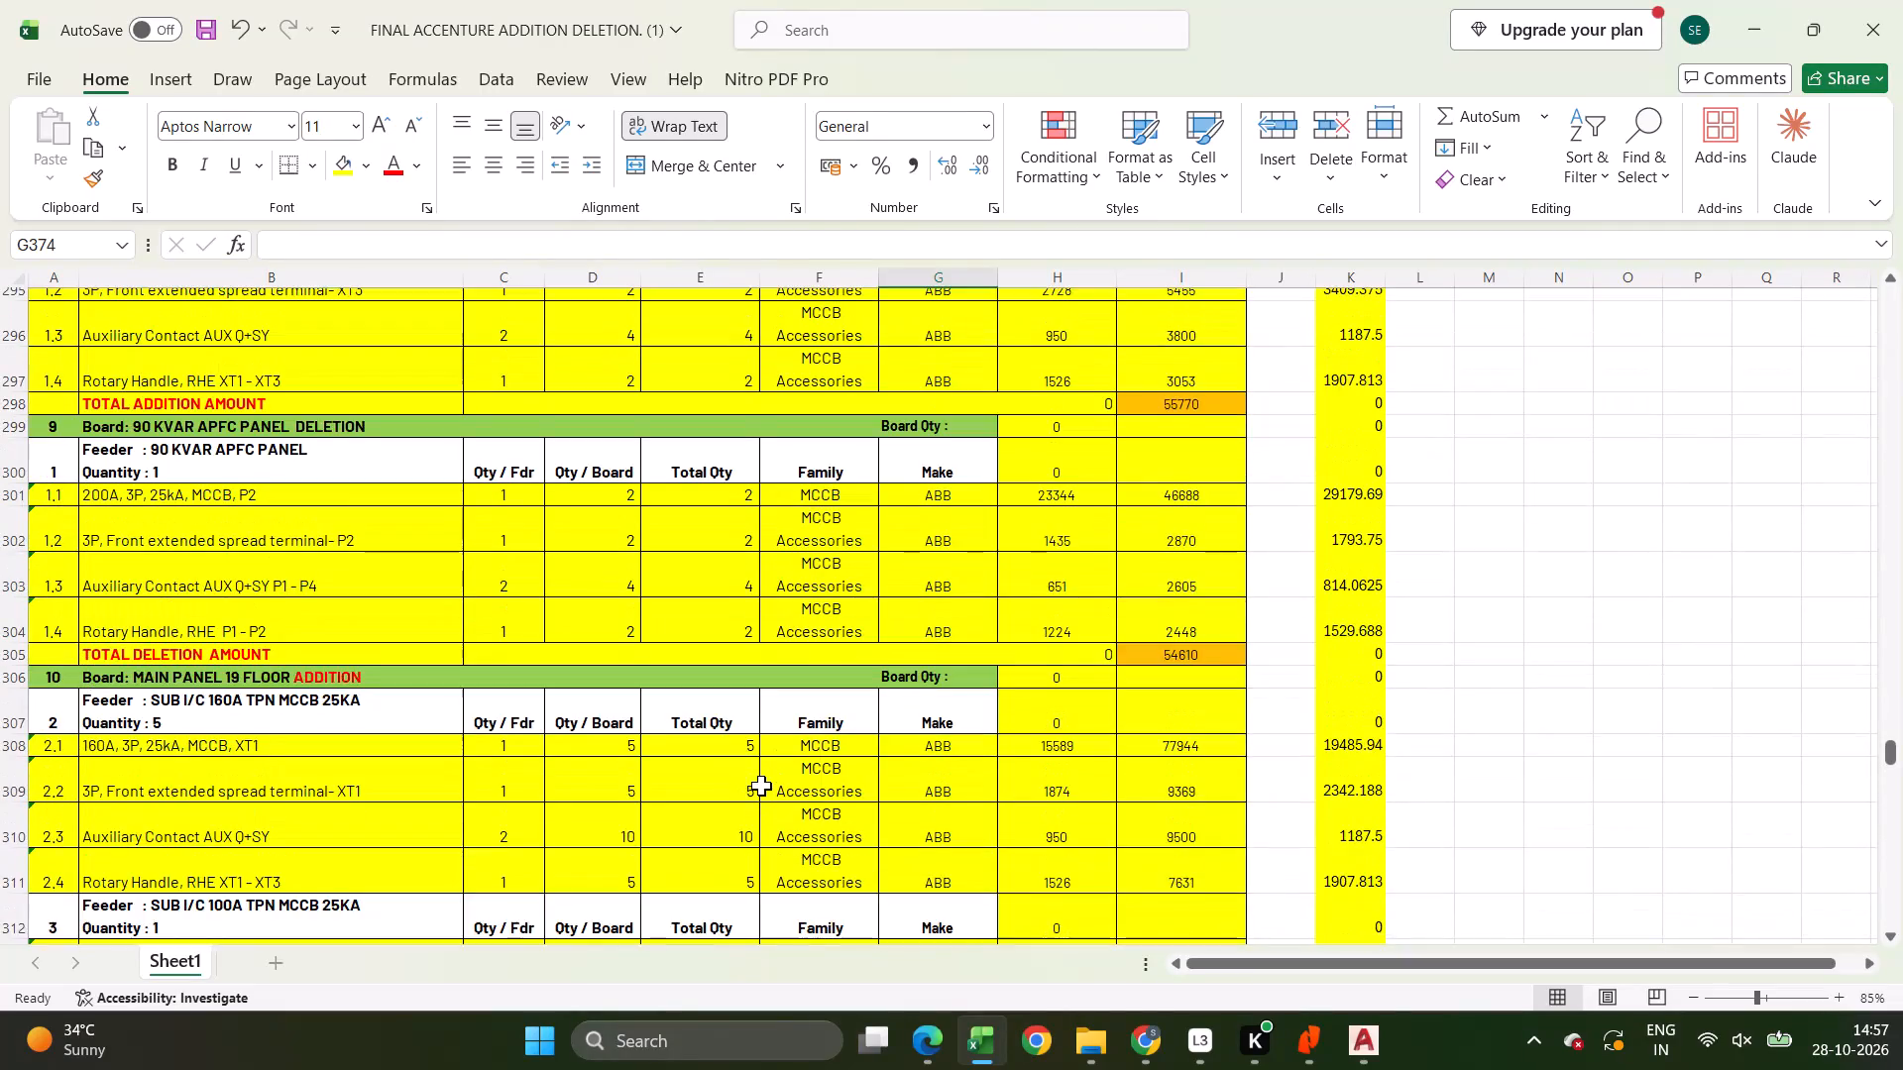
pyautogui.scroll(14, 761, 786)
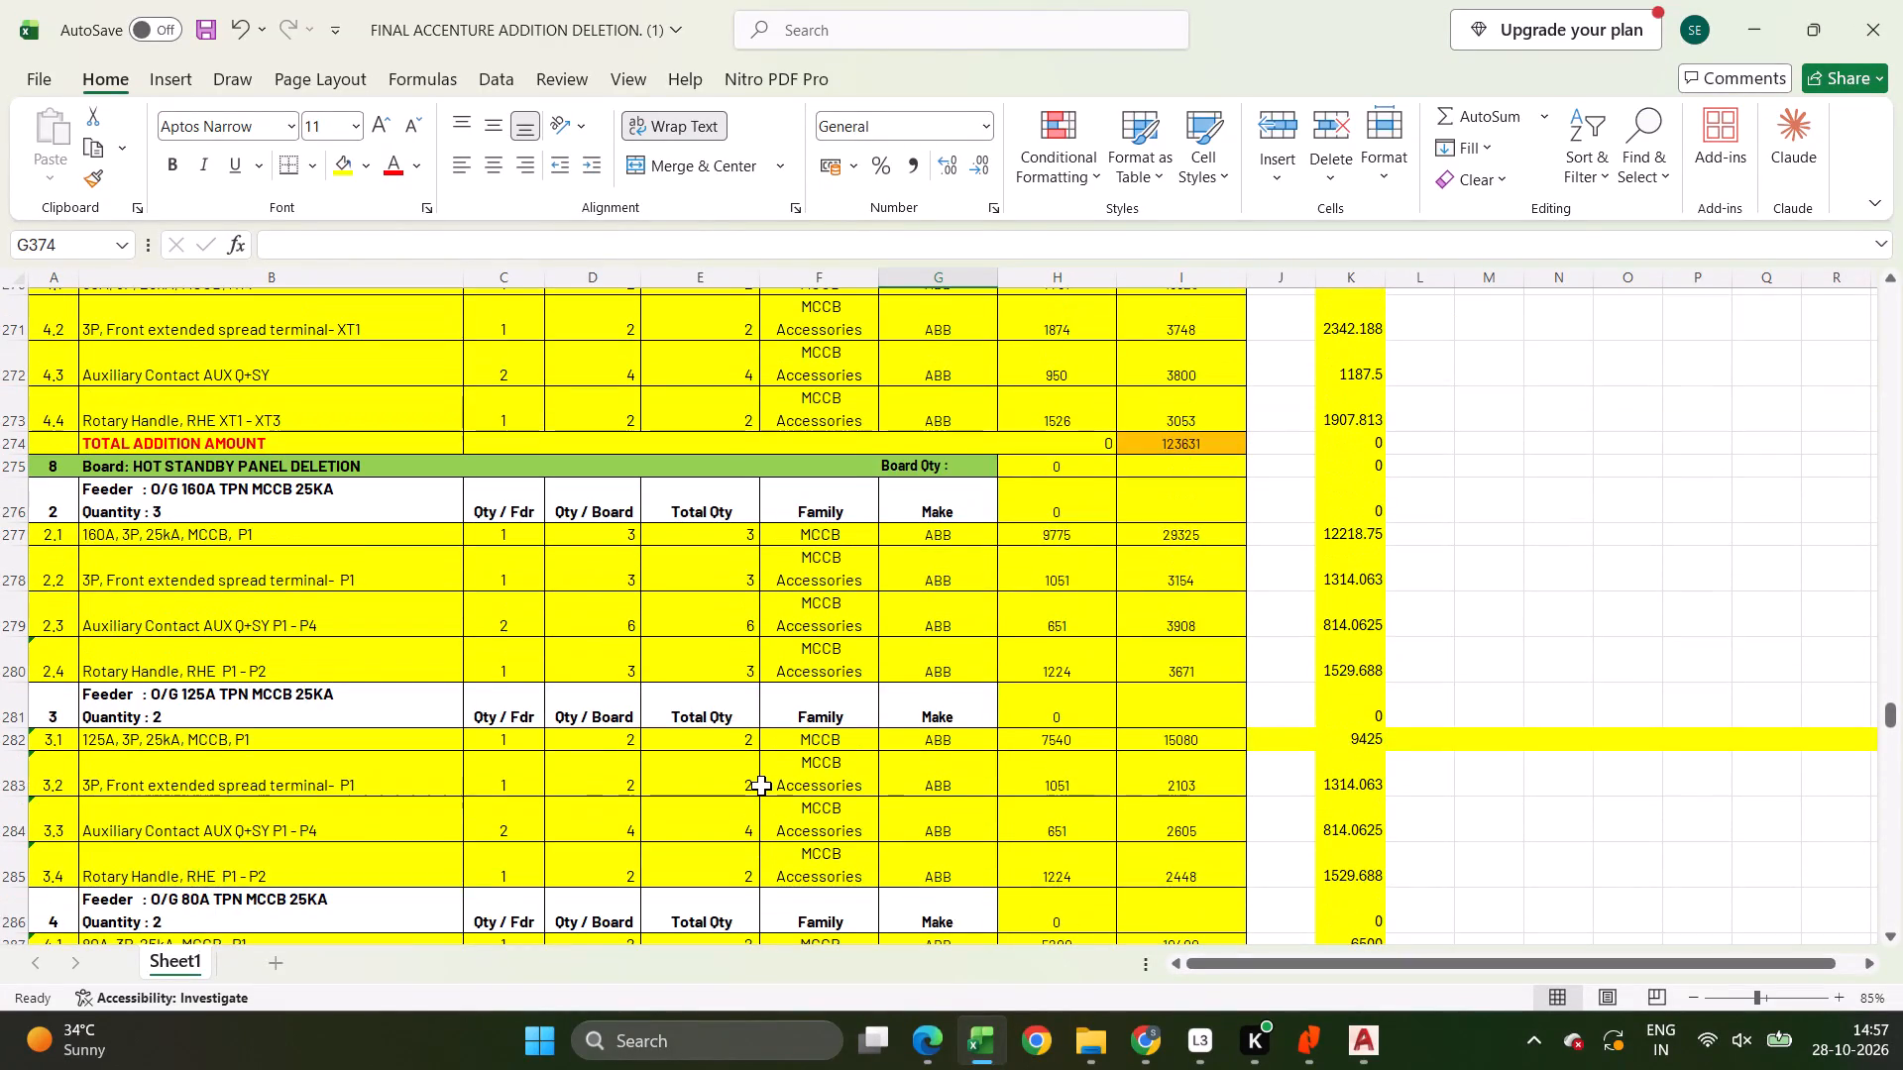
pyautogui.scroll(11, 761, 786)
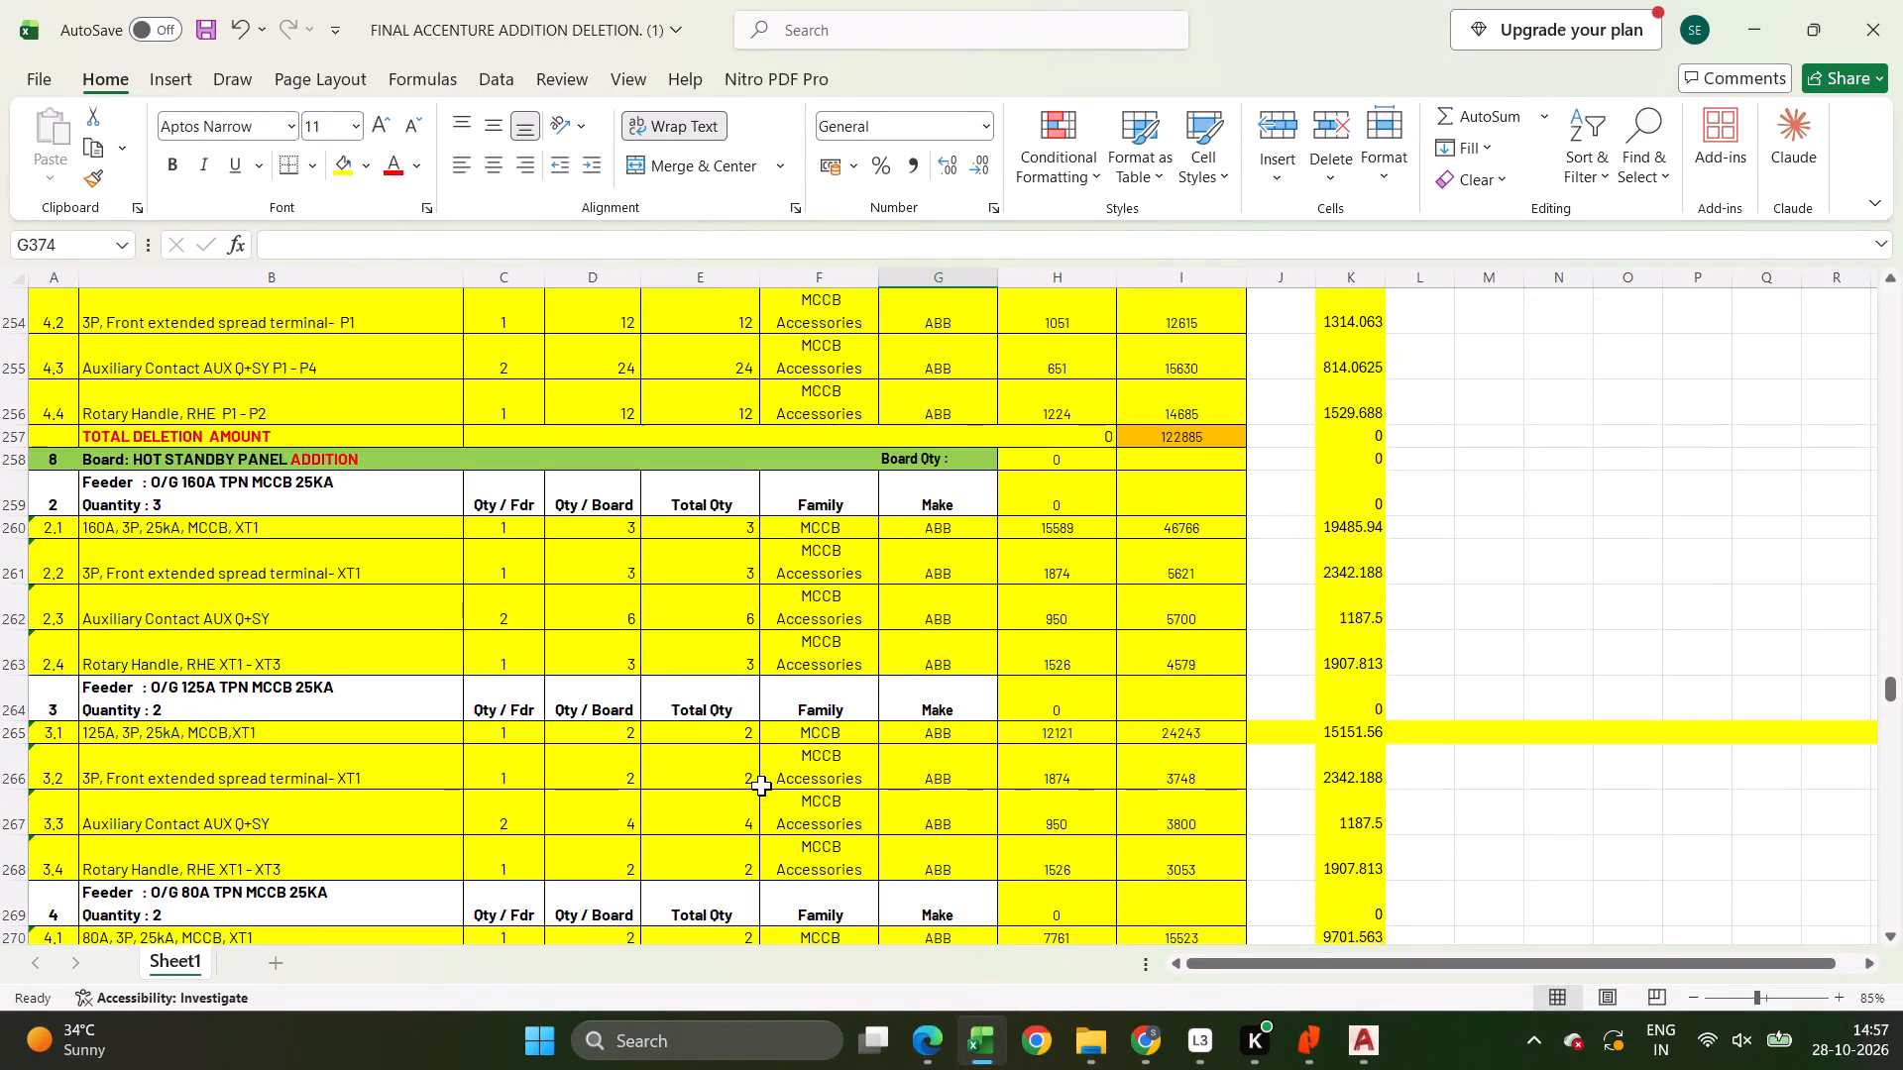
pyautogui.scroll(14, 761, 786)
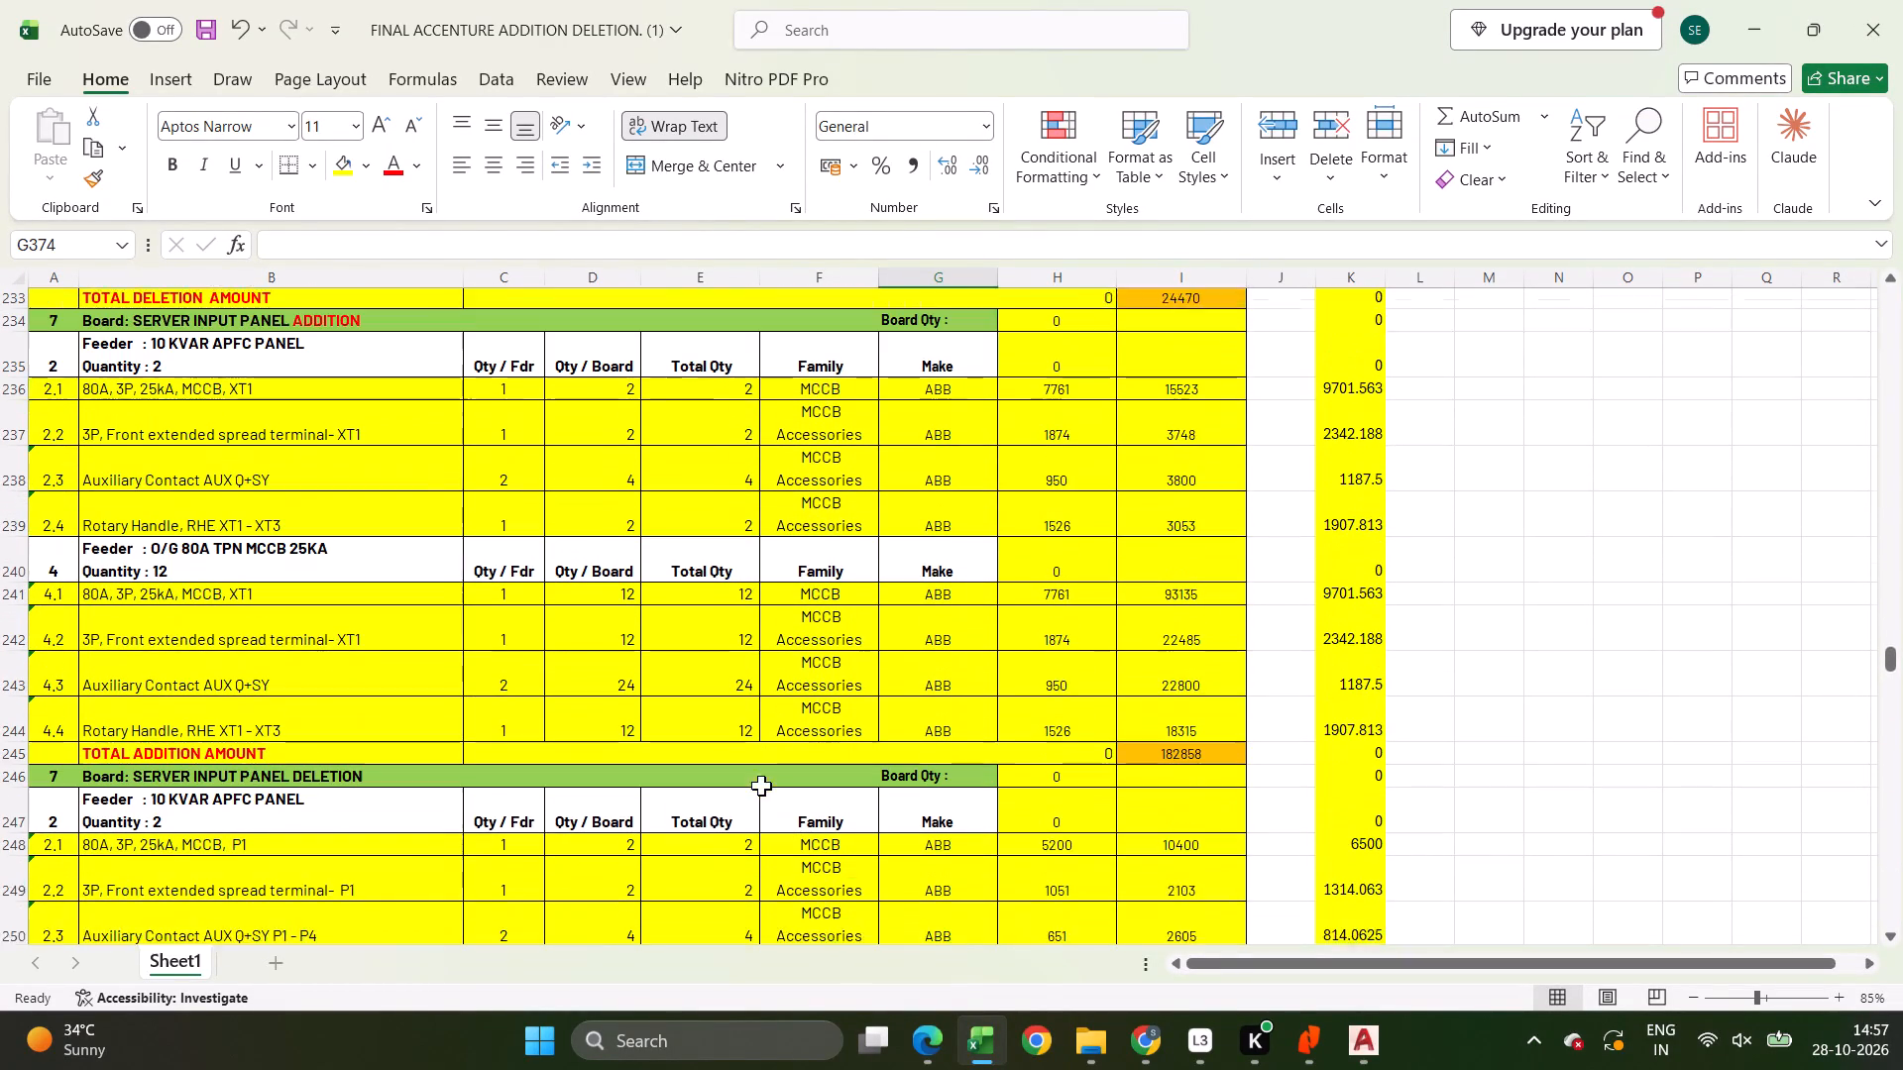
pyautogui.scroll(11, 761, 785)
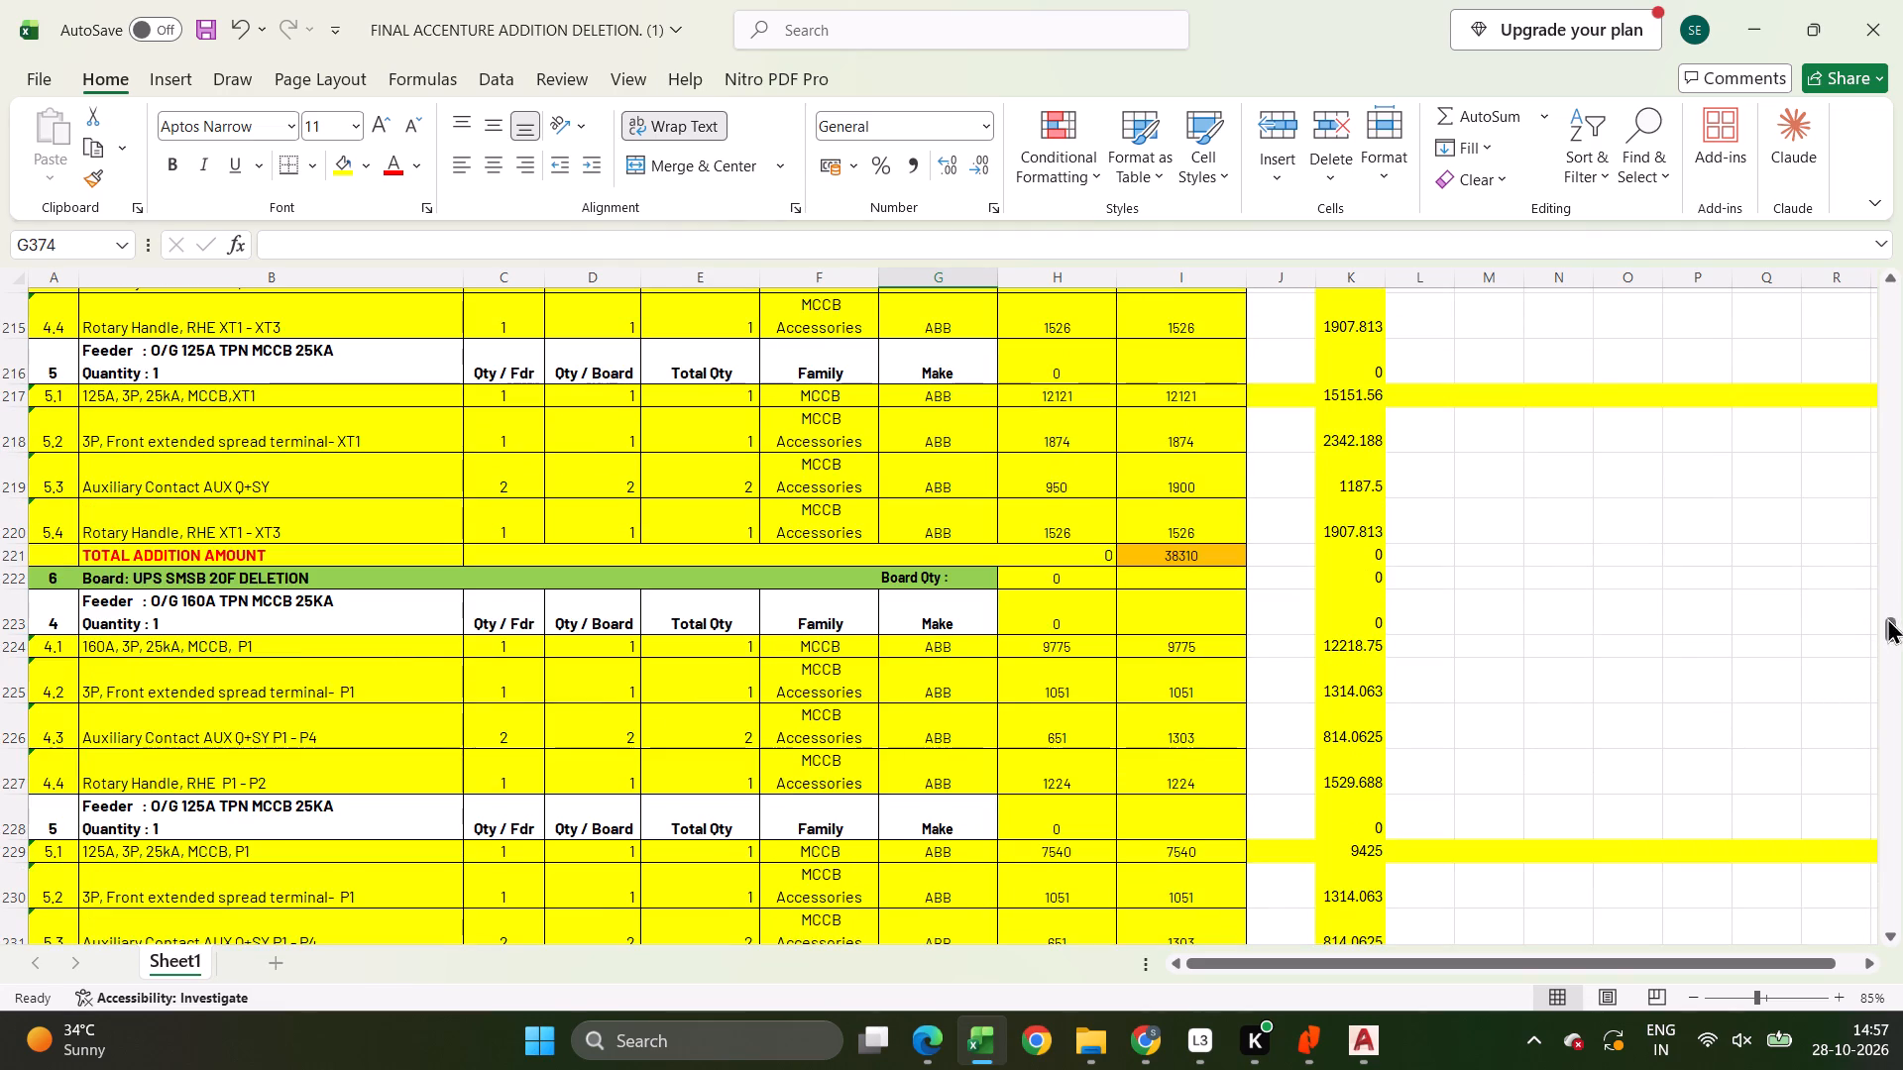
# Re-examine the quantities and amounts in the 21F left wing and right wing panel tables near the end of the sheet.
pyautogui.moveTo(1887, 617); pyautogui.dragTo(1902, 991)
pyautogui.scroll(5, 1902, 986)
pyautogui.scroll(6, 970, 716)
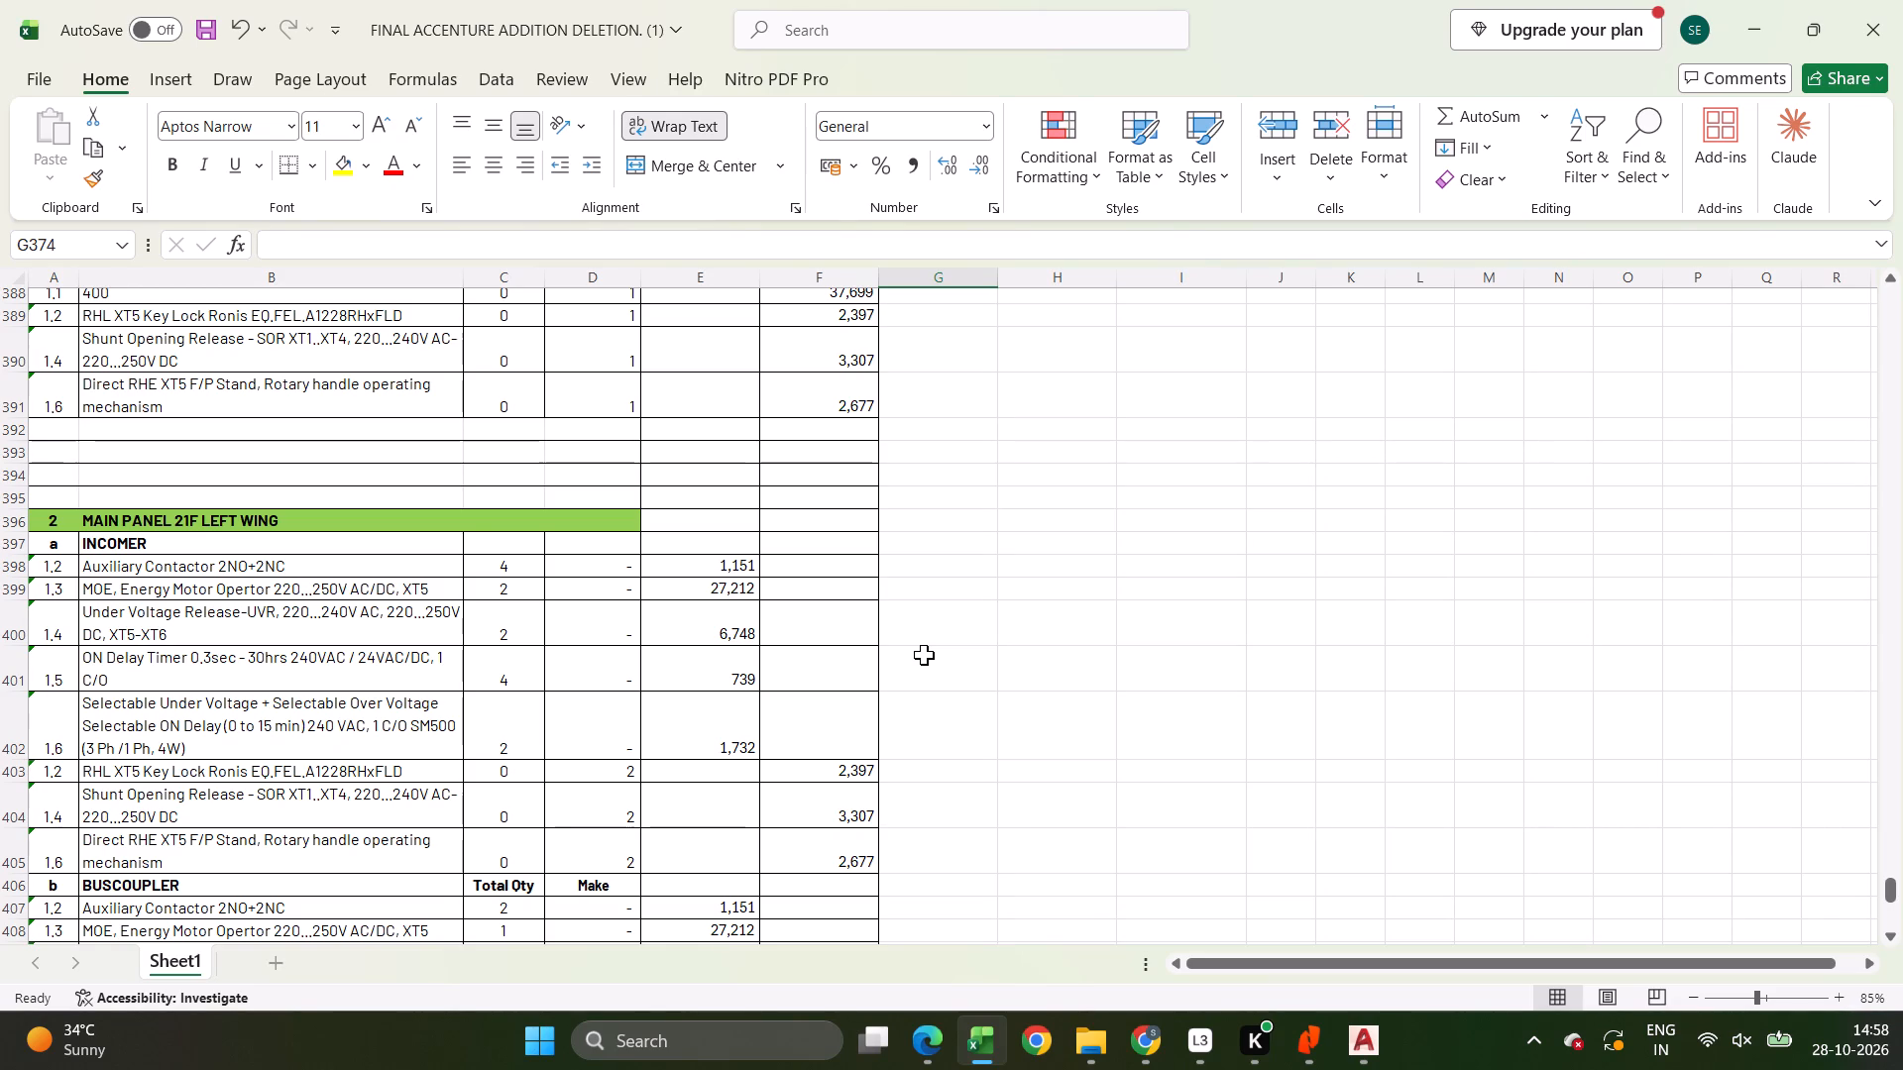
pyautogui.scroll(4, 527, 630)
pyautogui.scroll(9, 568, 727)
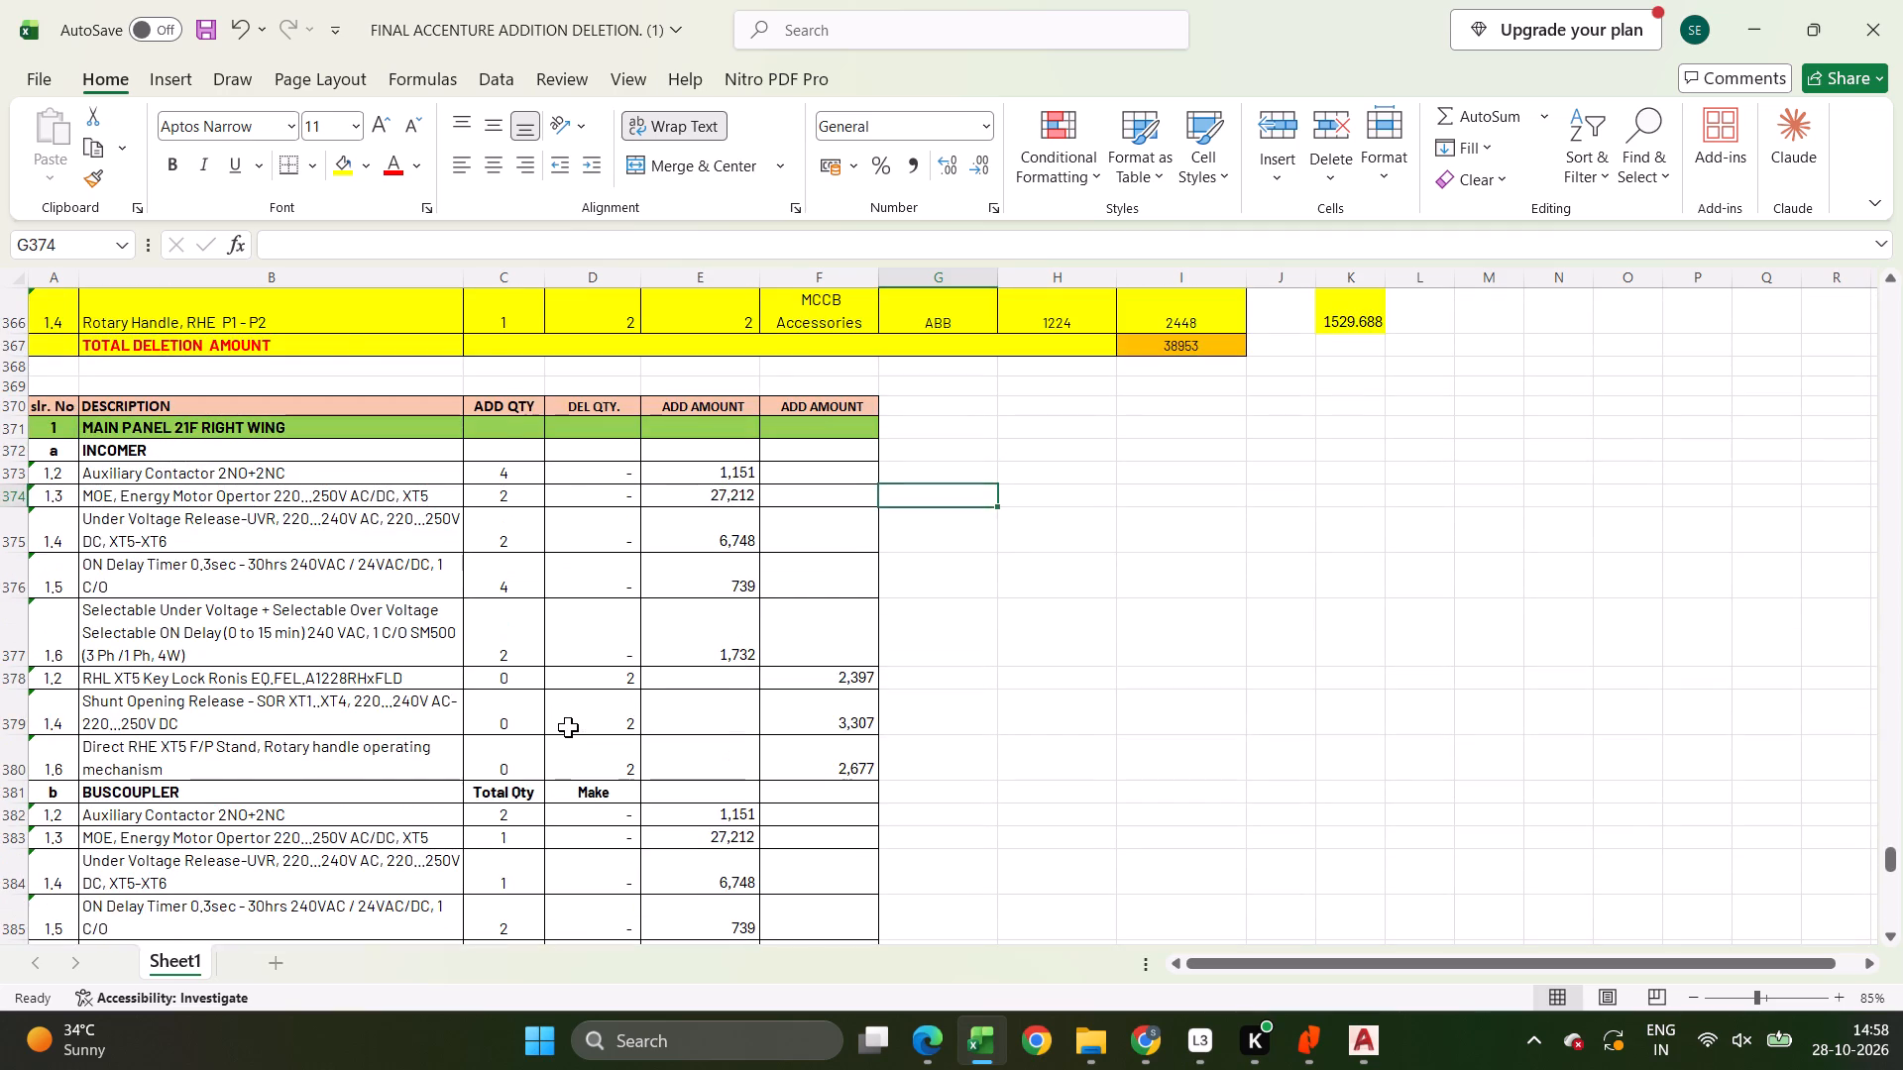
pyautogui.scroll(-10, 568, 727)
pyautogui.scroll(17, 568, 727)
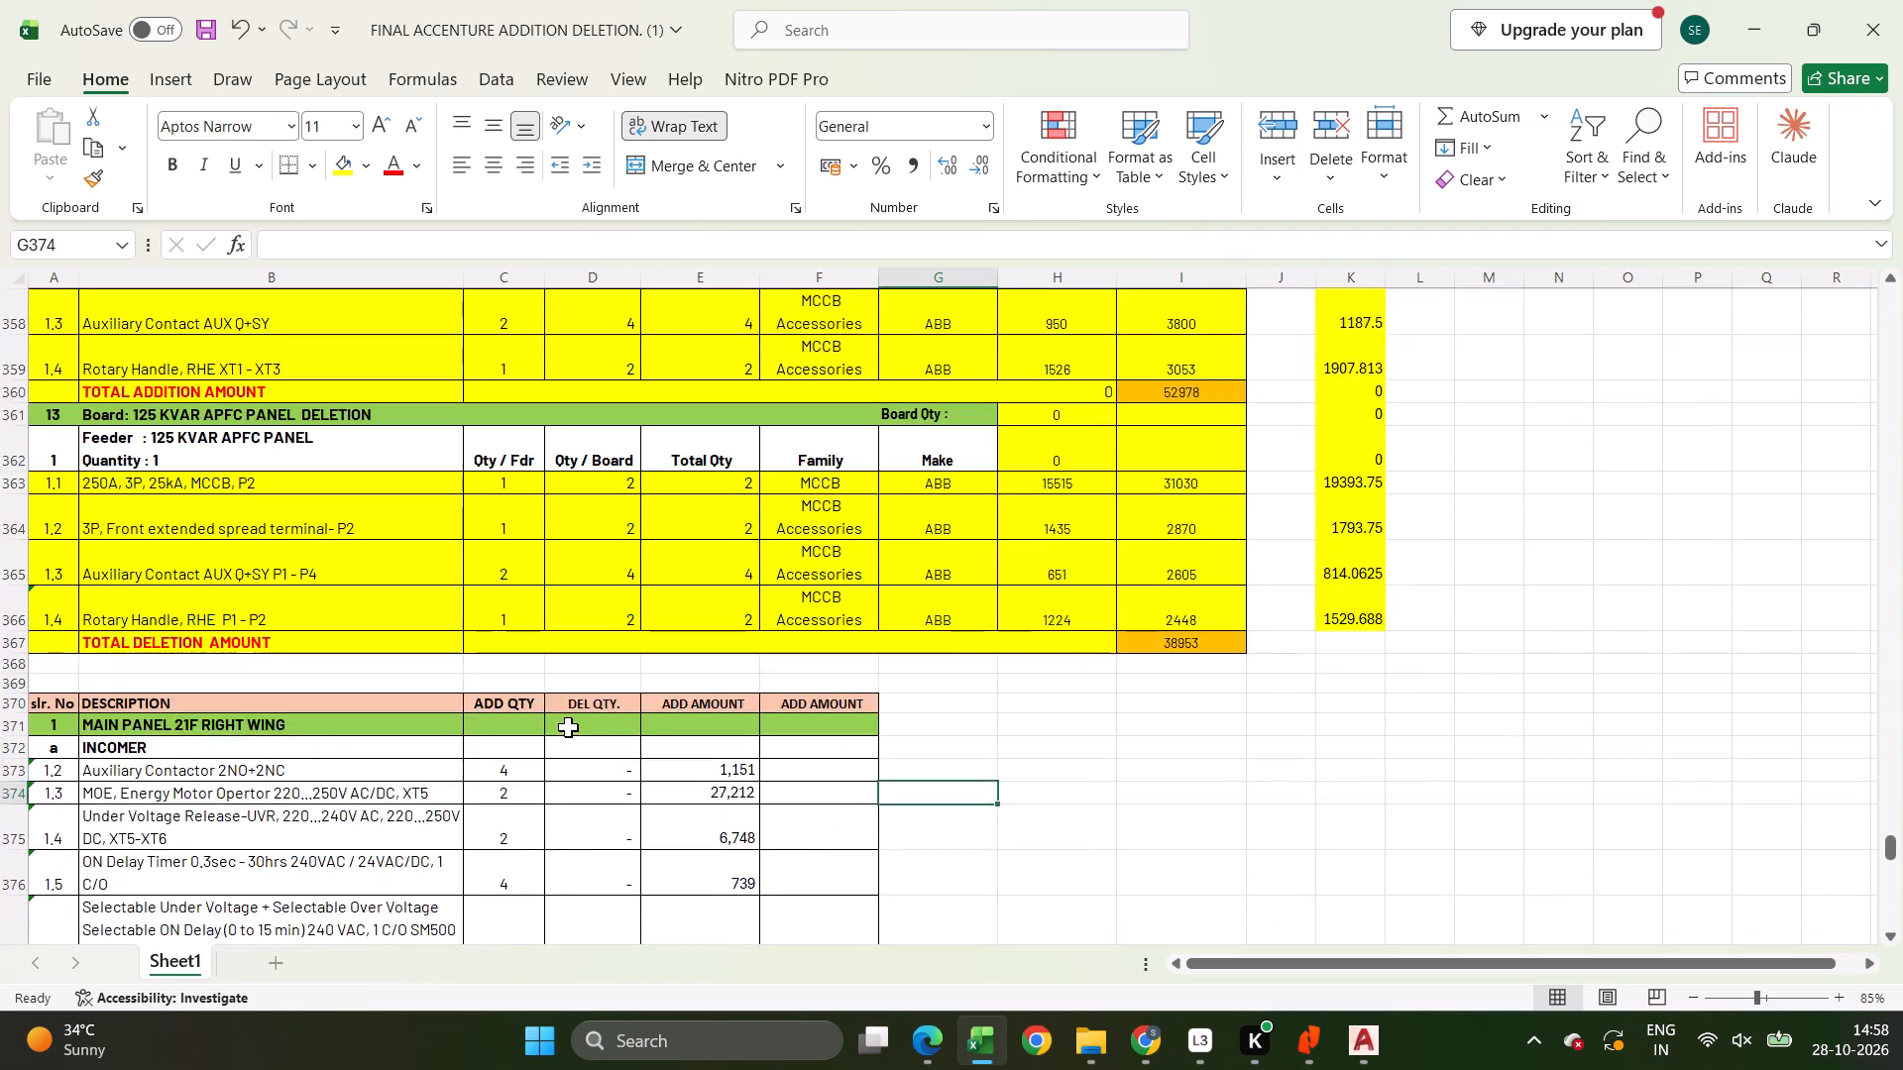
# Go back to the start of the BOM to view the MAIN PANEL 21F RIGHT WING addition board.
pyautogui.scroll(6, 568, 727)
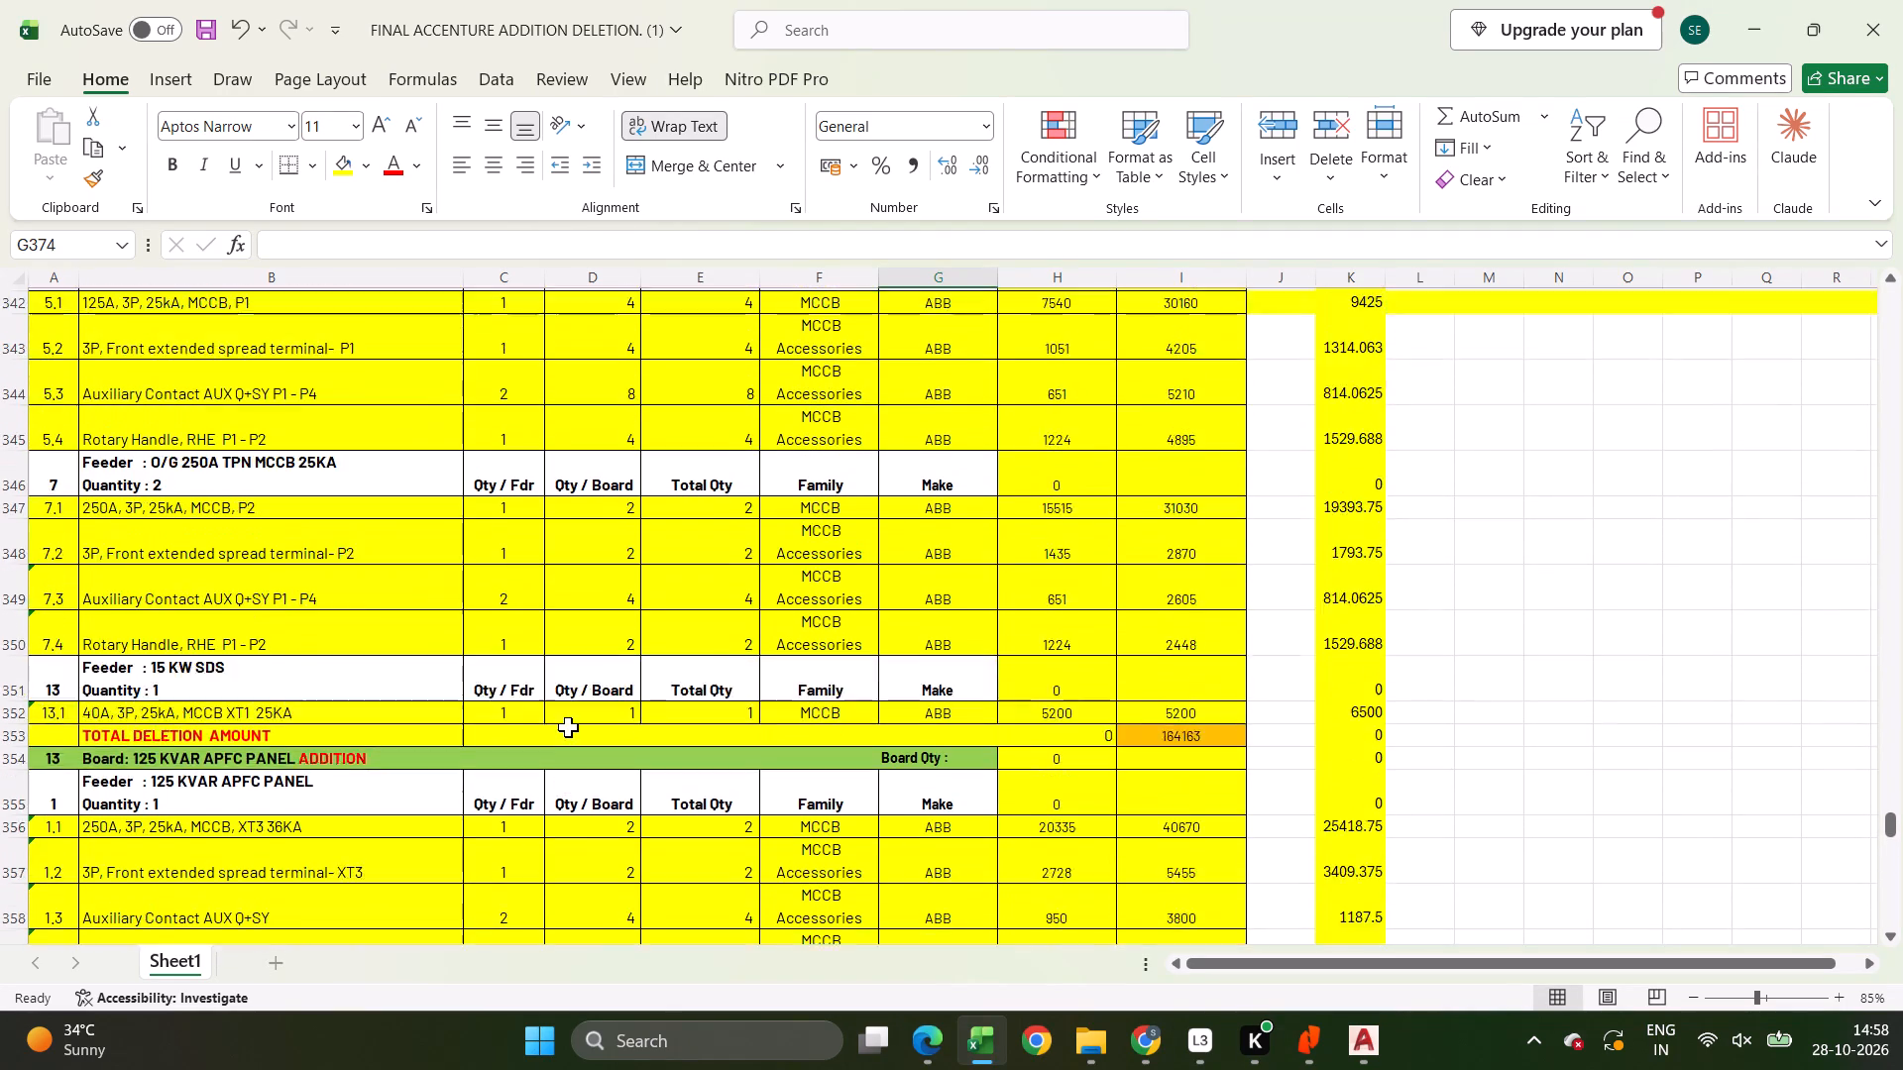
pyautogui.scroll(4, 568, 727)
pyautogui.moveTo(568, 727); pyautogui.dragTo(501, 242, button='middle')
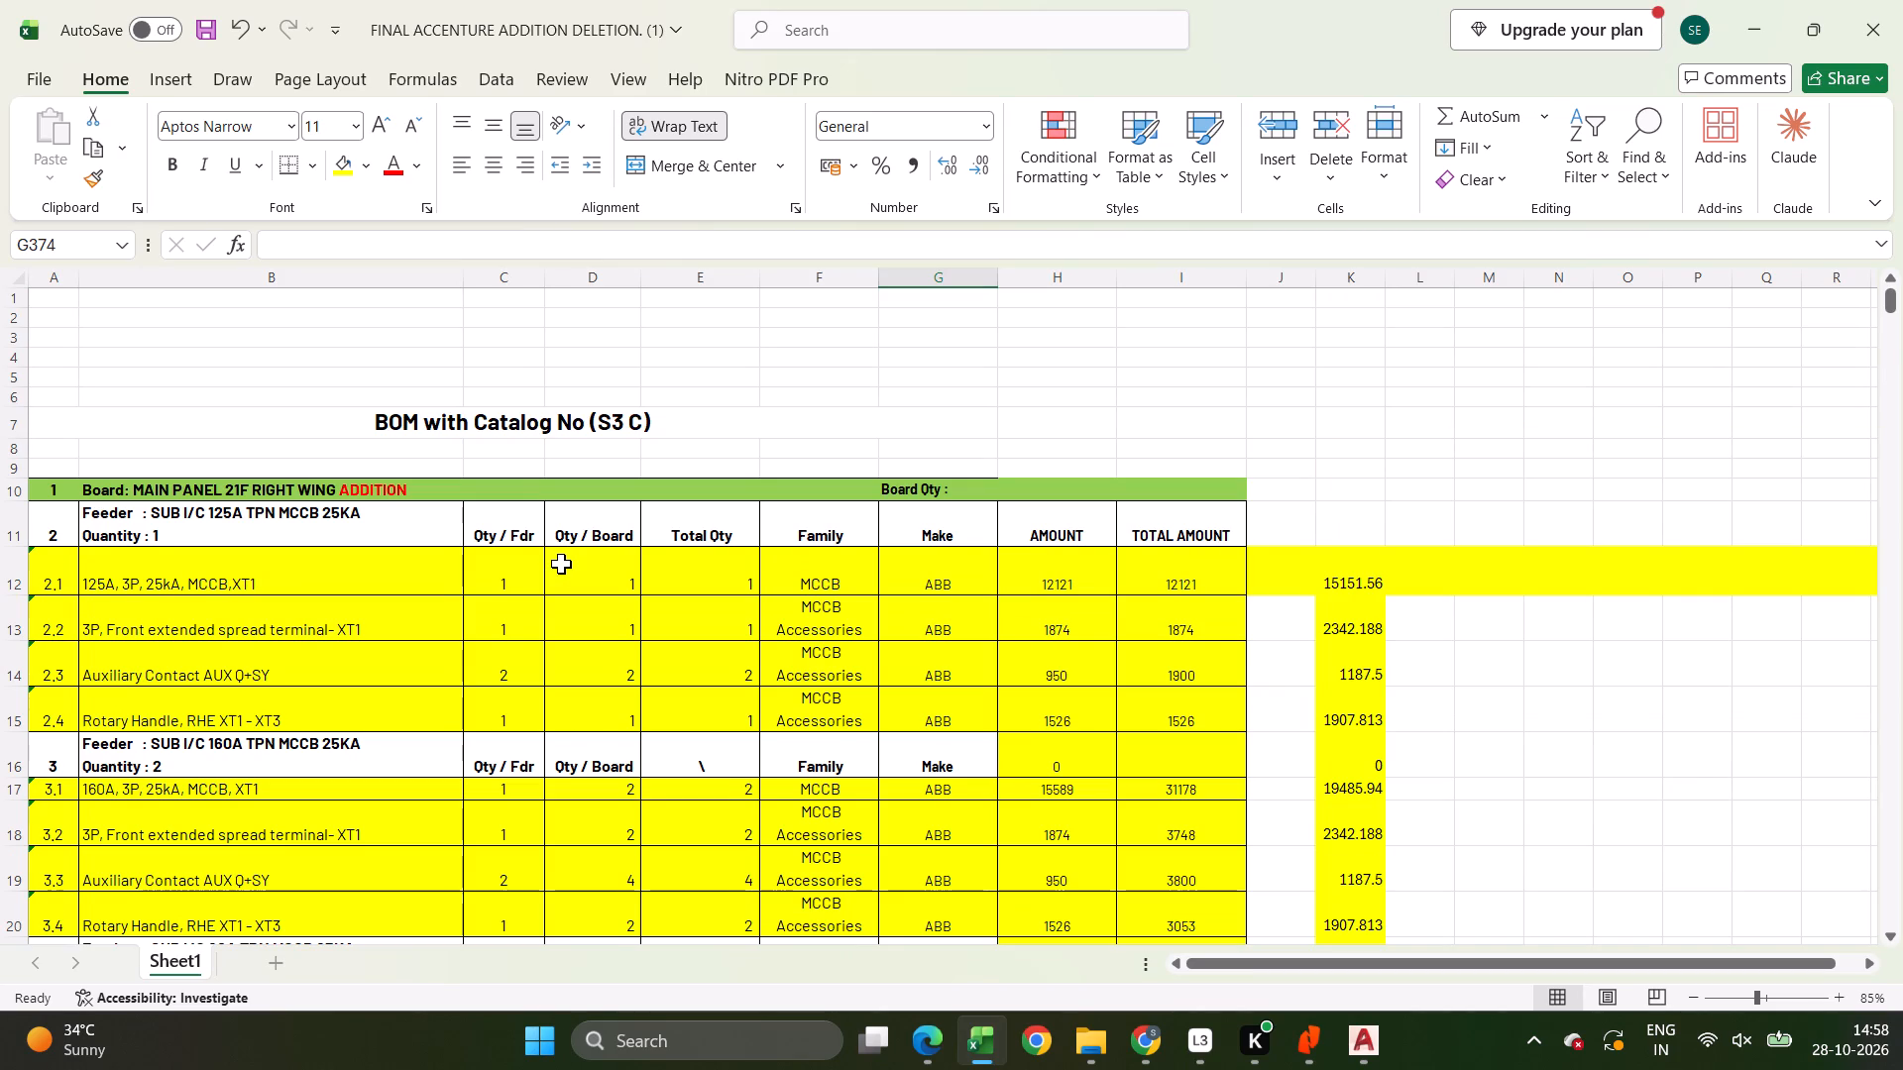
# Review the item quantities, amounts and totals from the 21F right wing addition board through the 21F left wing deletion board.
pyautogui.scroll(-3, 580, 707)
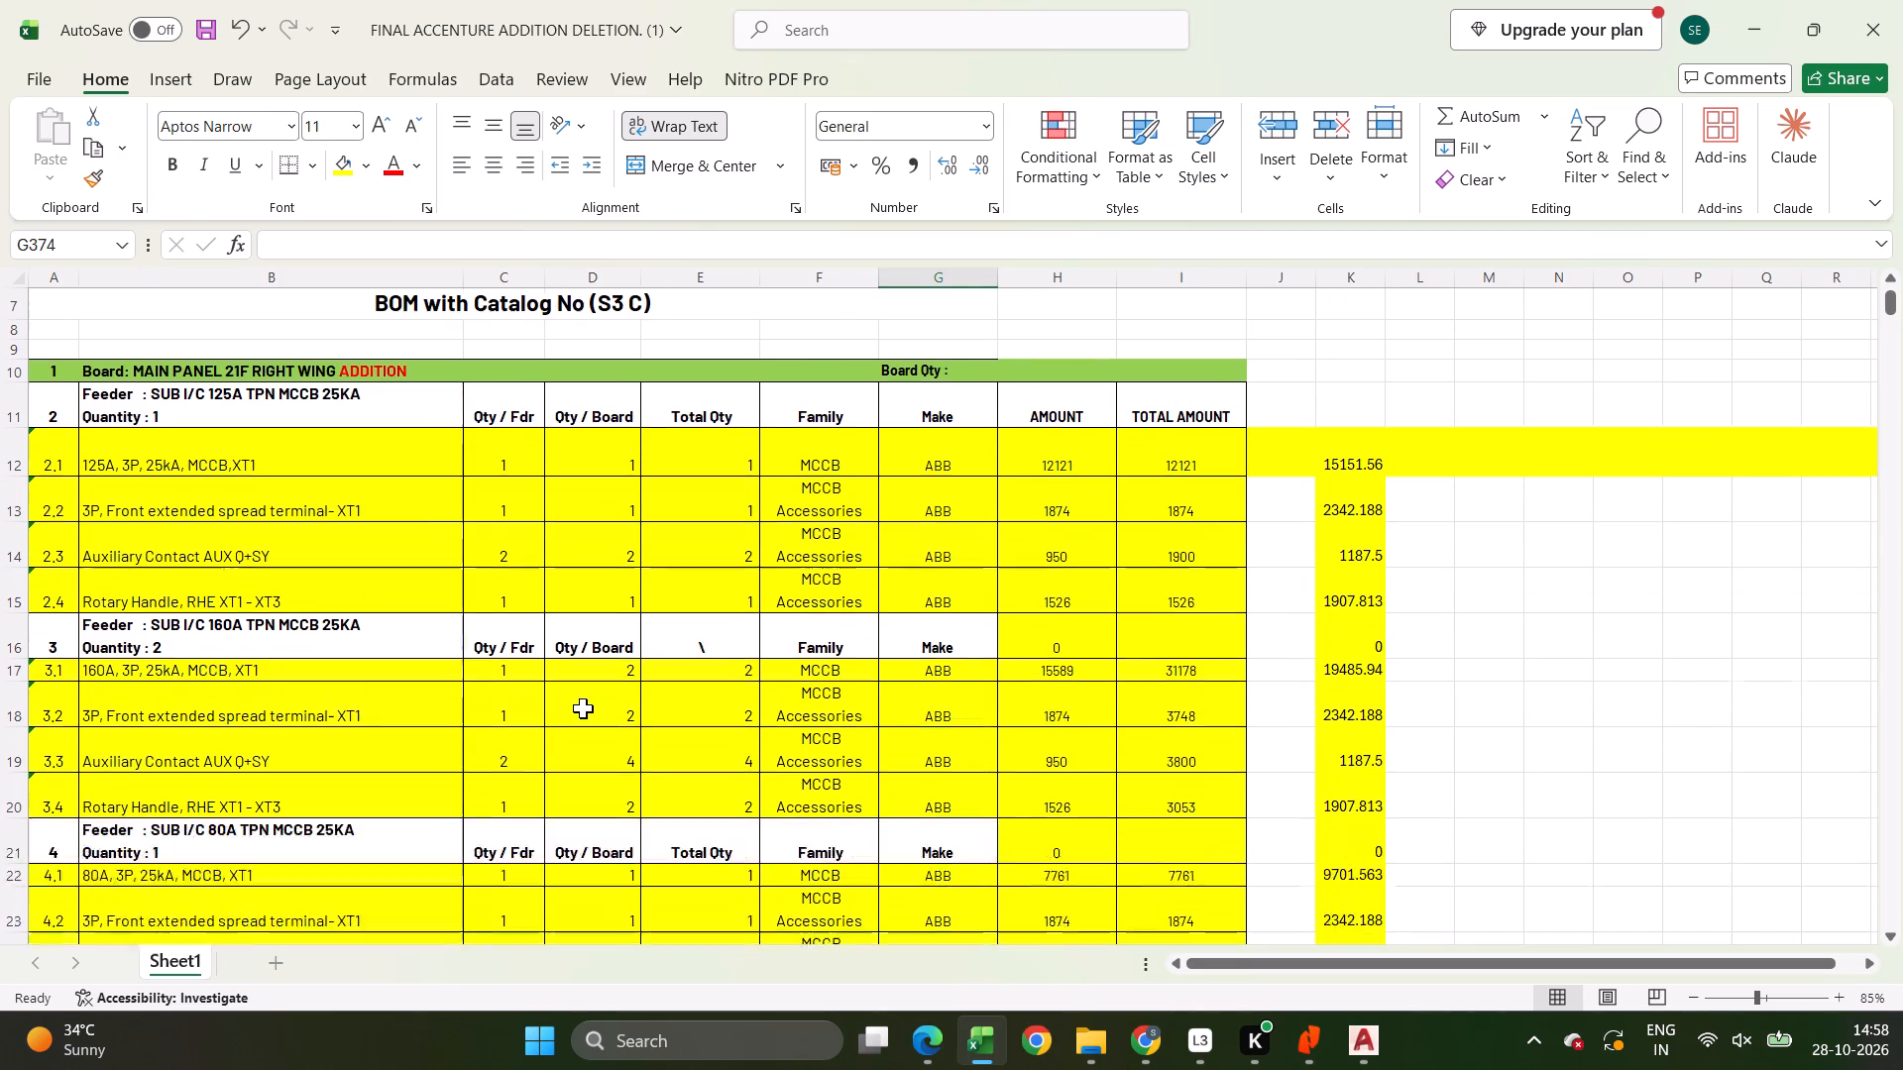
pyautogui.scroll(-16, 583, 708)
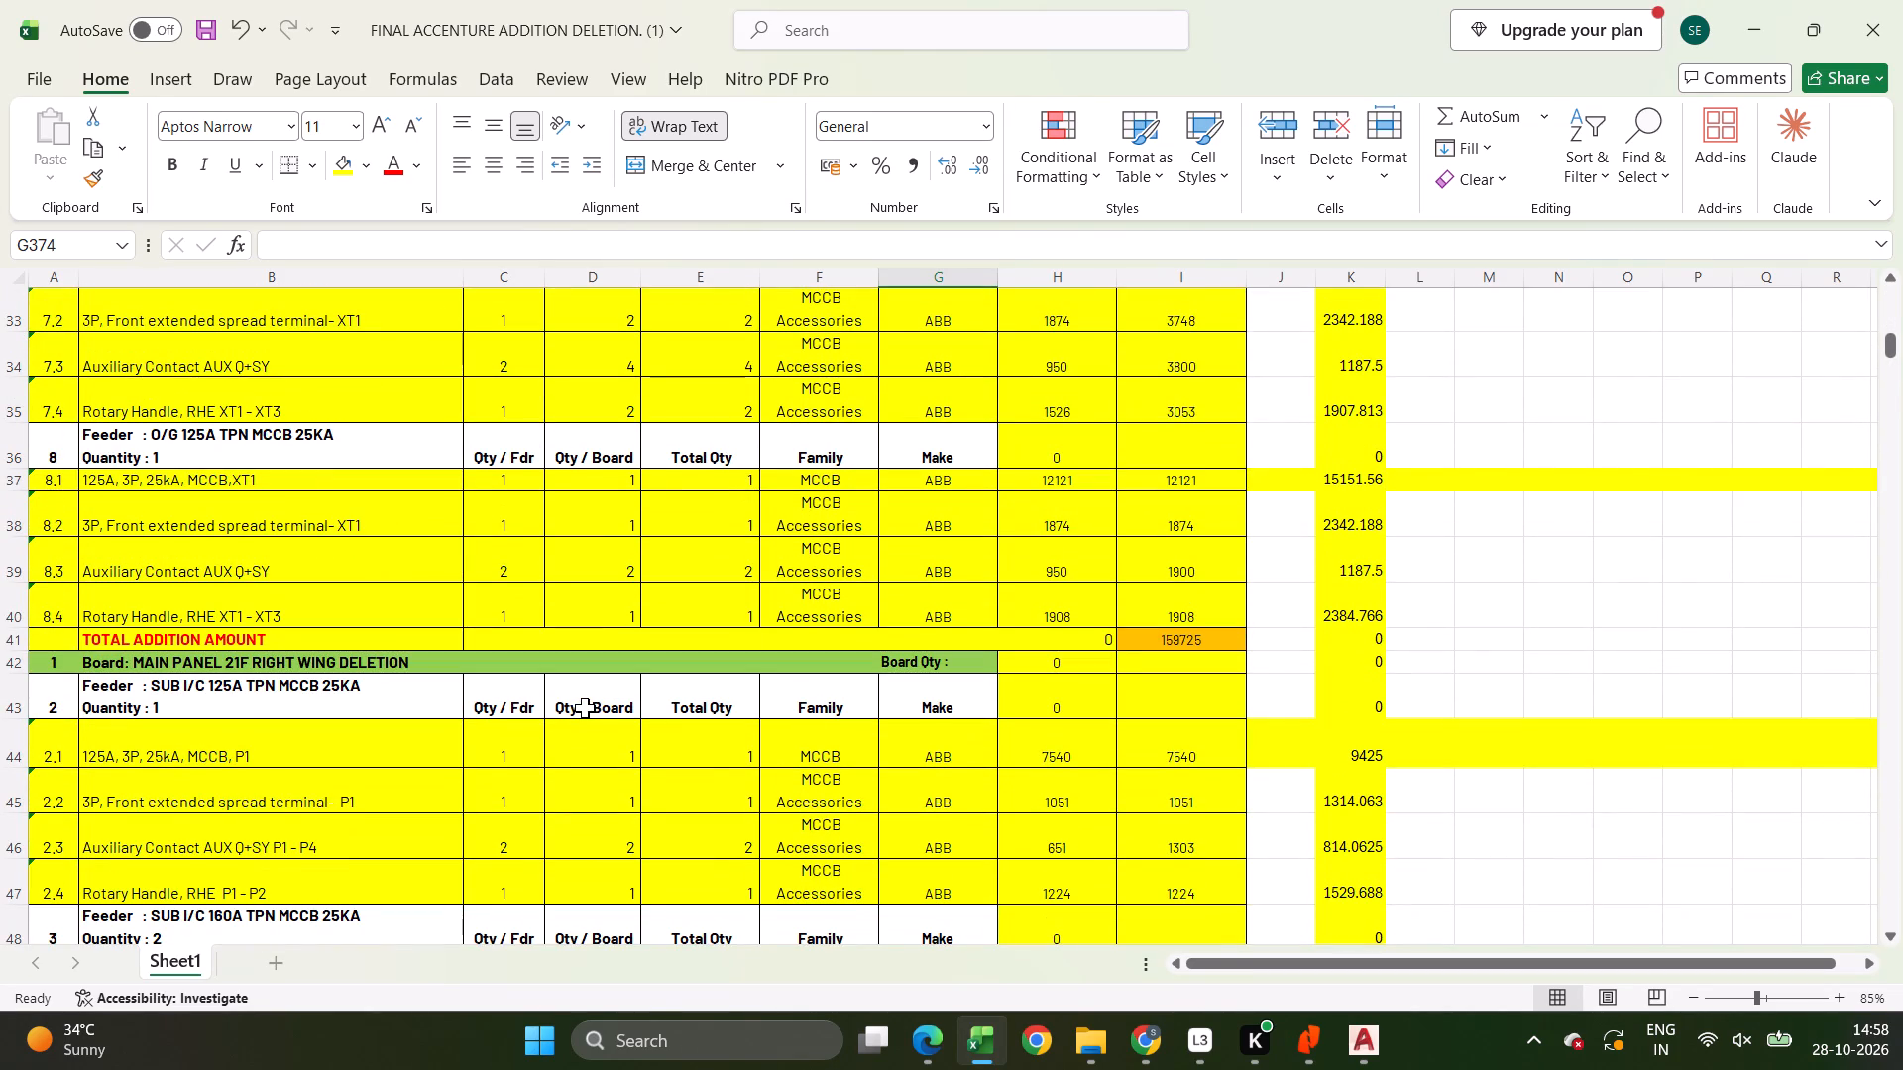
pyautogui.scroll(-3, 585, 708)
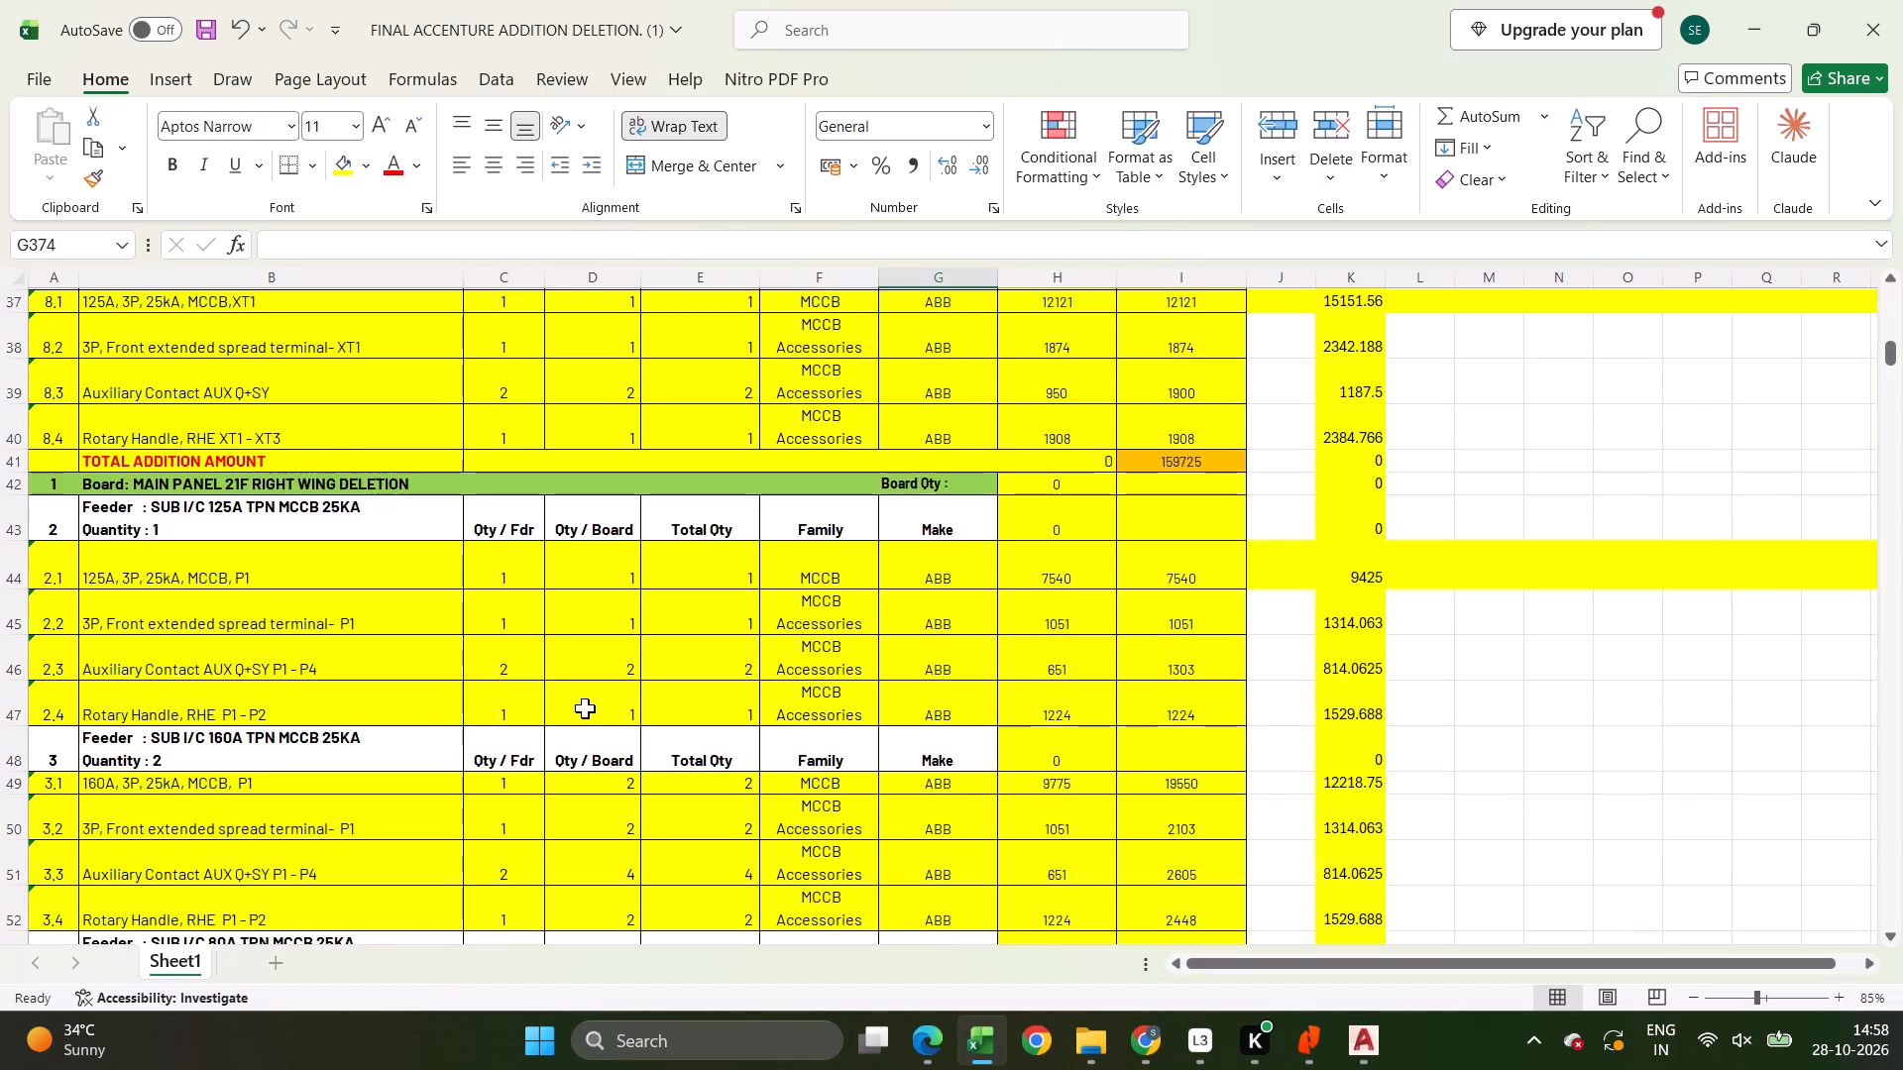
pyautogui.scroll(-14, 585, 708)
pyautogui.scroll(-9, 585, 708)
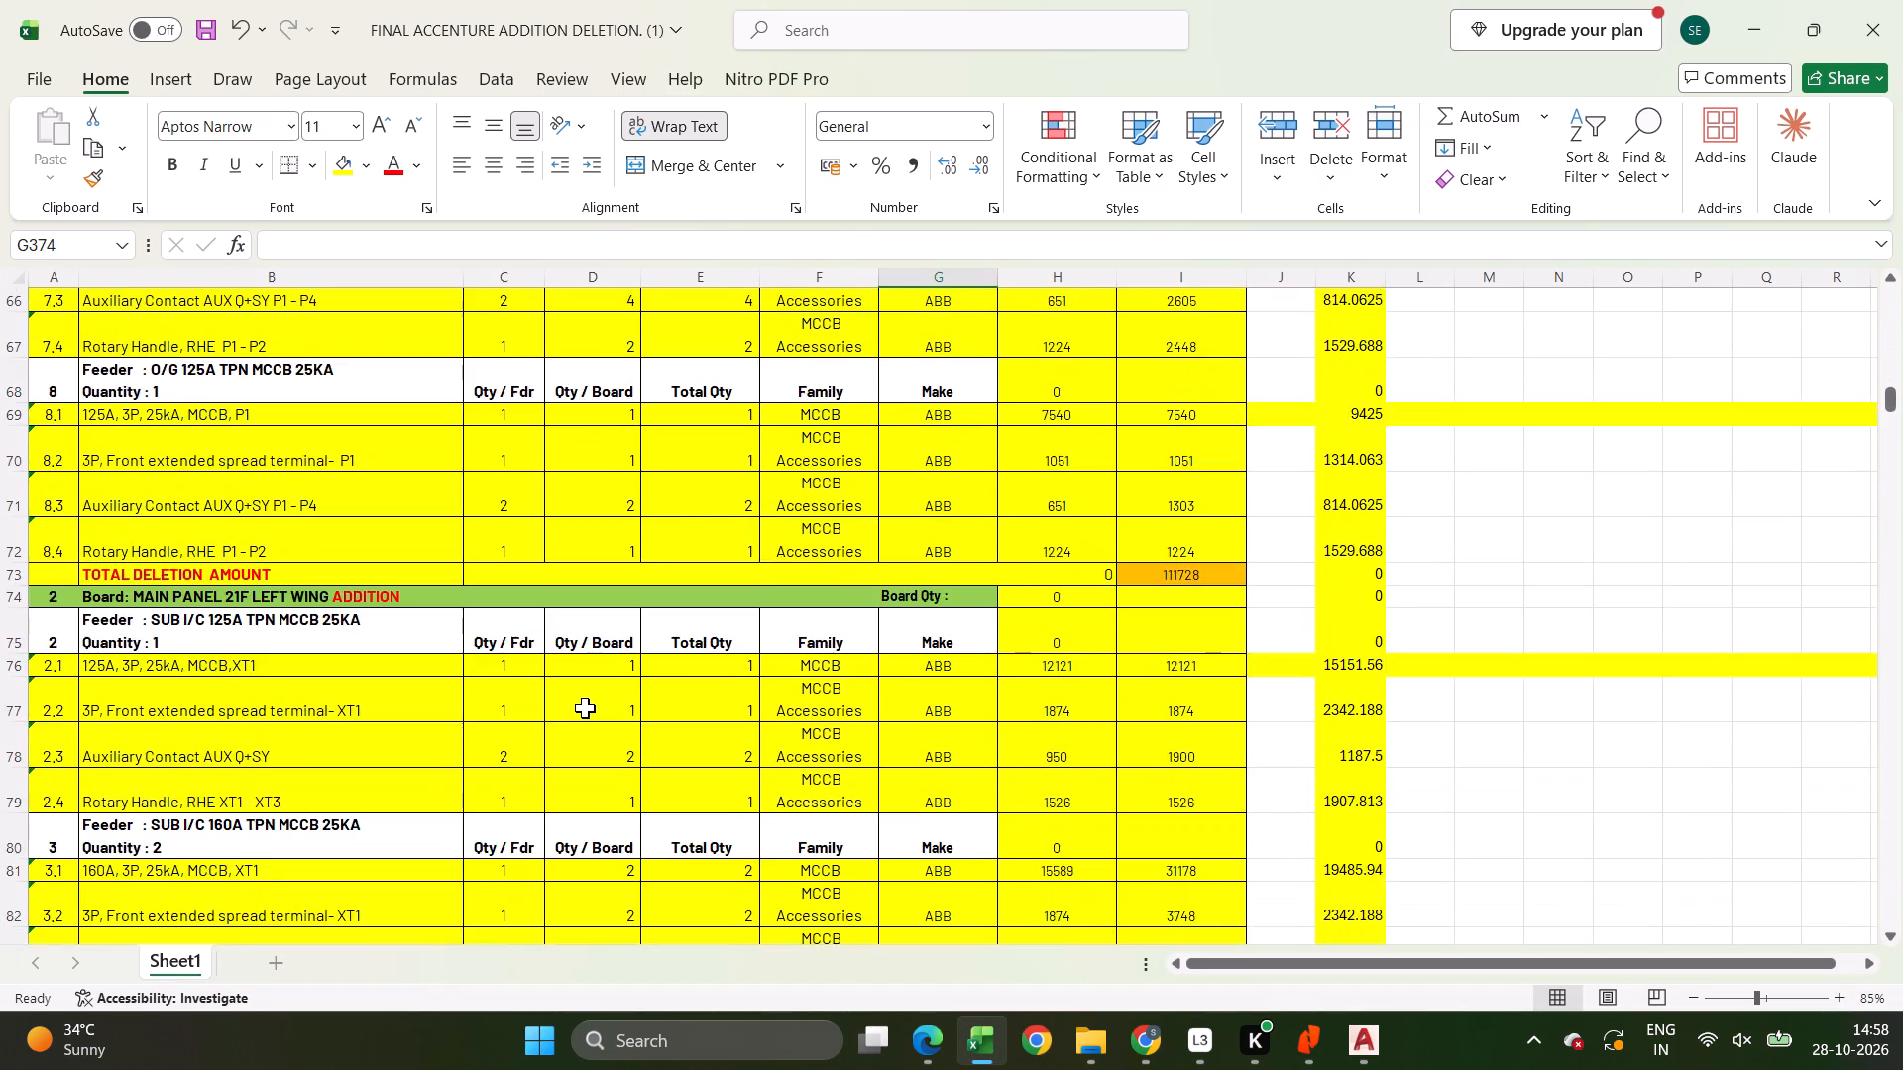
pyautogui.scroll(-3, 585, 708)
pyautogui.scroll(-20, 585, 708)
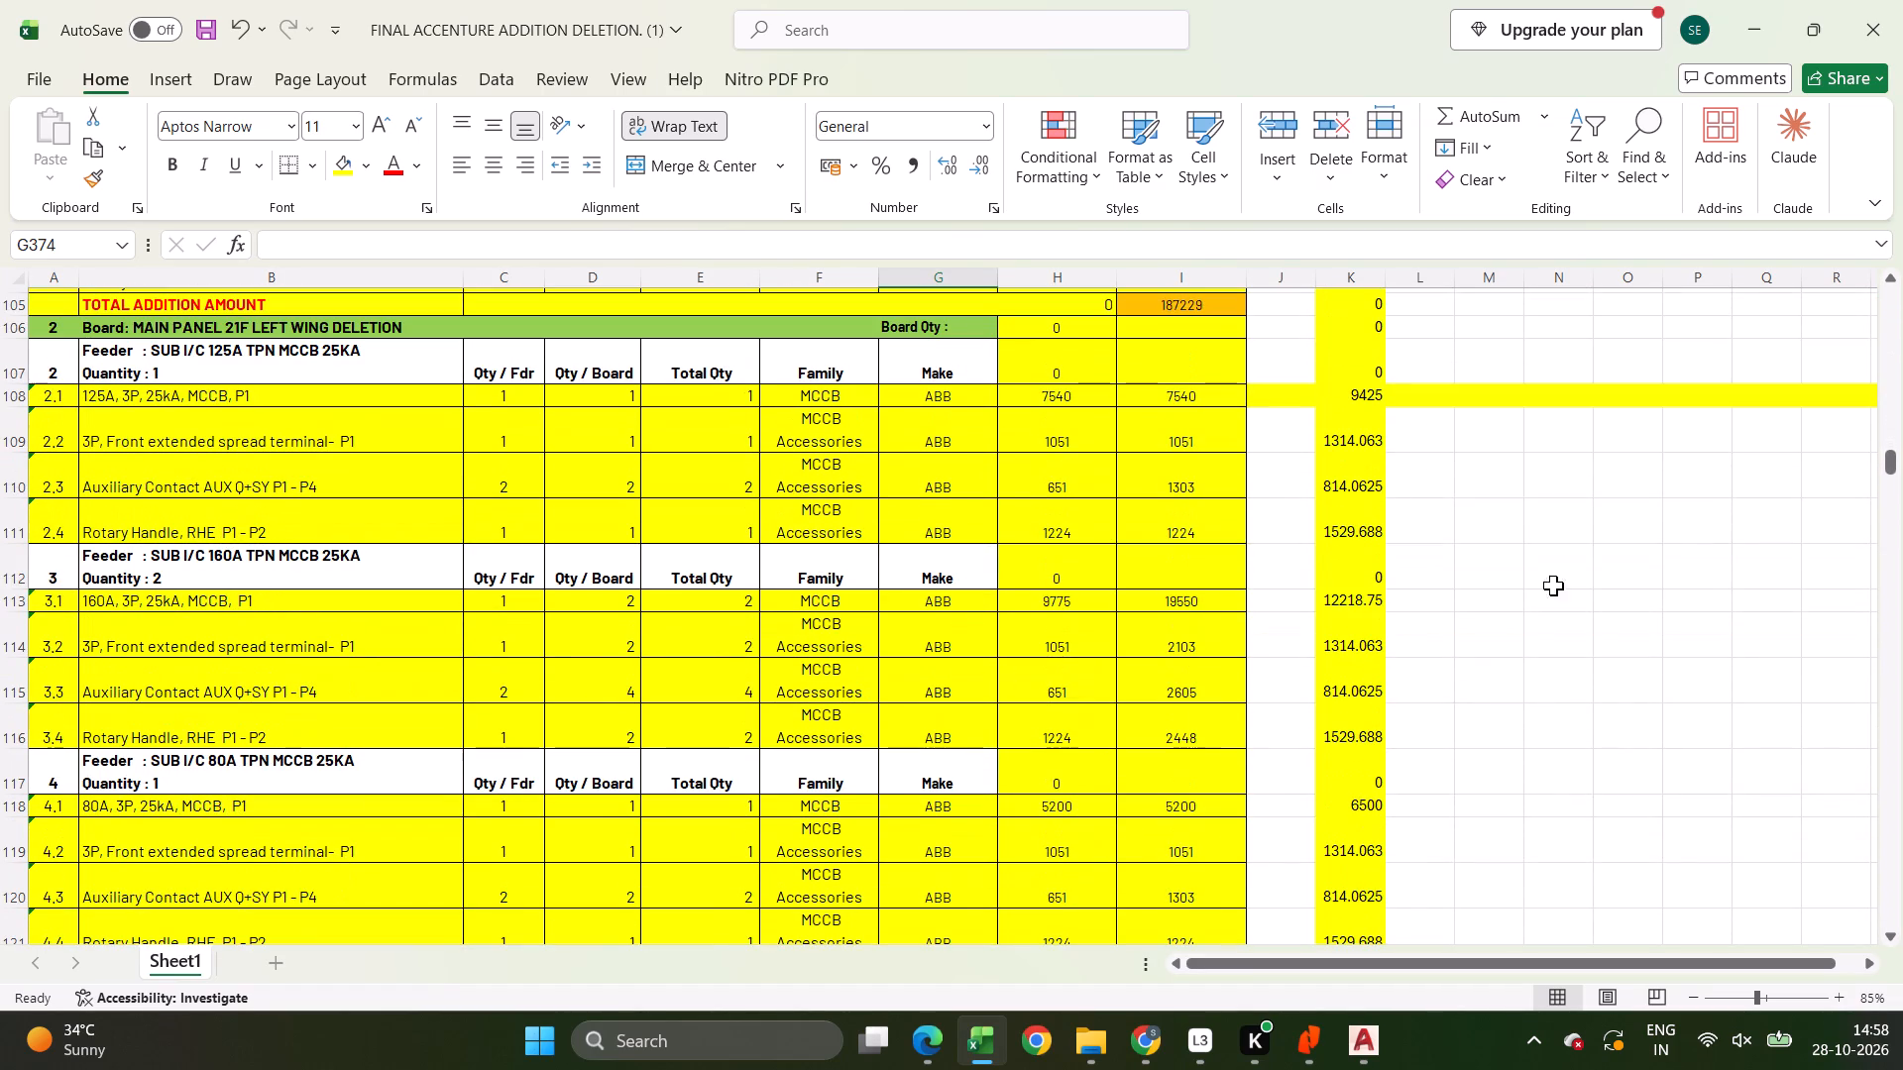
# Delete all rows of the MAIN PANEL 21F LEFT WING add/delete table, including its incomer and buscoupler items, above the summary.
pyautogui.moveTo(1884, 460); pyautogui.dragTo(1902, 914)
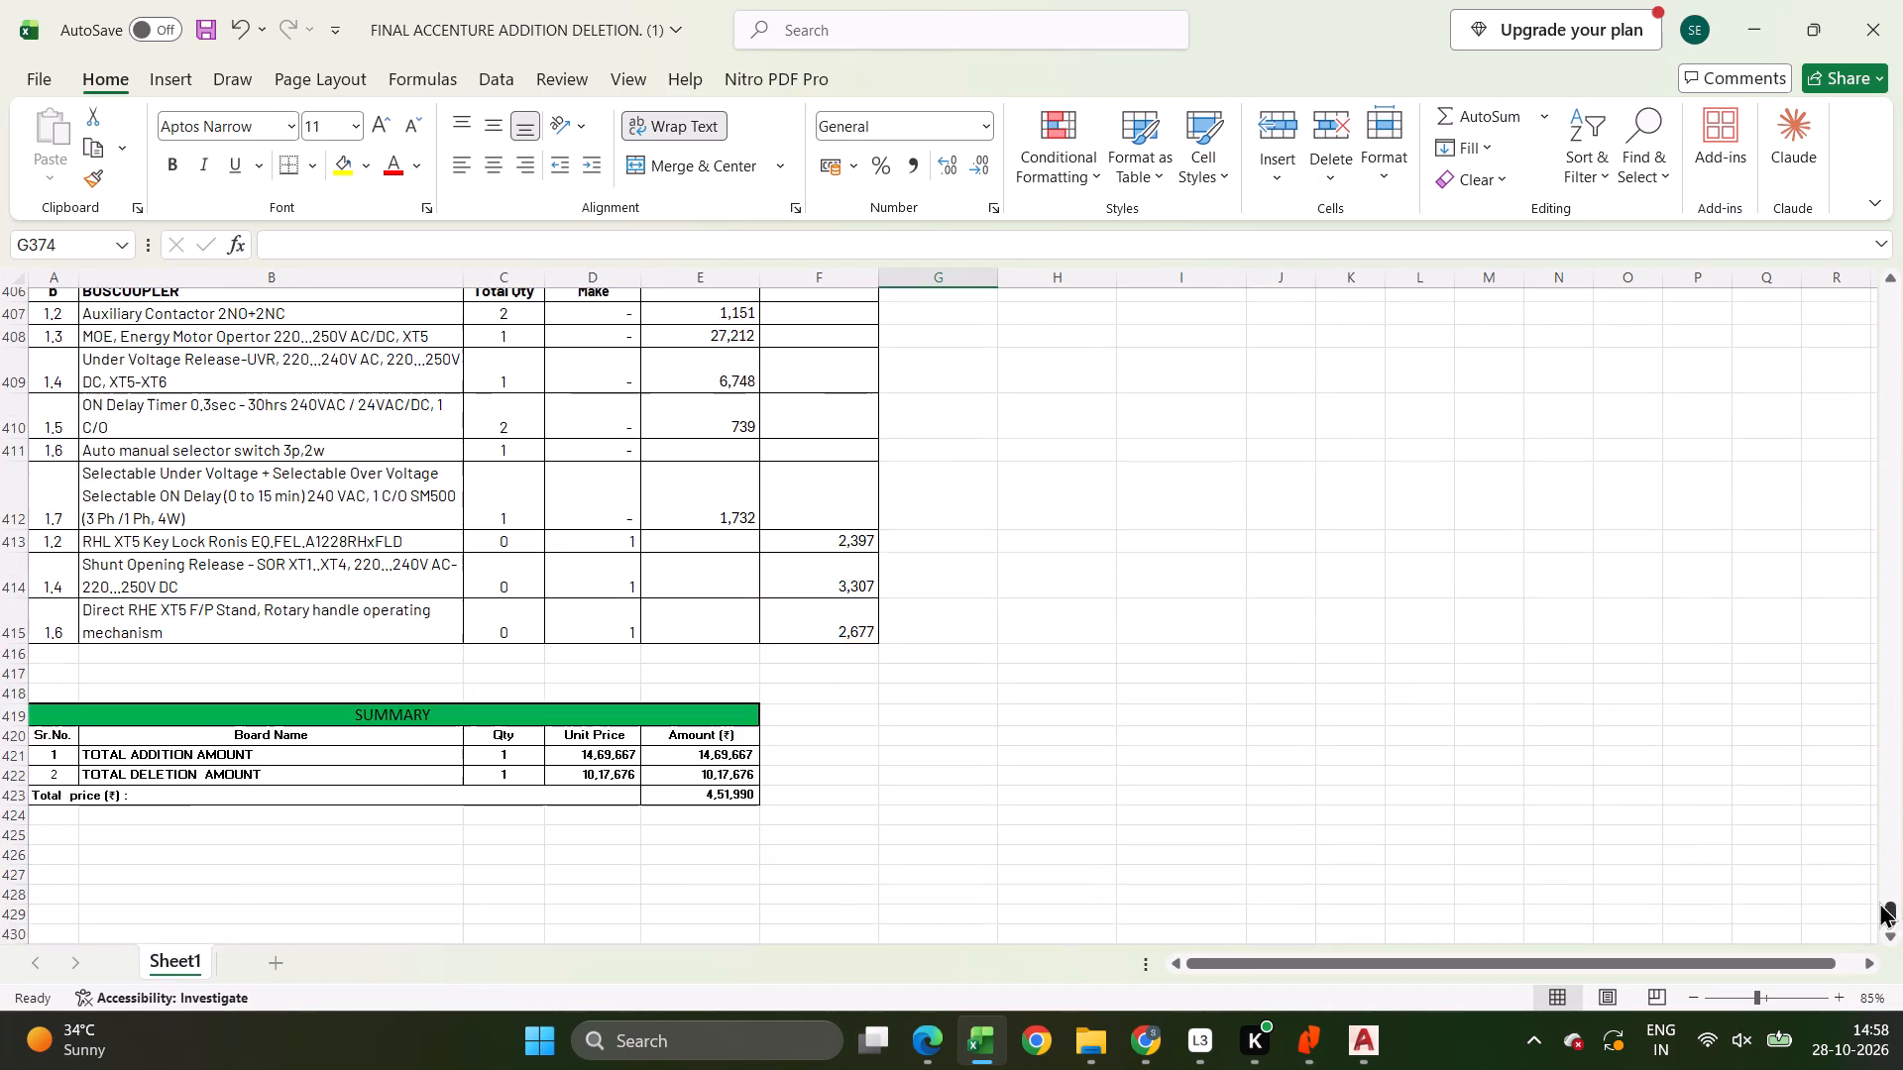
pyautogui.scroll(1, 475, 663)
pyautogui.moveTo(24, 683); pyautogui.dragTo(2, 294)
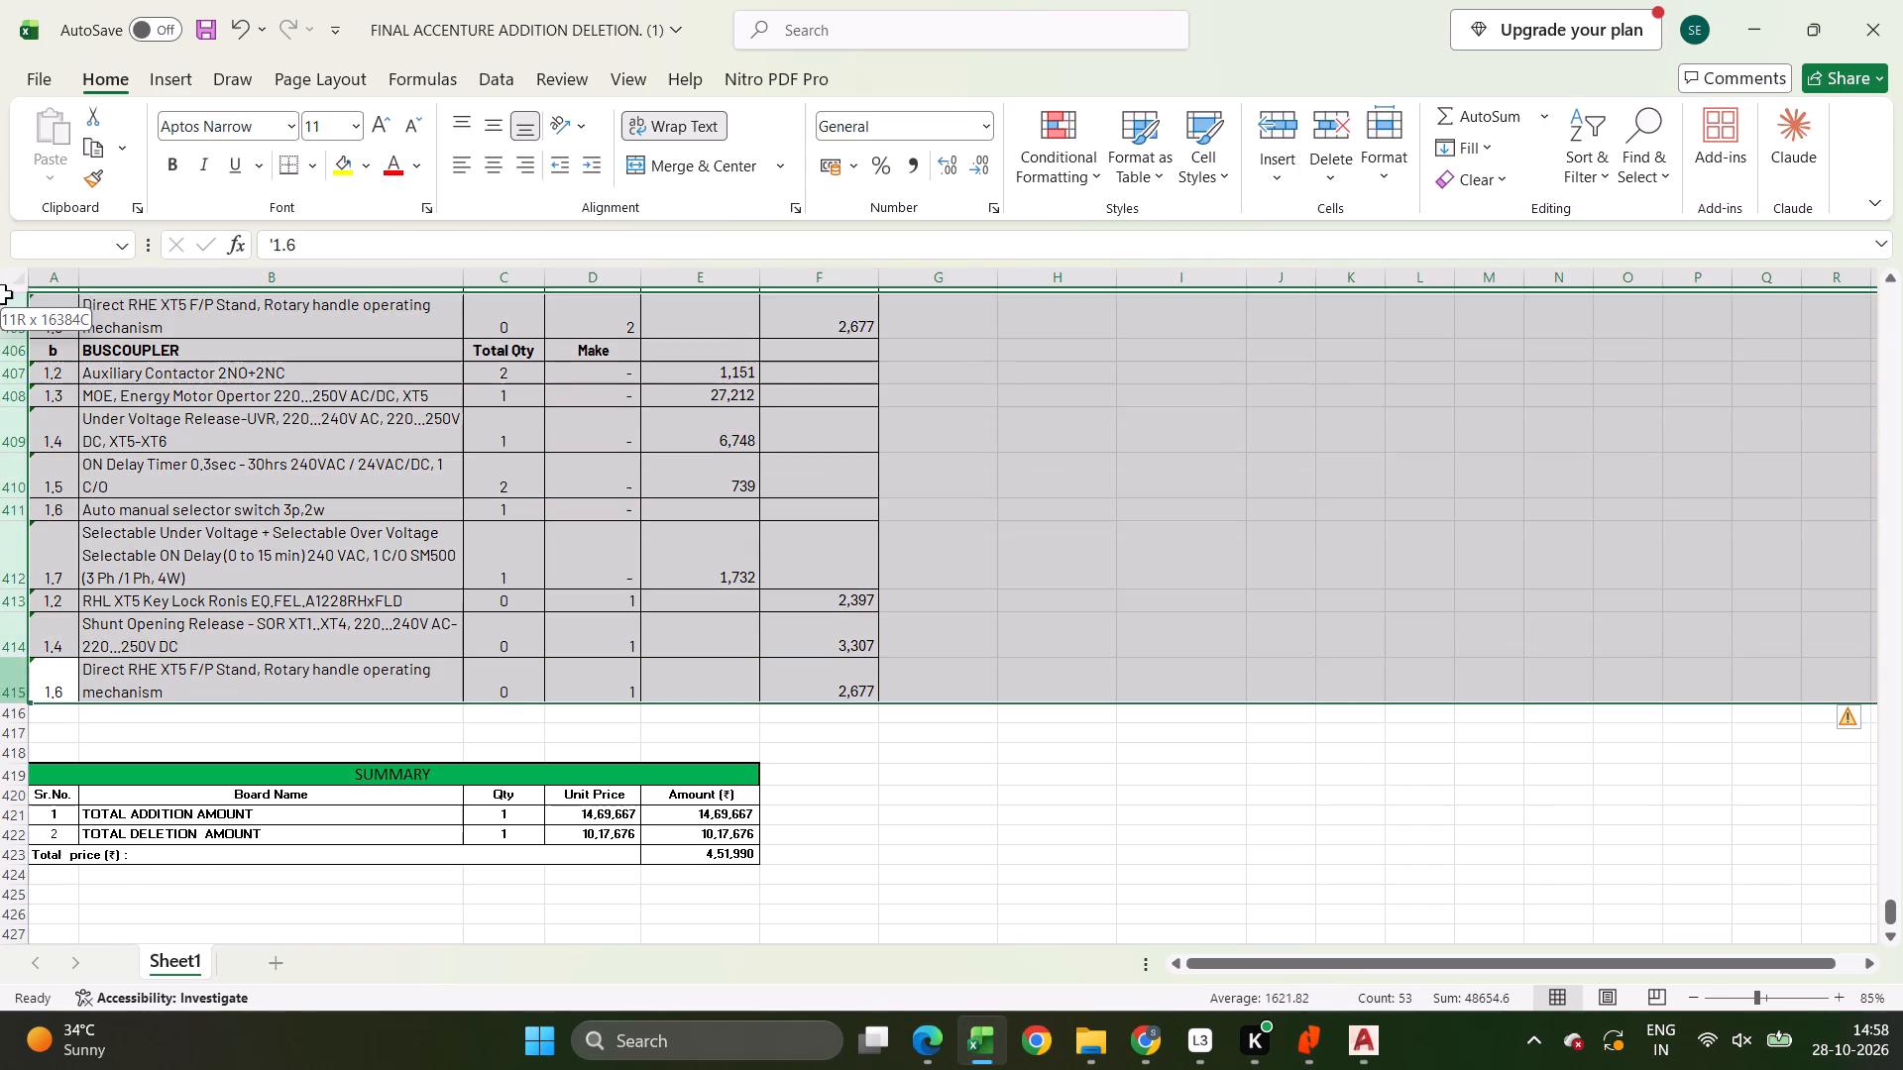
pyautogui.moveTo(2, 294); pyautogui.dragTo(0, 199)
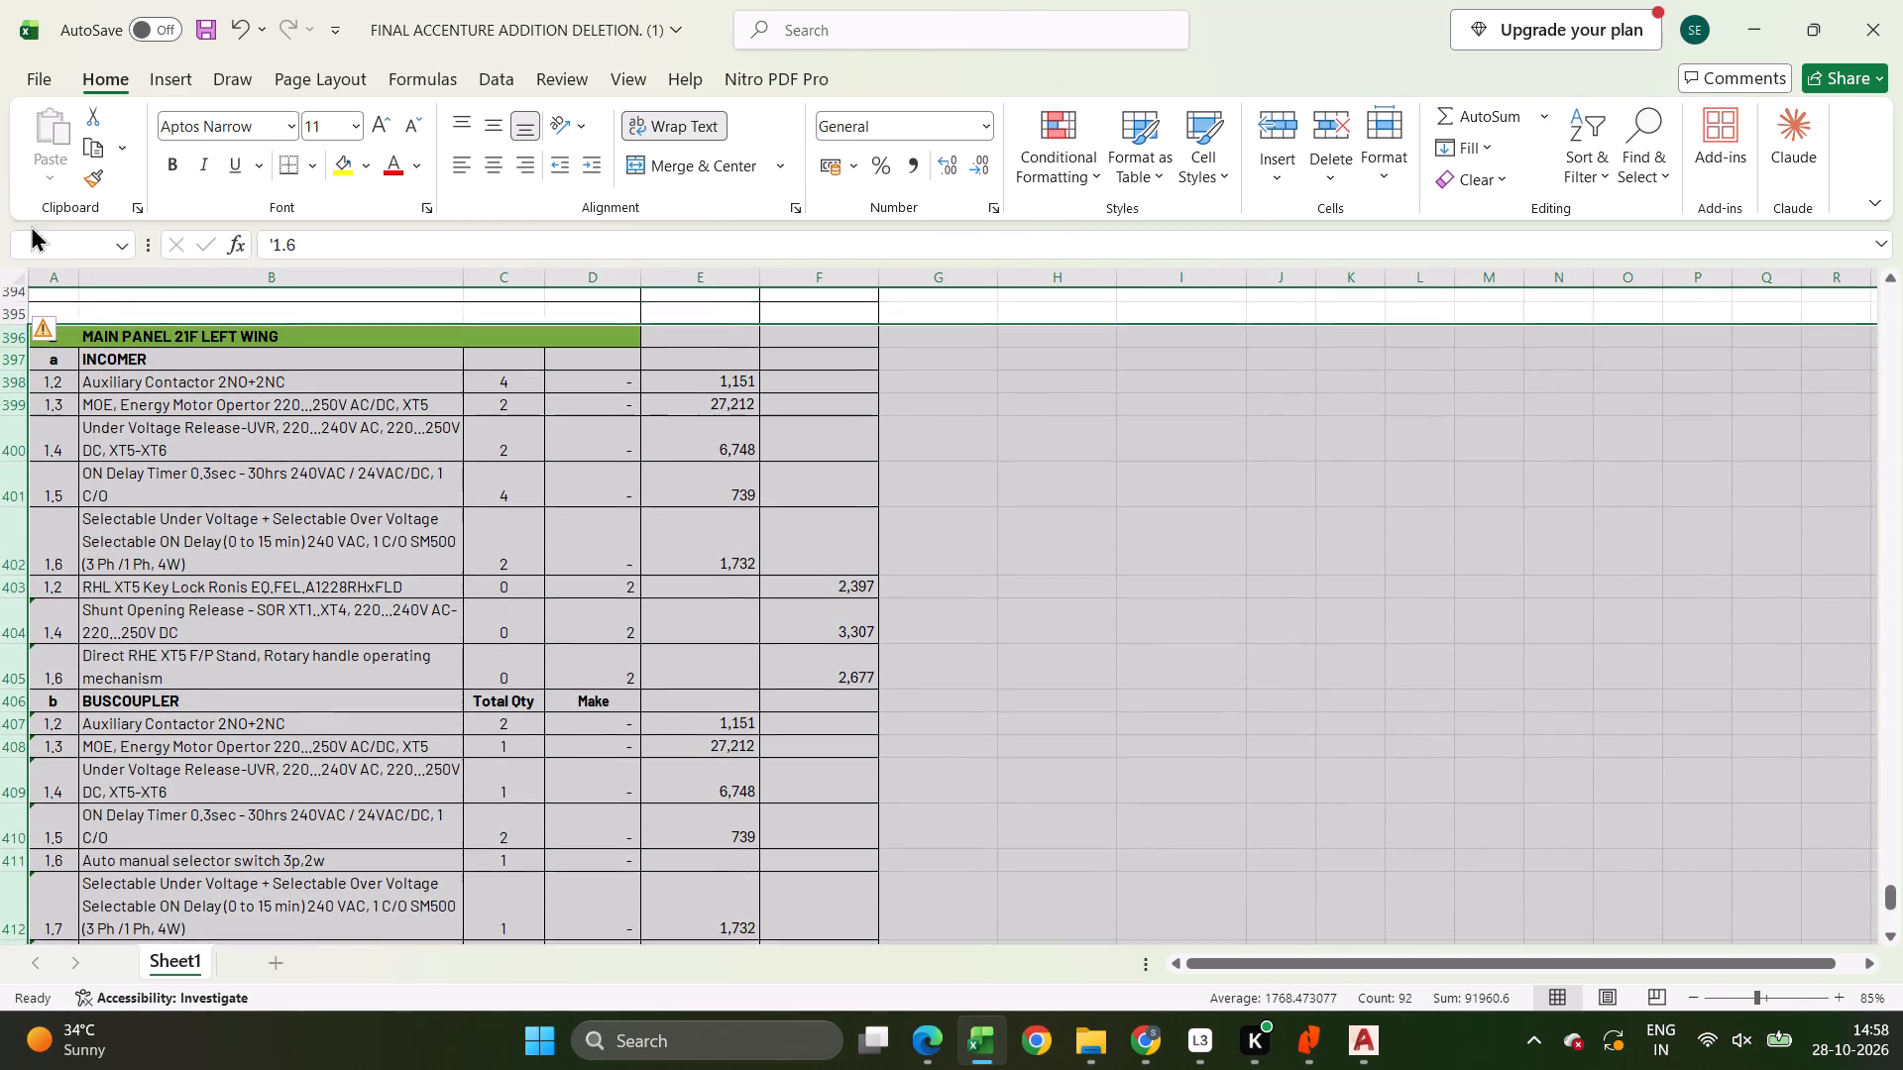
pyautogui.hotkey('ctrl', '-')
pyautogui.click(956, 899)
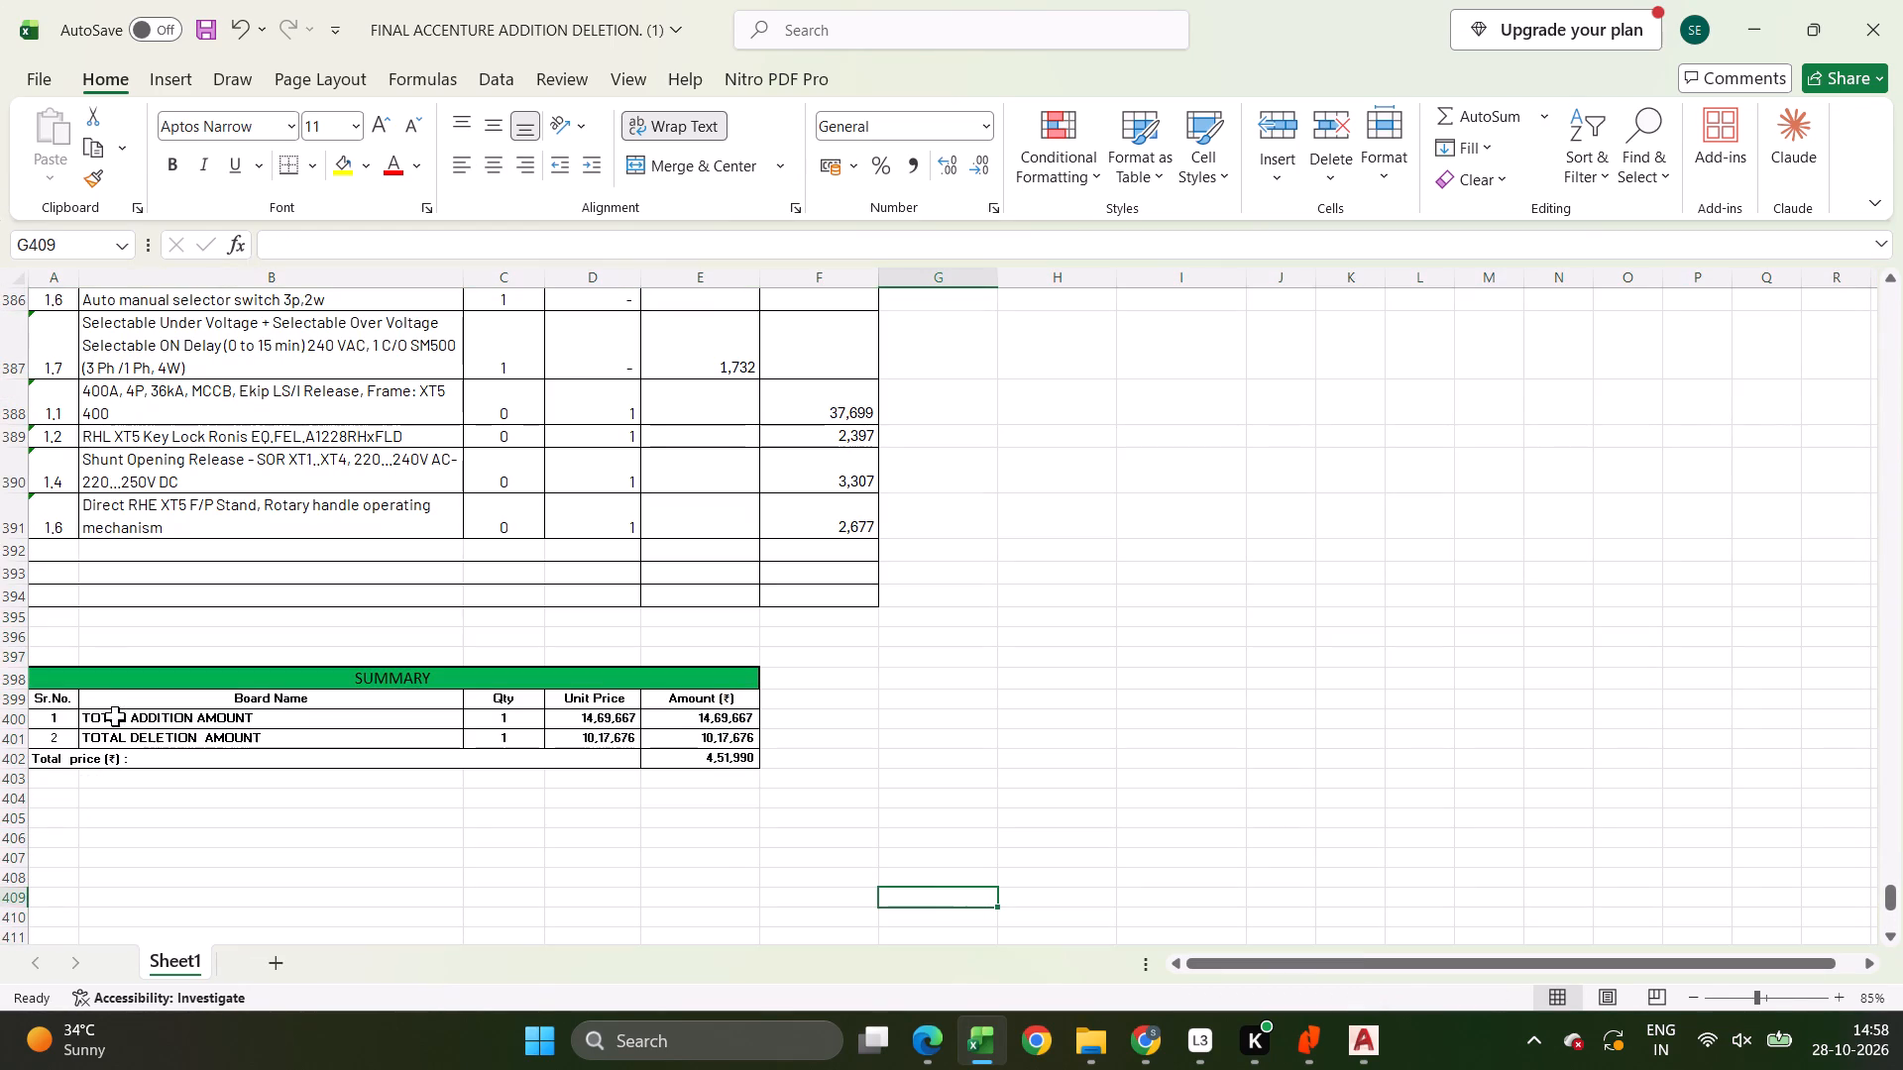
# Delete rows 370 to 394, covering the MAIN PANEL 21F RIGHT WING add/delete table, its header and the blank bordered rows.
pyautogui.scroll(5, 35, 609)
pyautogui.scroll(-2, 43, 640)
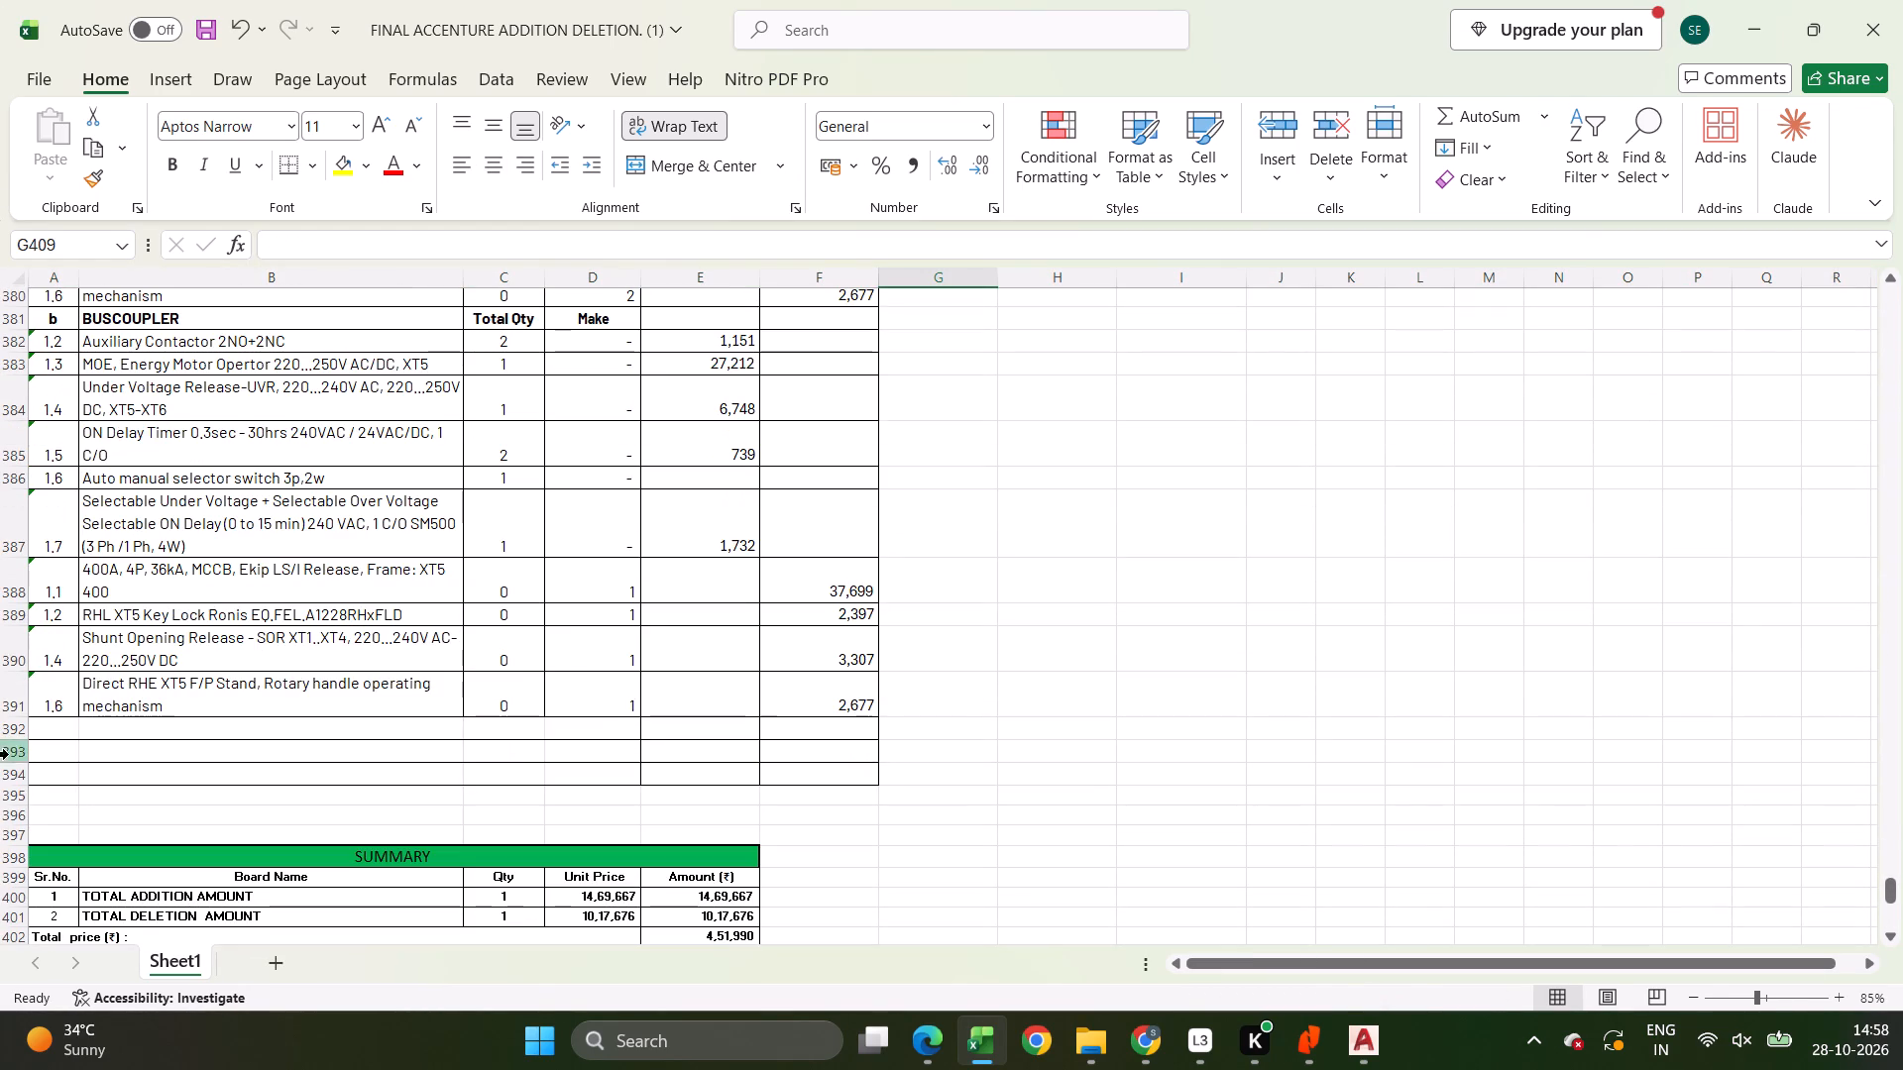
pyautogui.moveTo(17, 775); pyautogui.dragTo(0, 734)
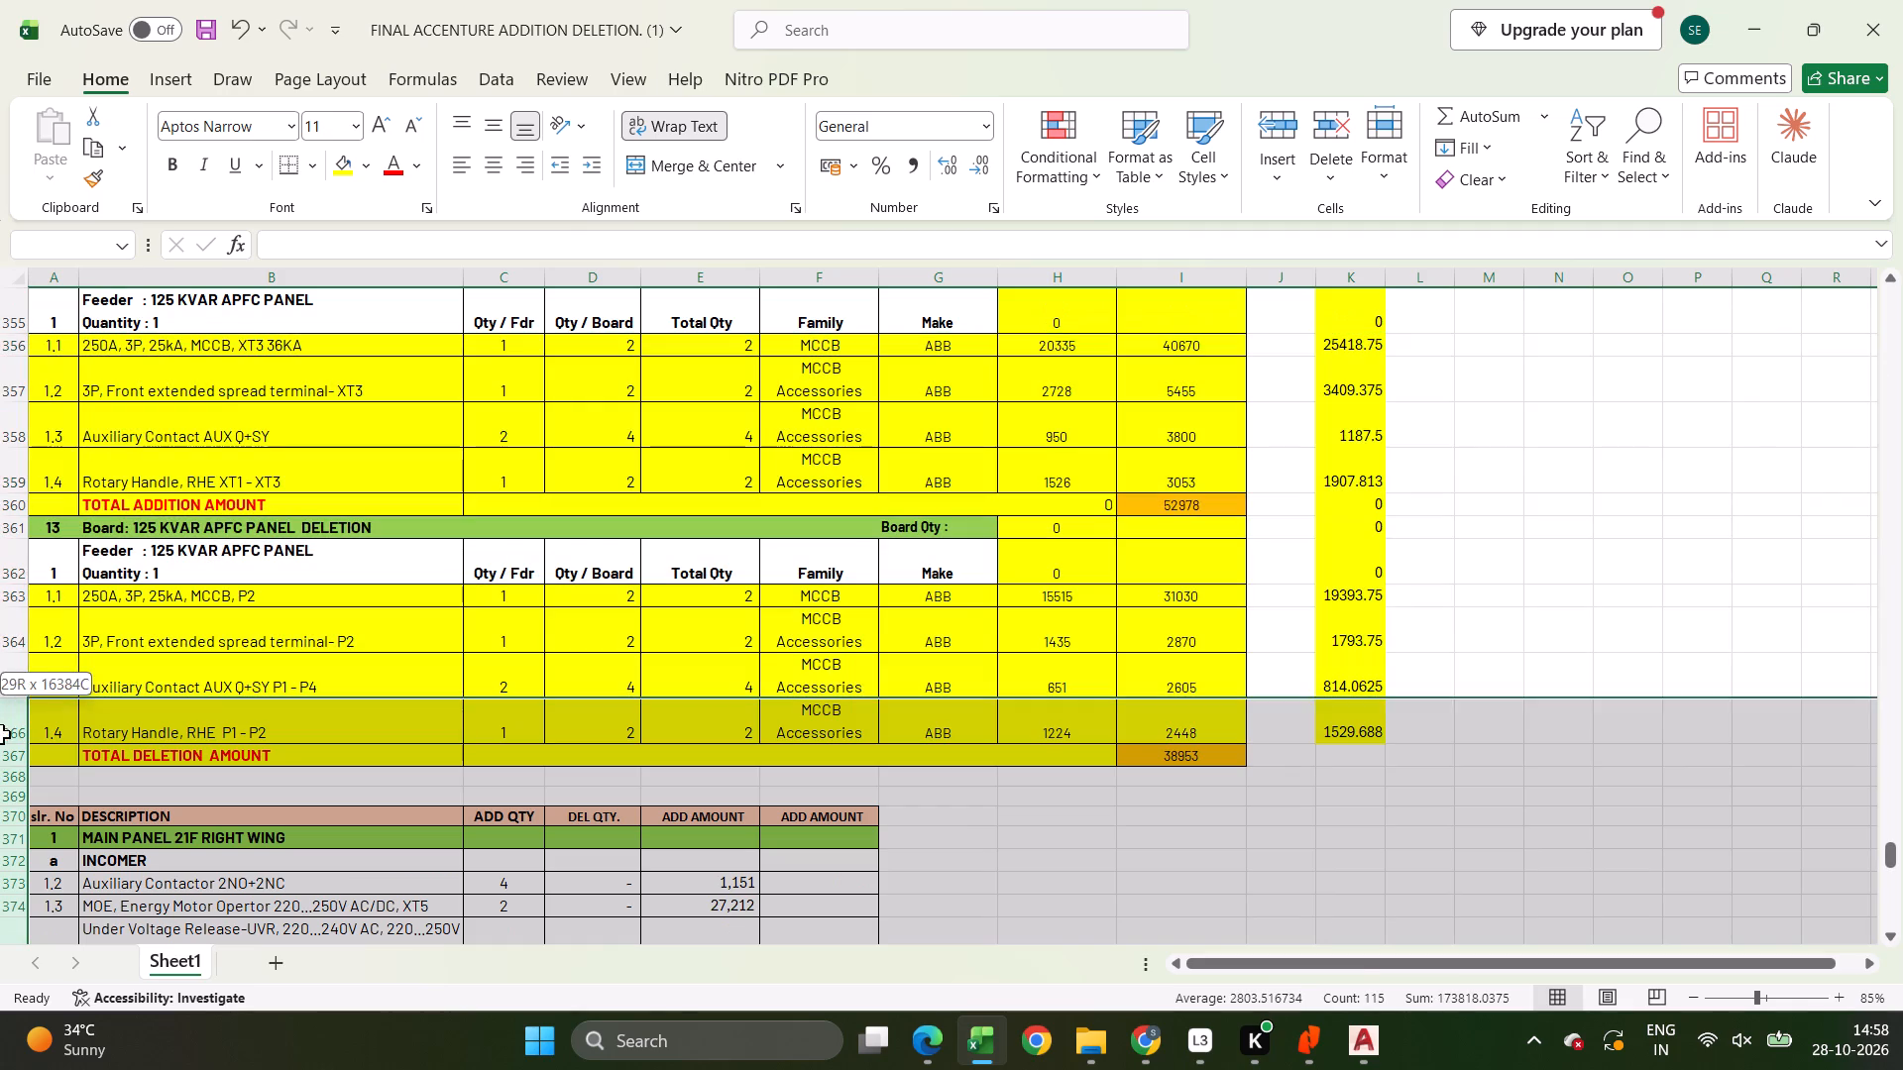
pyautogui.moveTo(0, 734); pyautogui.dragTo(1, 809)
pyautogui.hotkey('ctrl', '-')
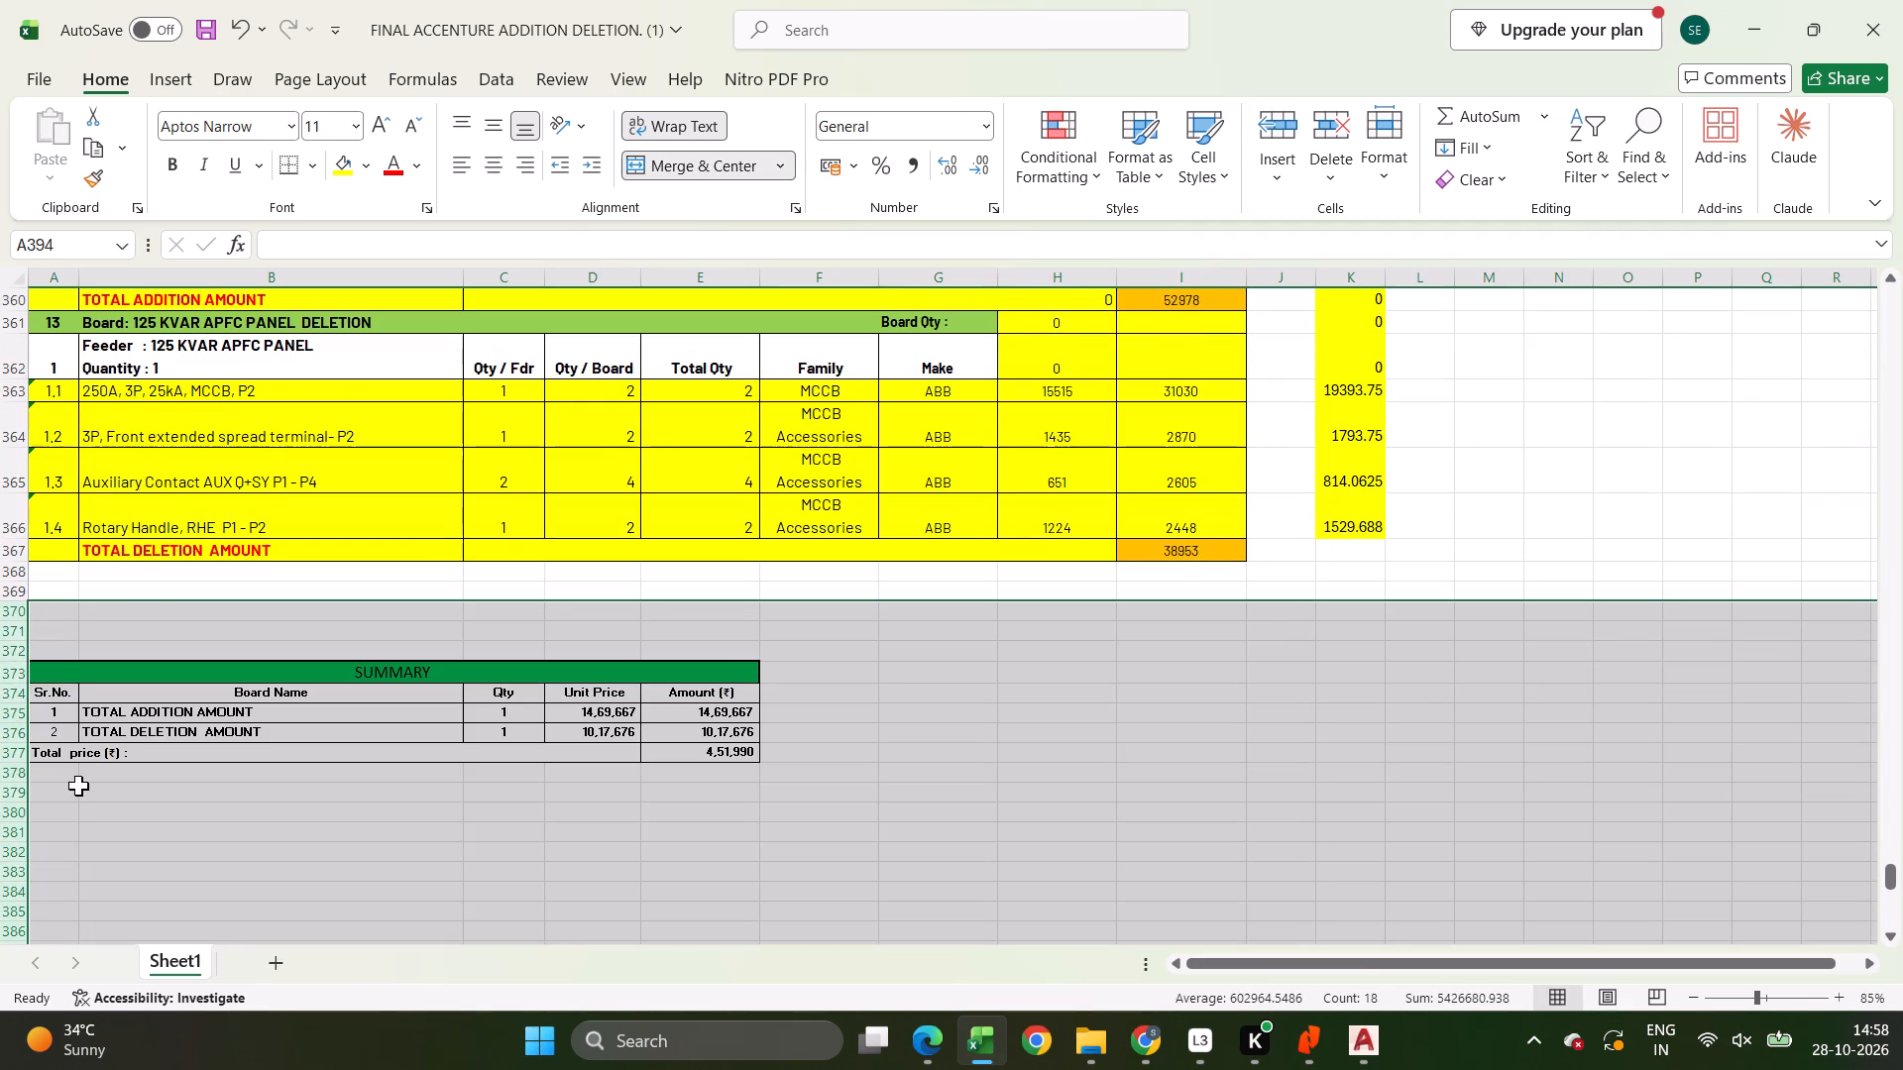
# Delete two of the spare blank rows above the SUMMARY table, starting at row 370.
pyautogui.click(12, 623)
pyautogui.click(11, 616)
pyautogui.moveTo(11, 614); pyautogui.dragTo(11, 630)
pyautogui.hotkey('ctrl', '-')
pyautogui.click(606, 782)
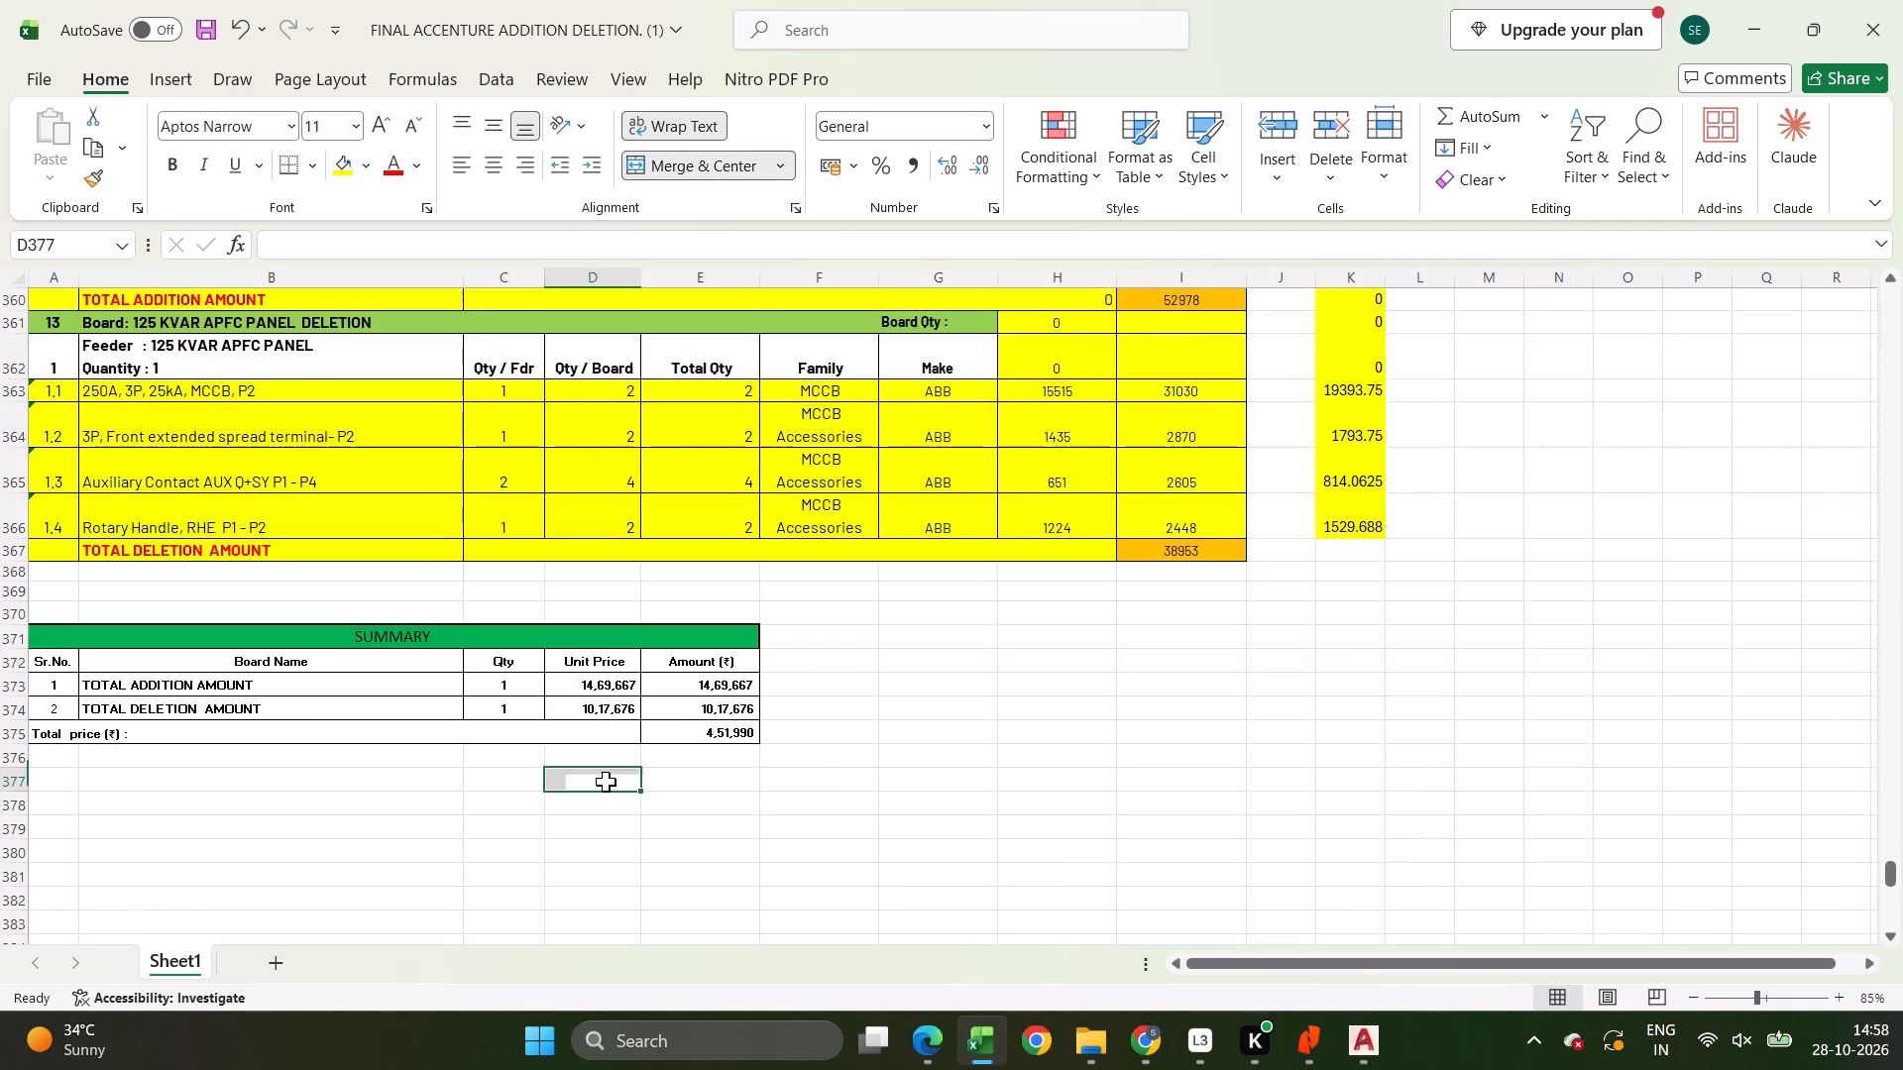
# Clear the 1.25 multiplier formulas in K12:K366 and delete those highlighted helper cells, shifting cells left.
pyautogui.click(1349, 531)
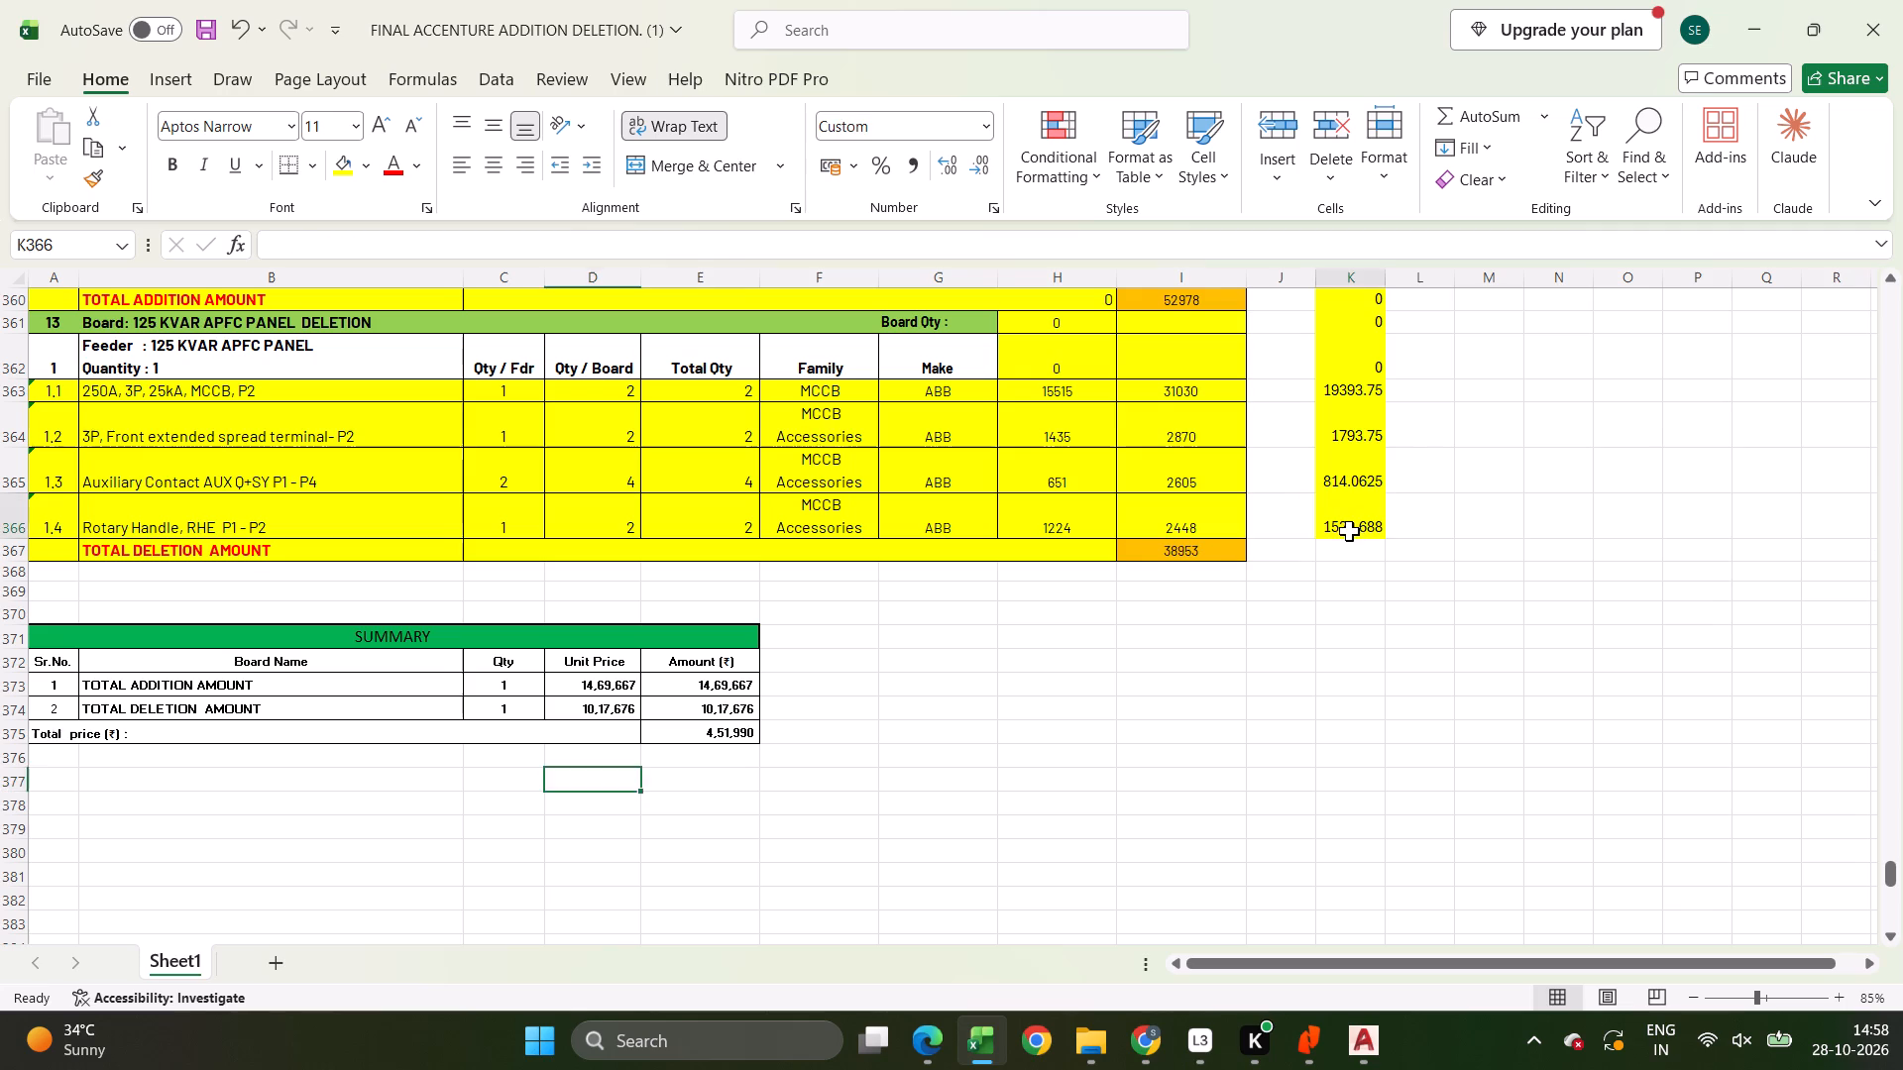
pyautogui.hotkey('ctrl', 'shift', 'Up')
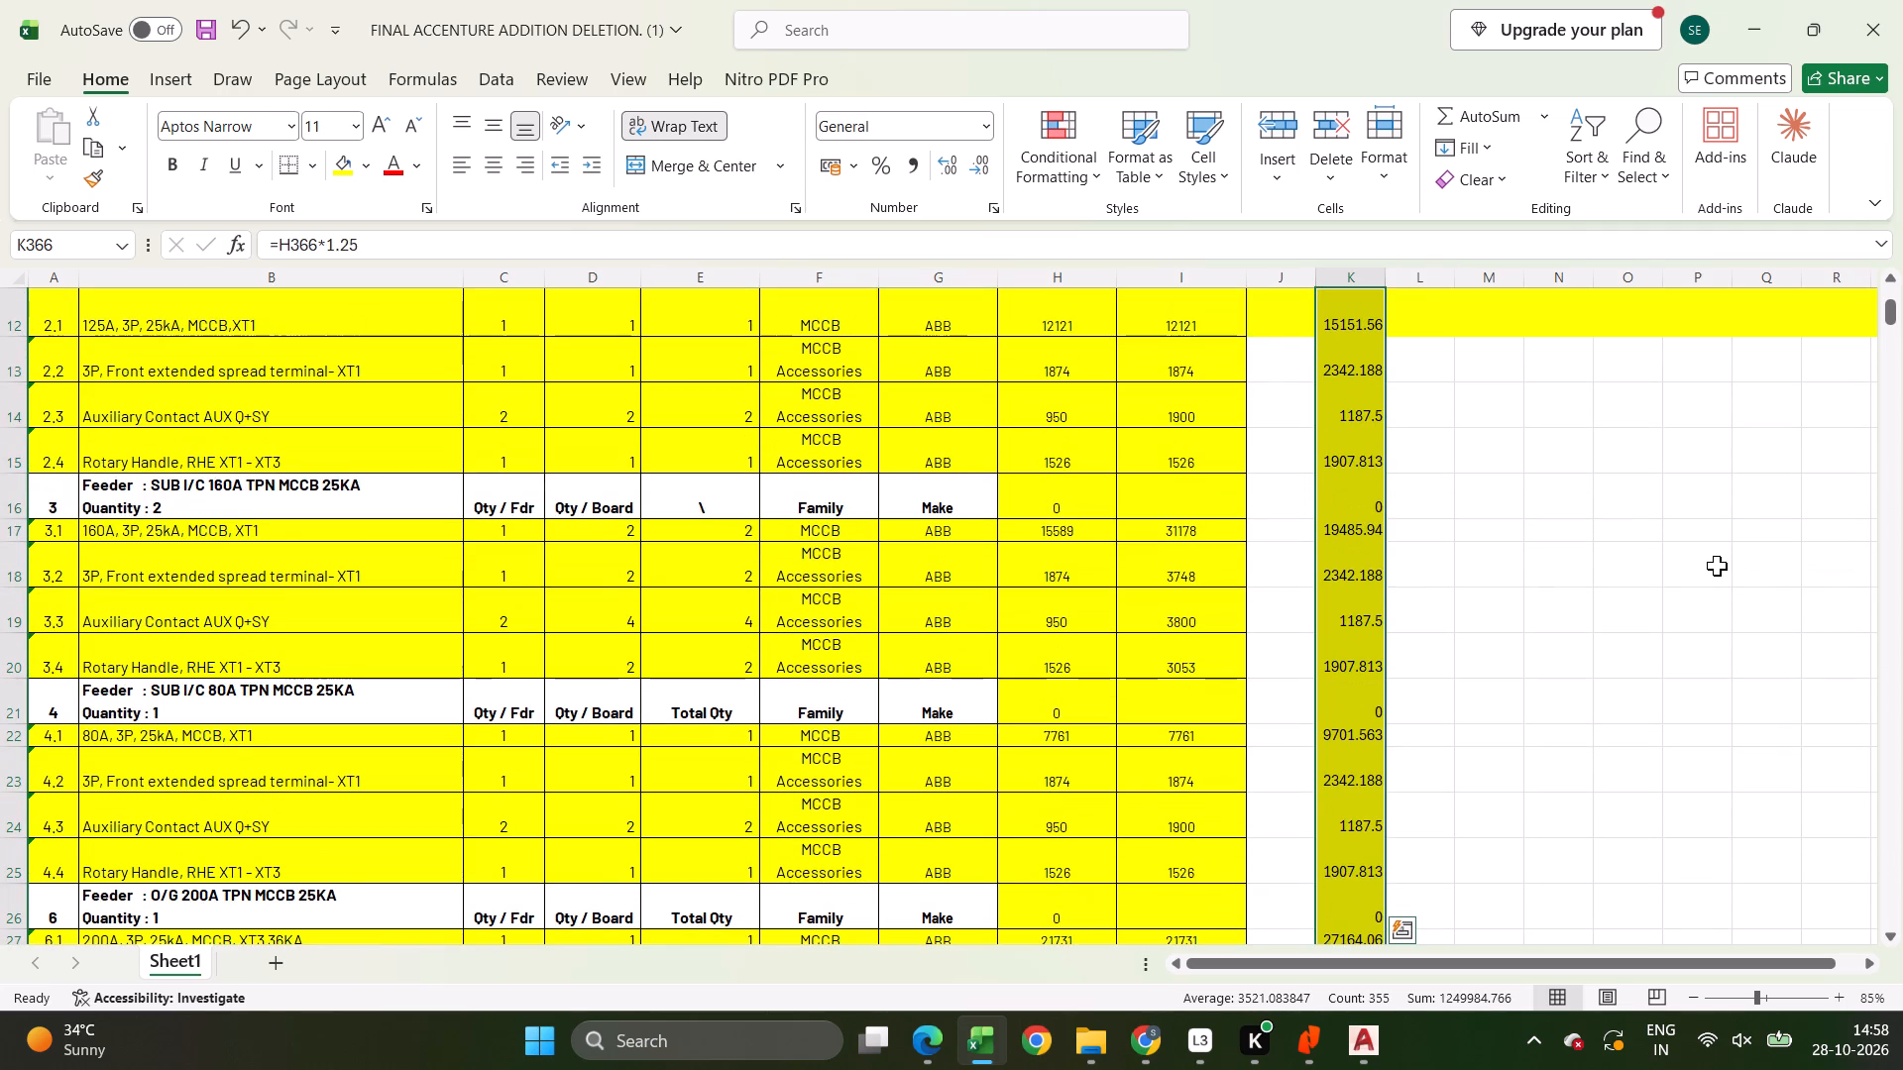
pyautogui.hotkey('ctrl', 'shift', 'Up')
pyautogui.hotkey('ctrl', 'shift', 'Up')
pyautogui.hotkey('ctrl', 'shift', 'Down')
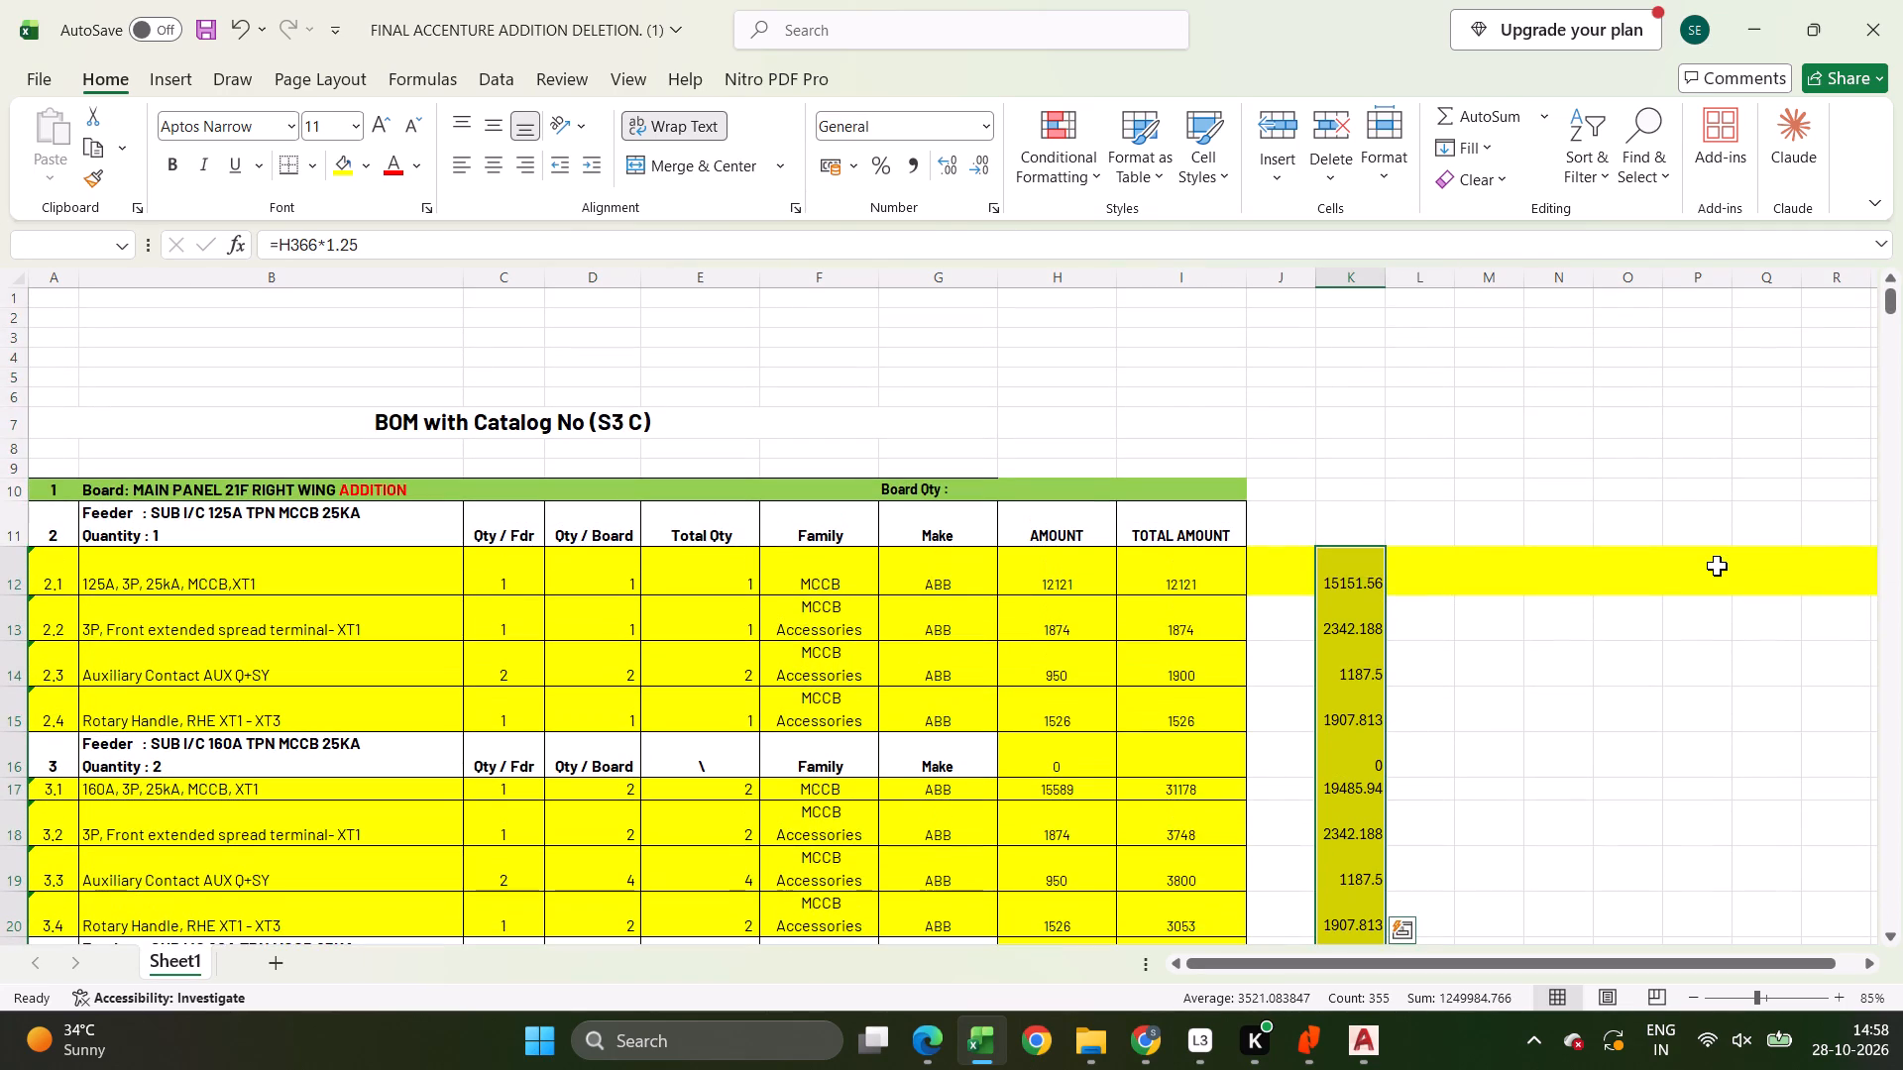
pyautogui.press('Delete')
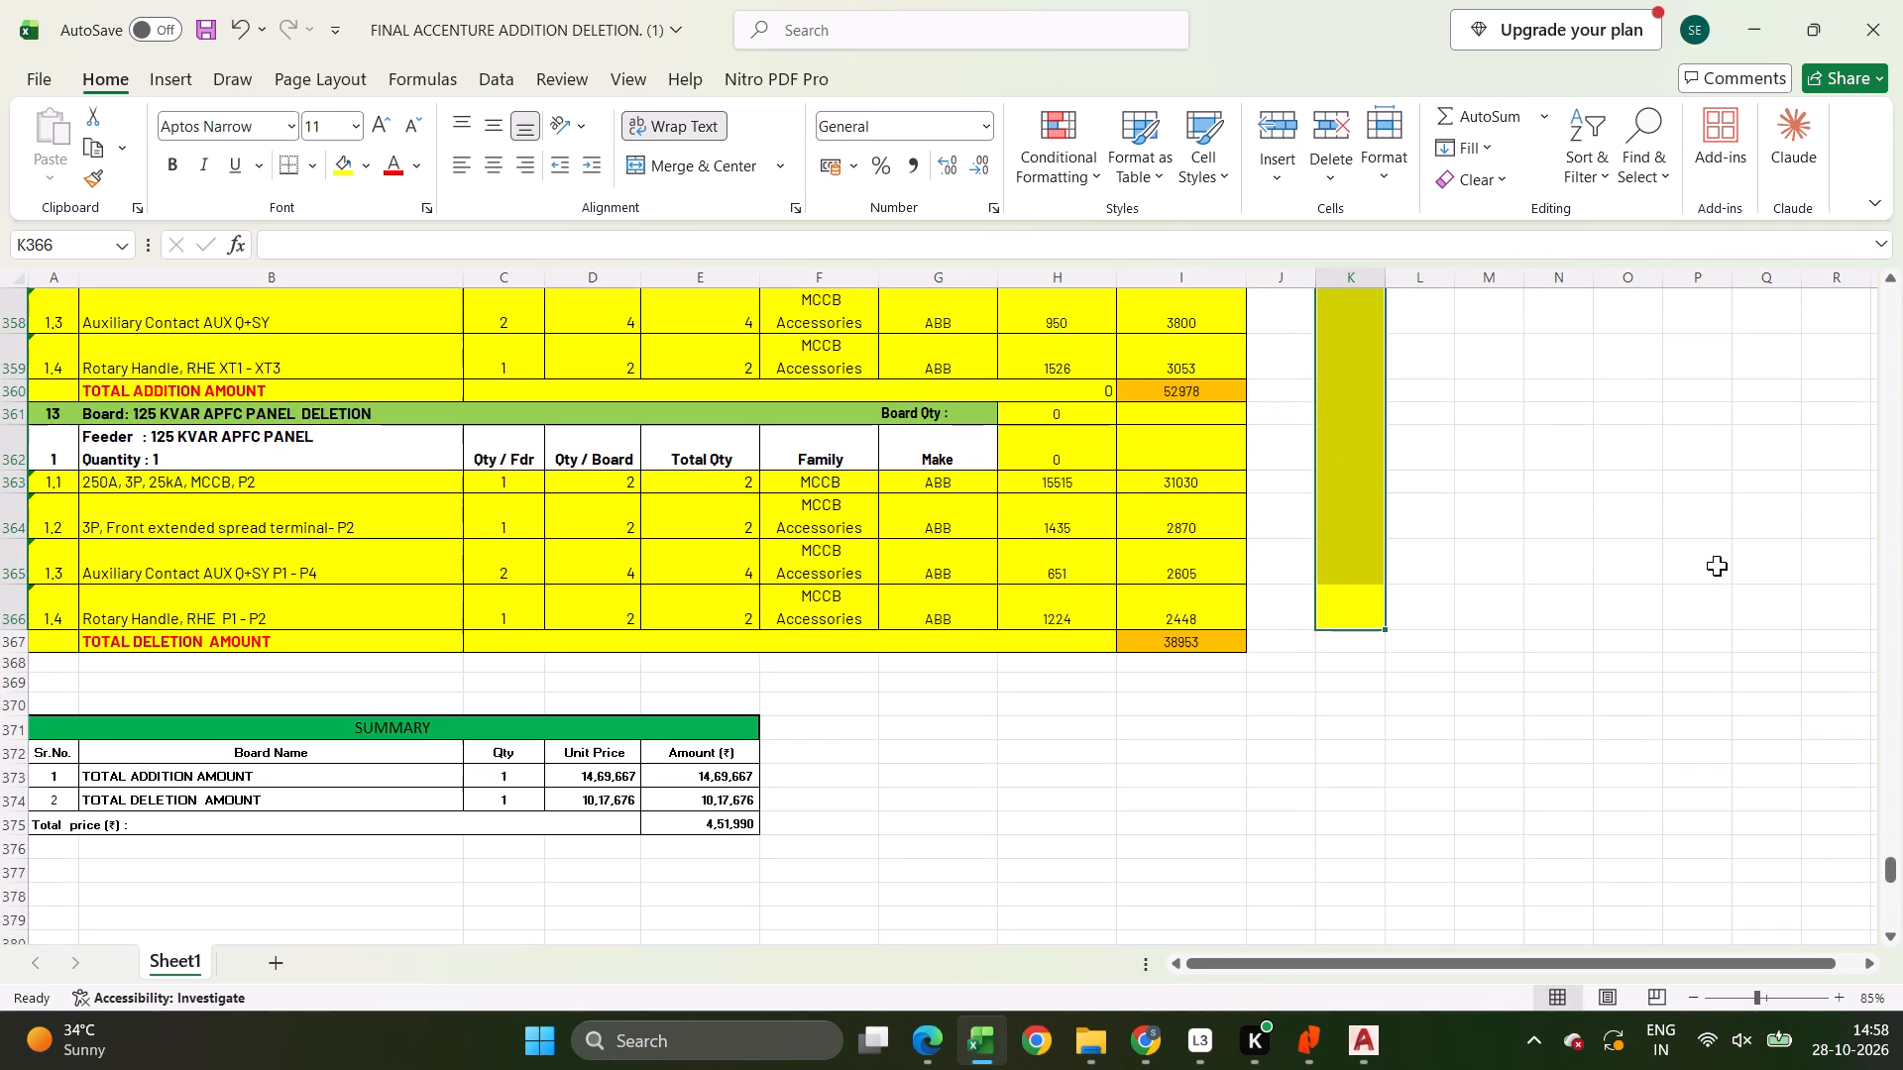
pyautogui.hotkey('ctrl', '-')
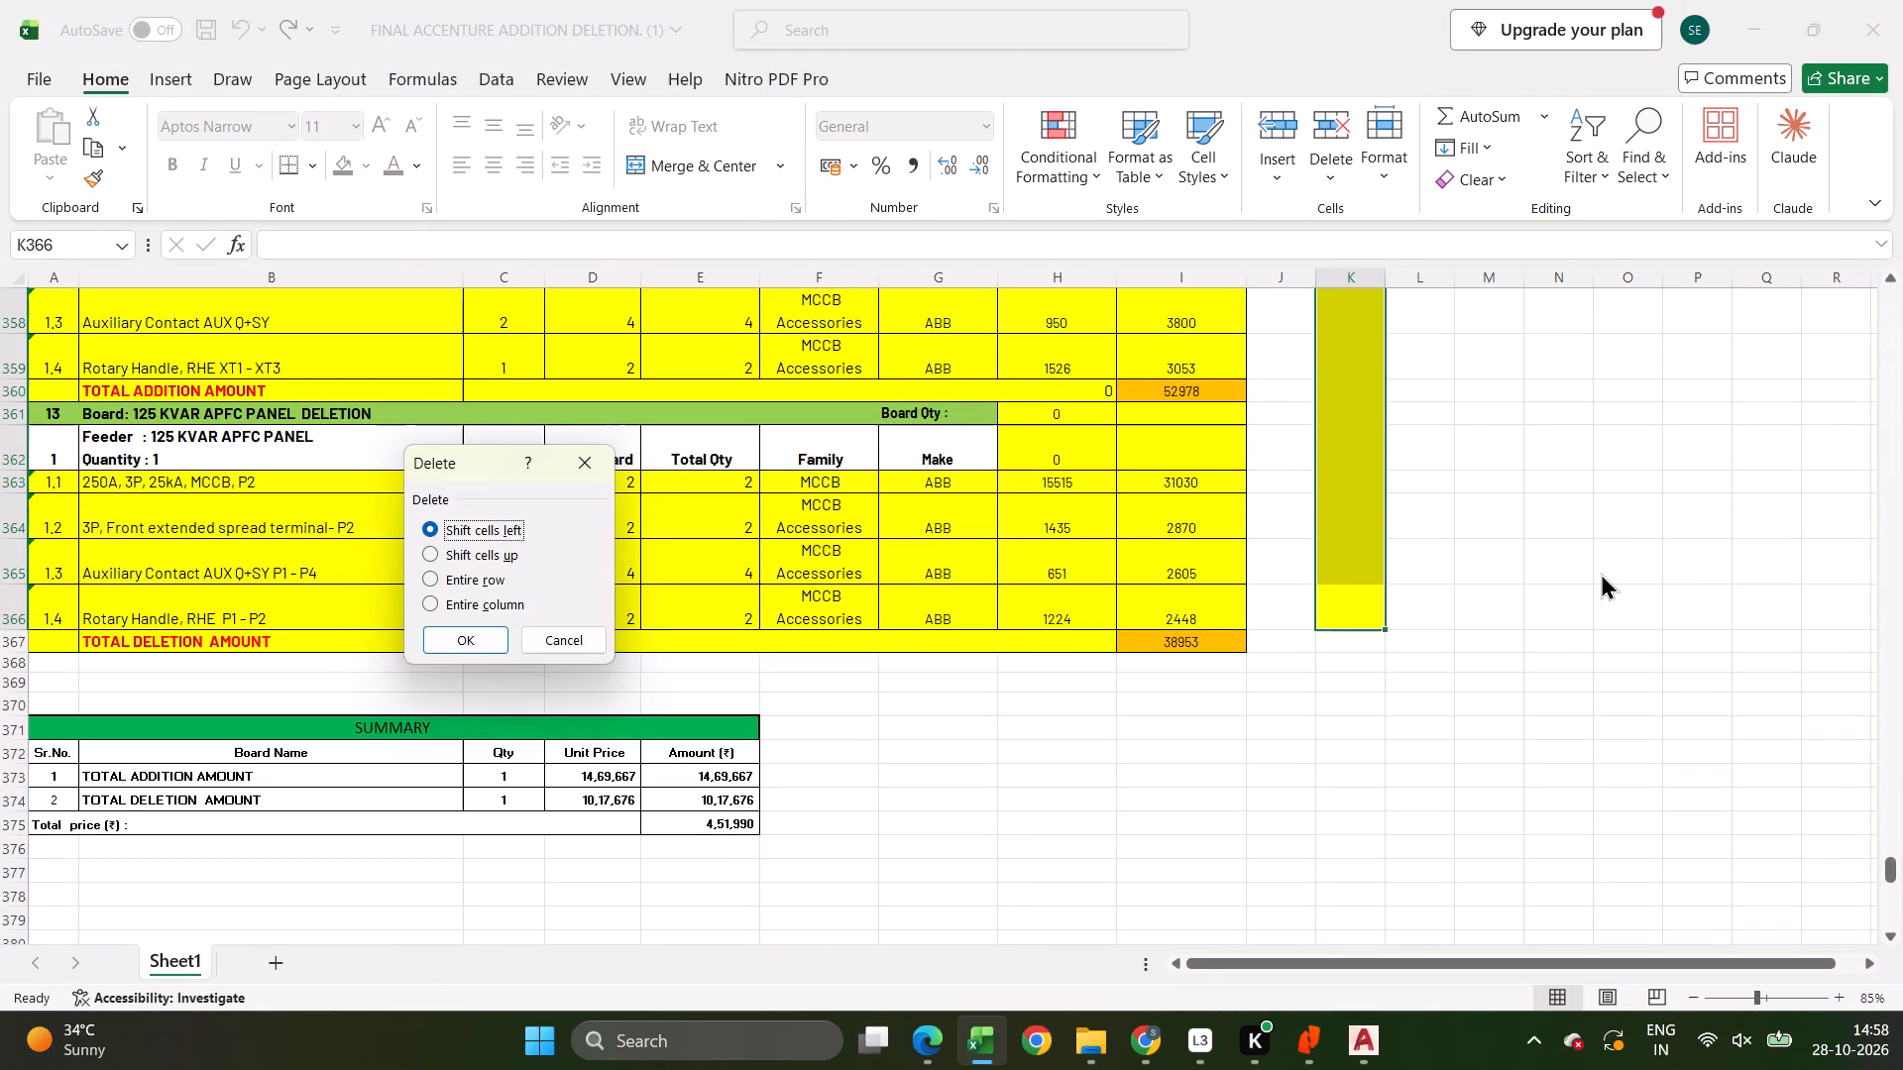
pyautogui.press('Return')
pyautogui.click(930, 879)
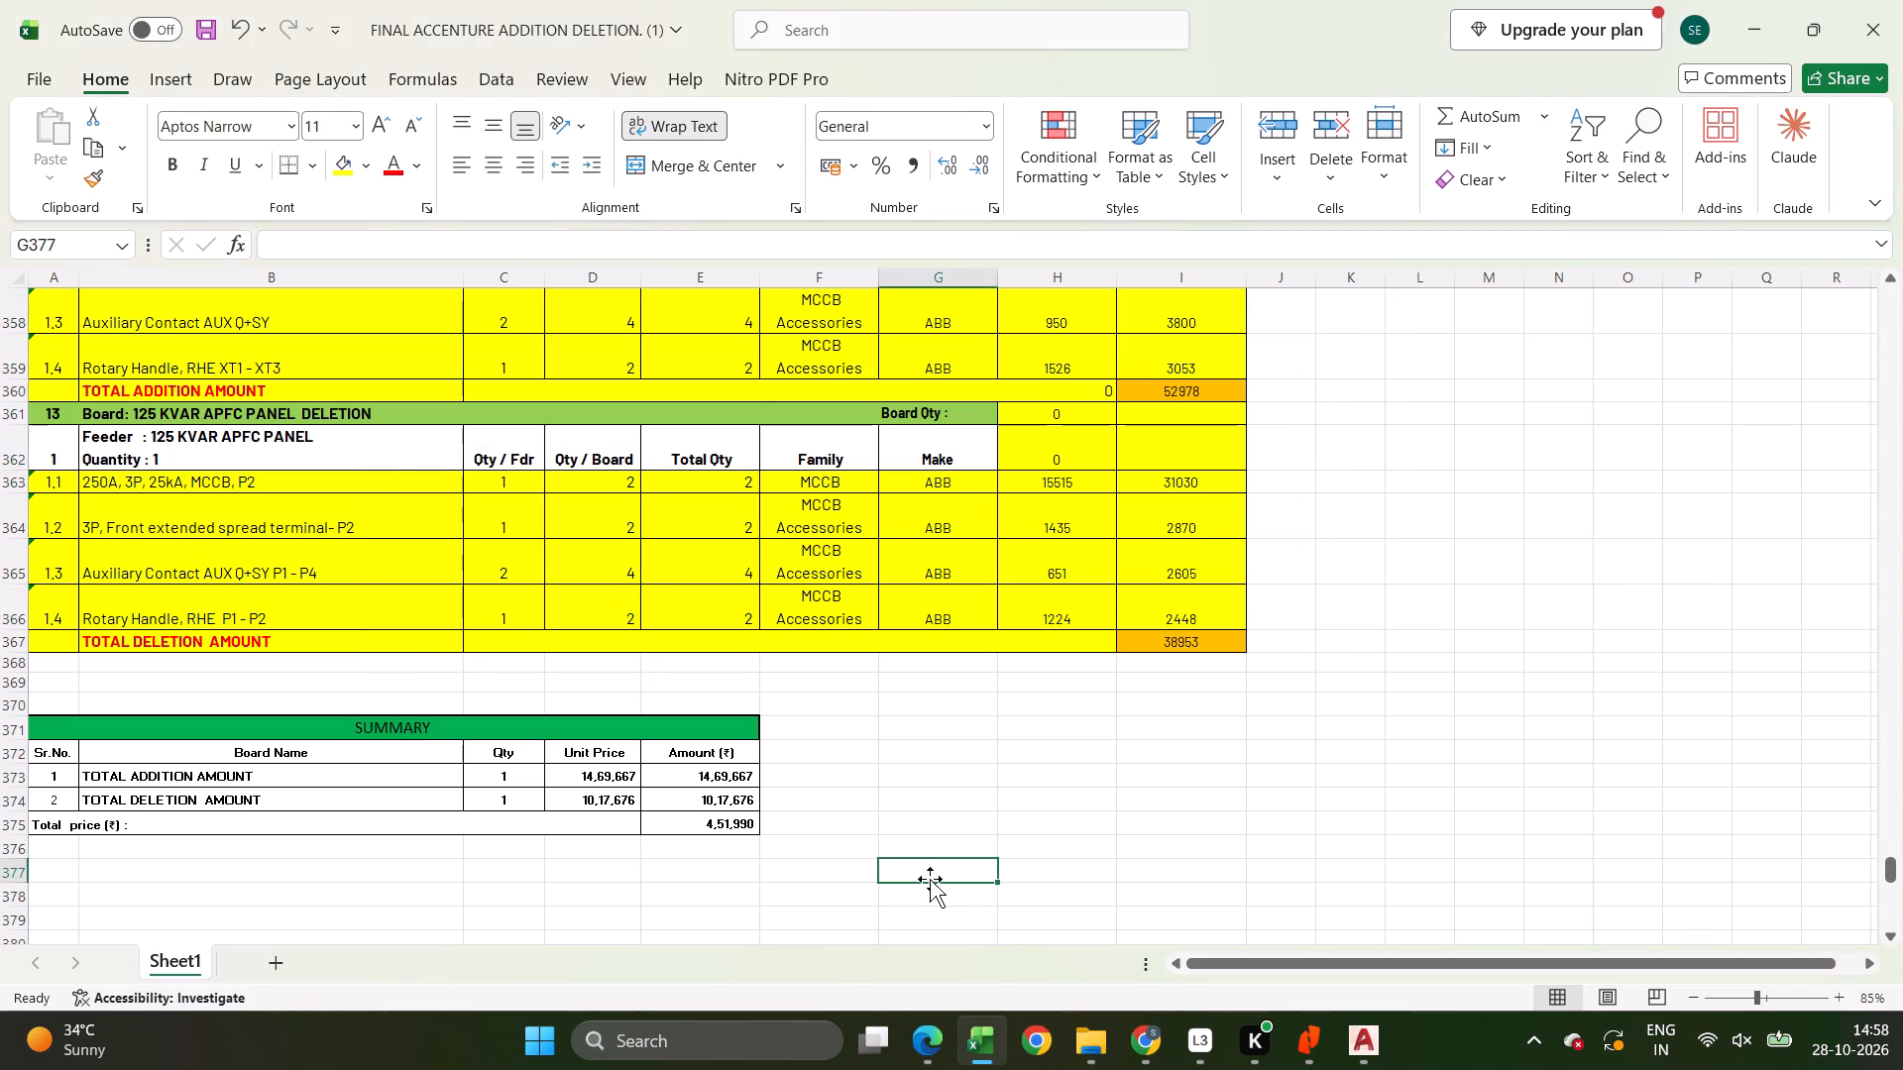
# Save the addition and deletion workbook.
pyautogui.hotkey('ctrl', 's')
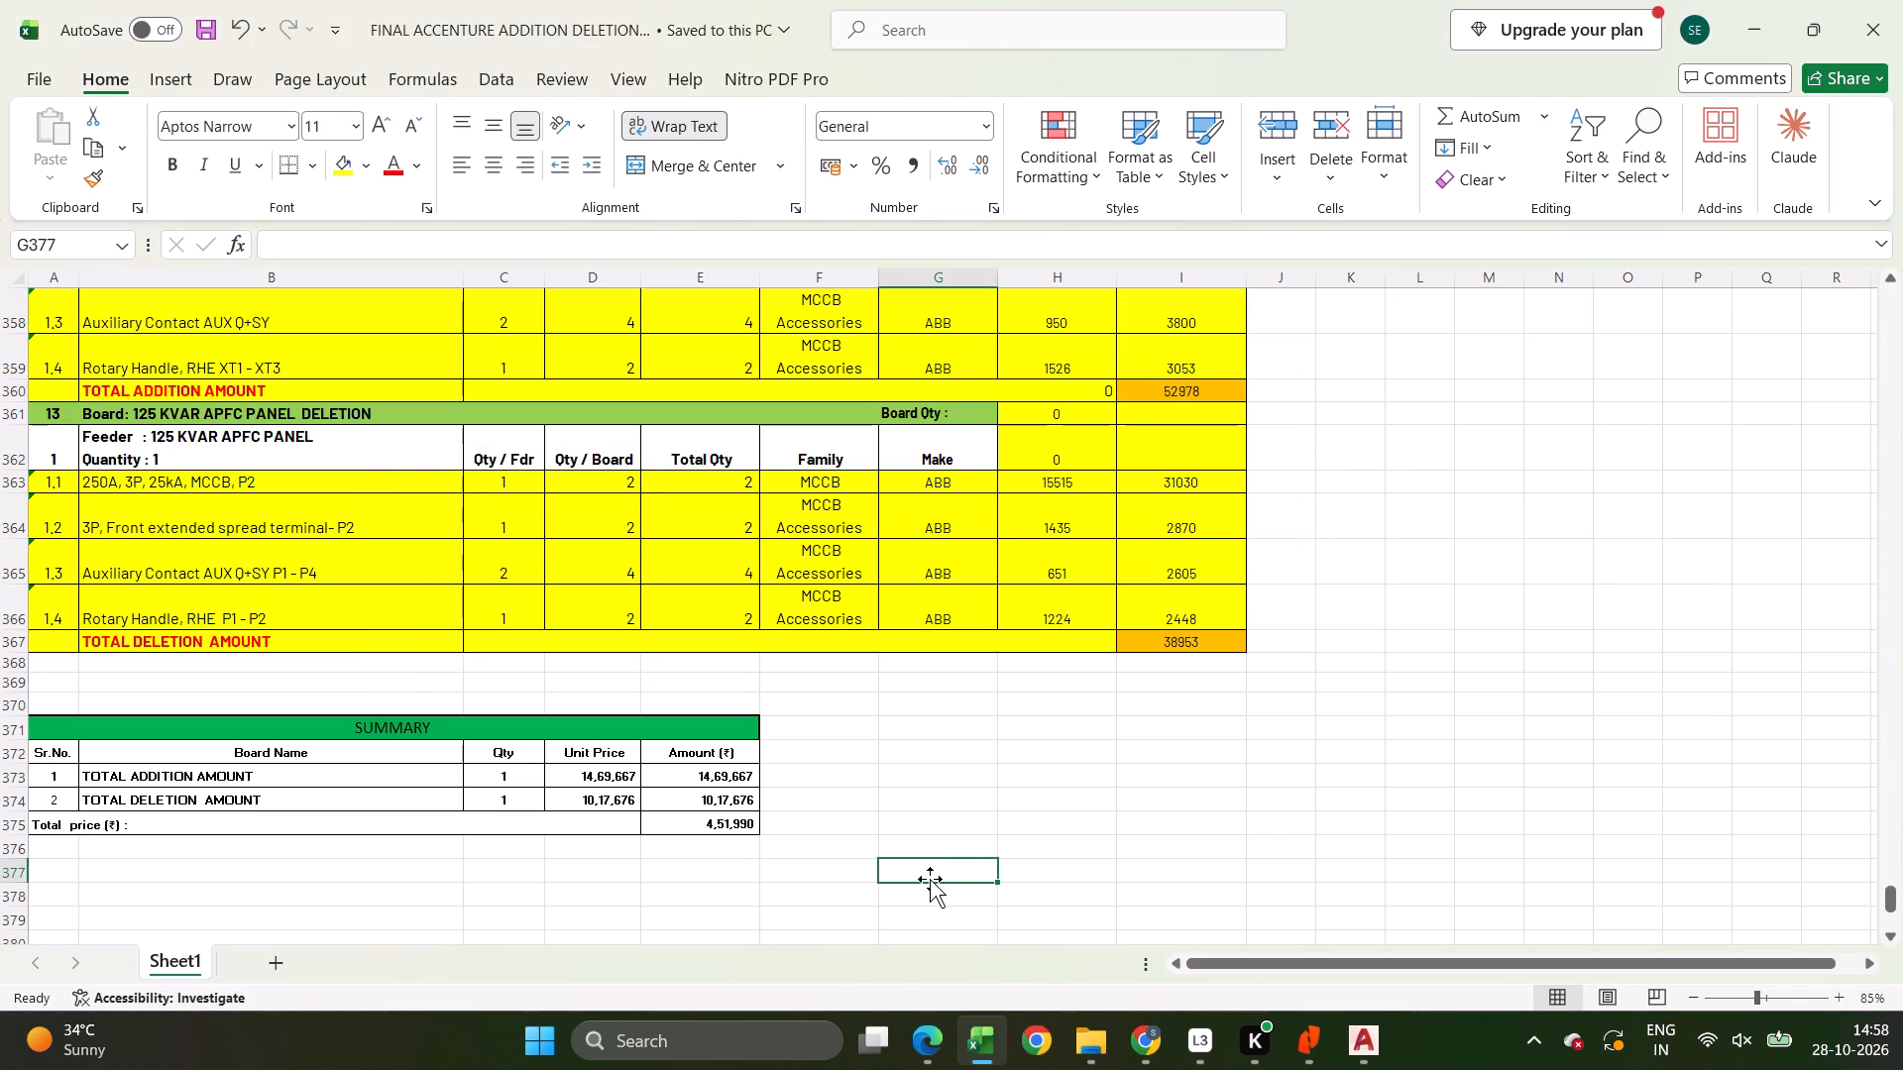
# Close the saved Accenture addition and deletion workbook.
pyautogui.click(1891, 1)
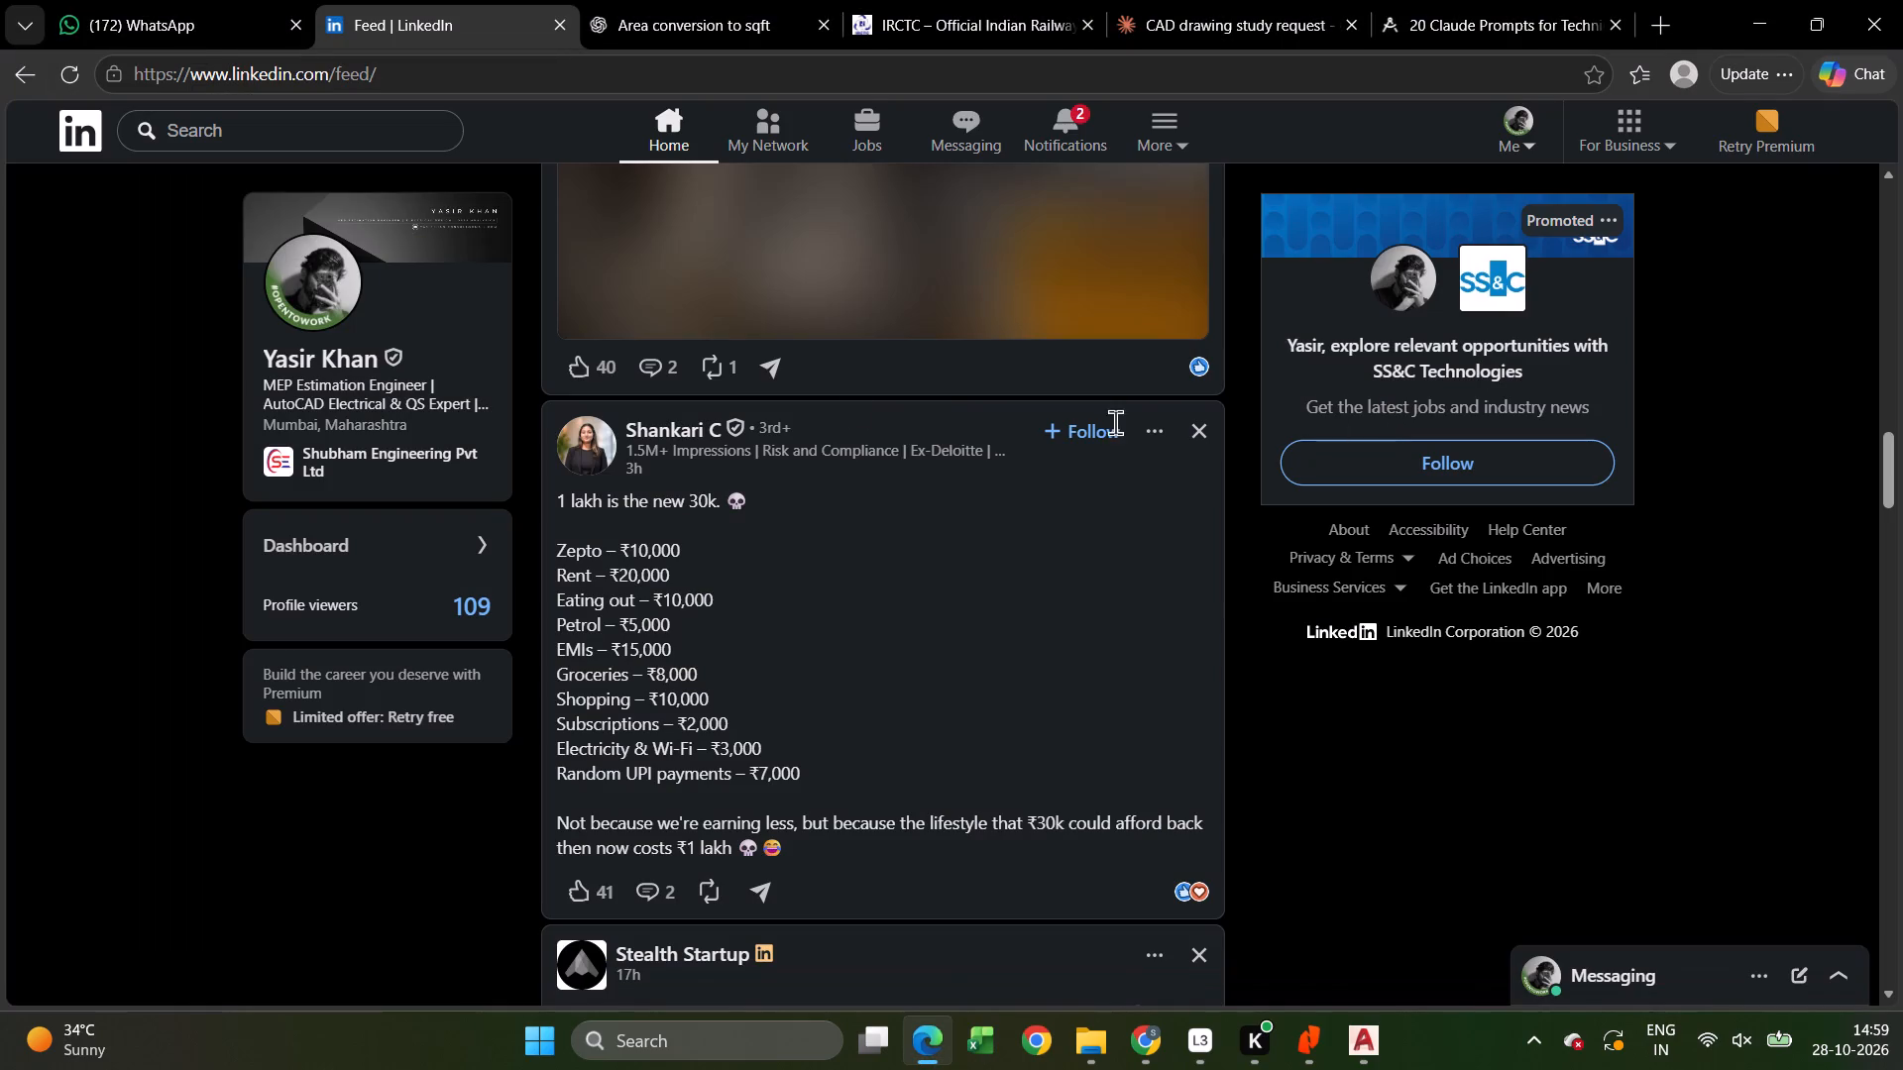
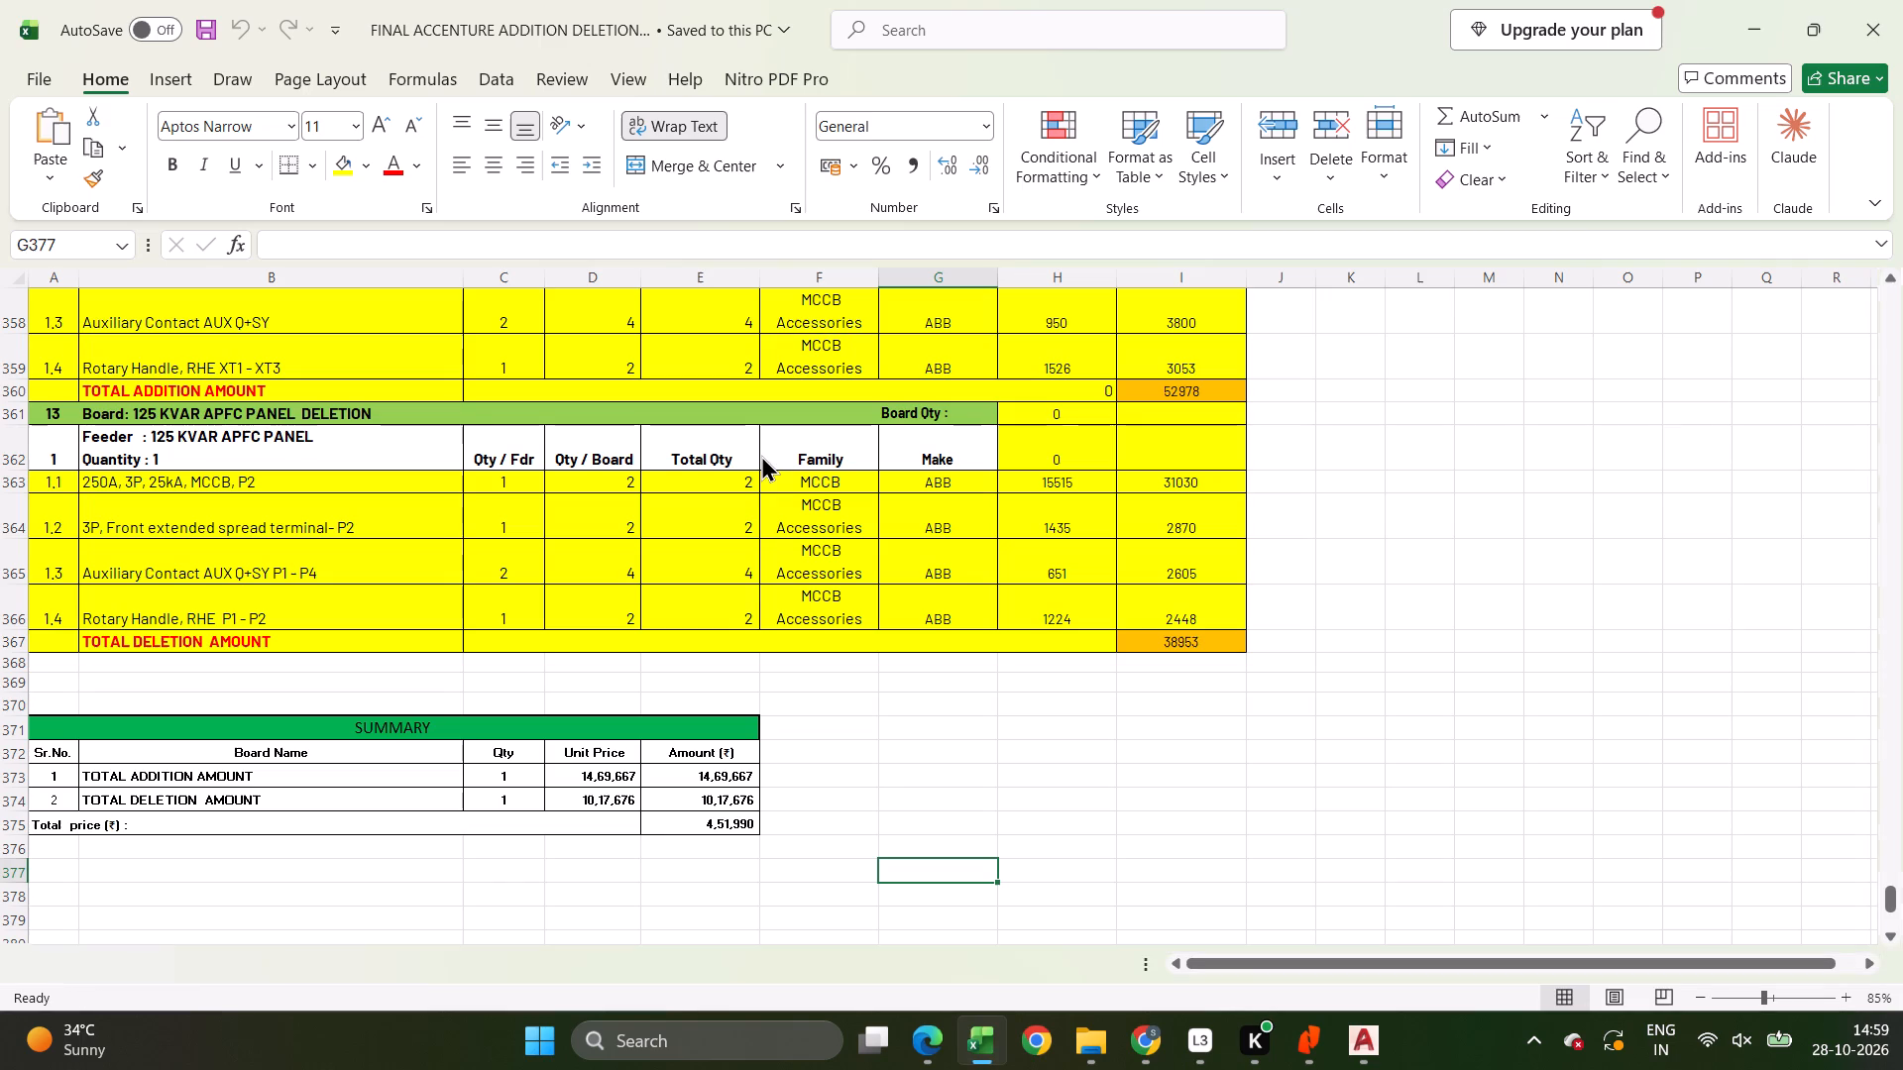
# Add a new worksheet to the addition and deletion workbook and name it STAND.
pyautogui.click(281, 962)
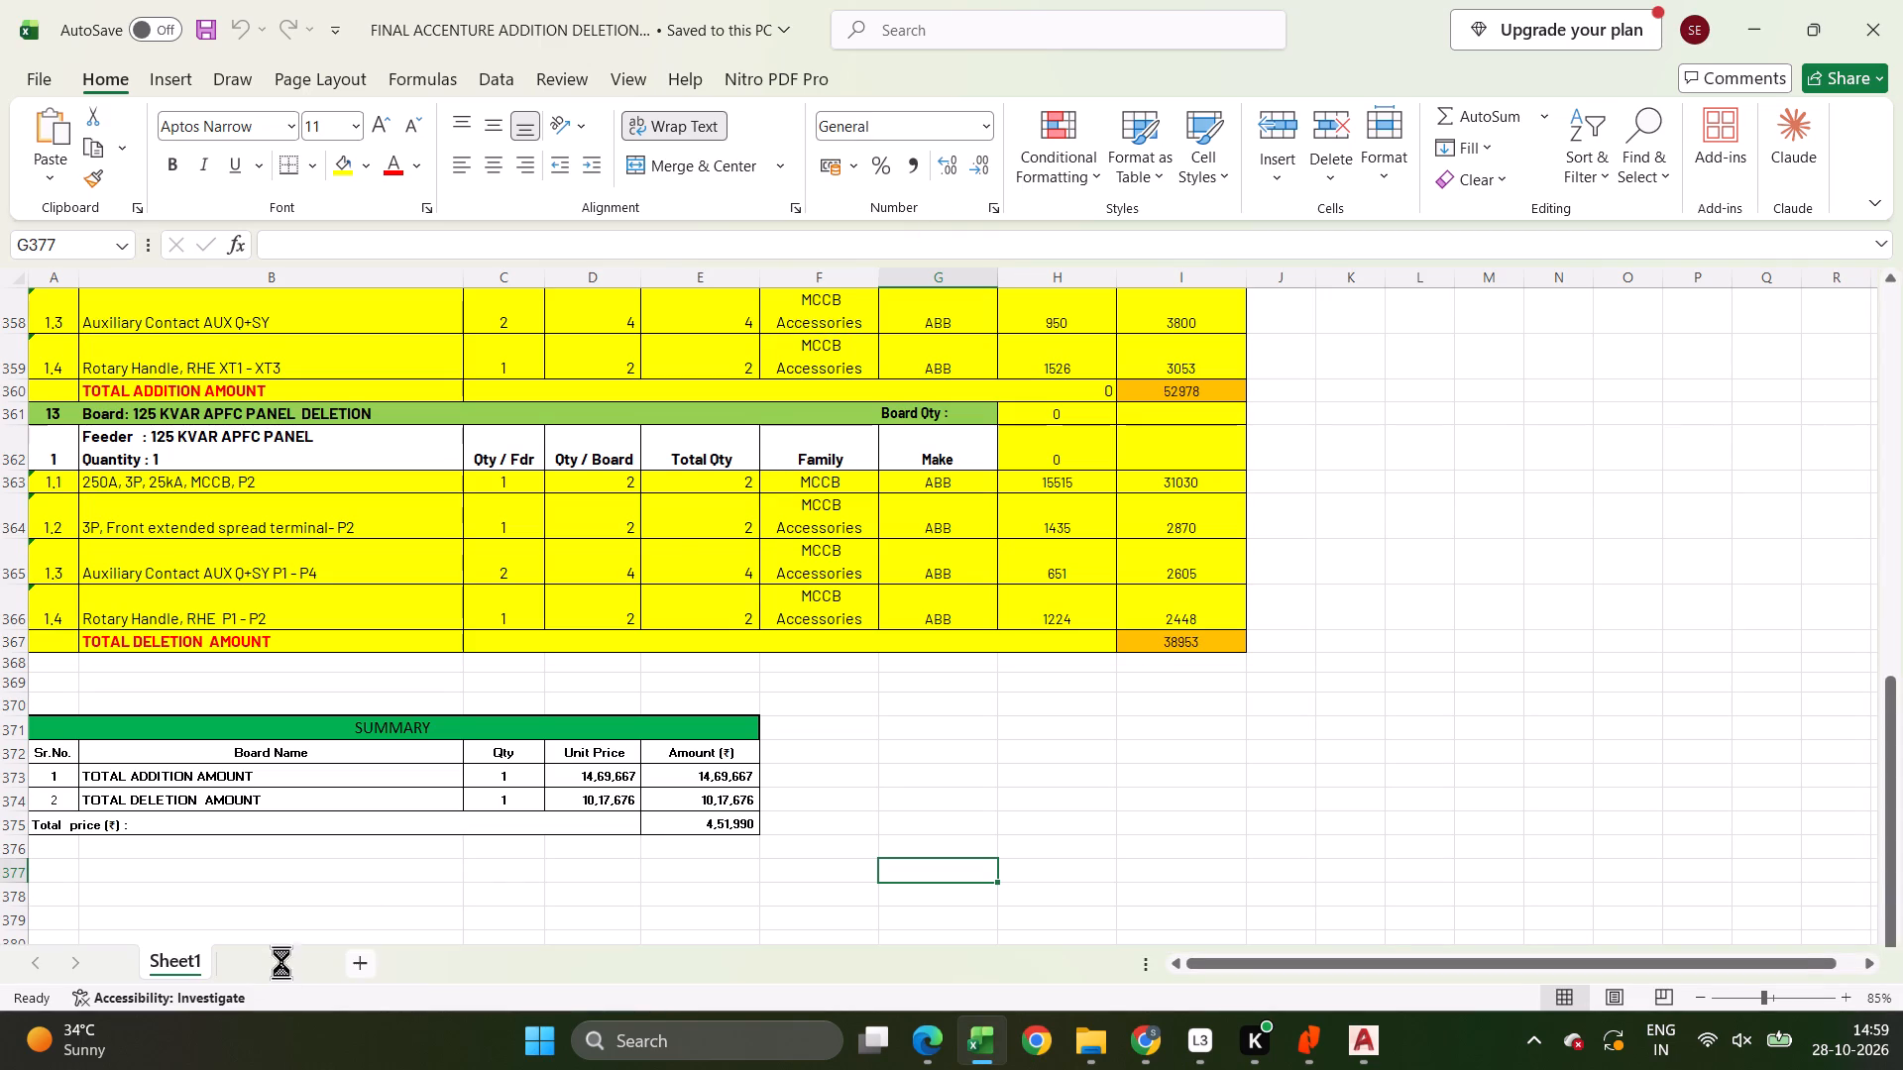
pyautogui.doubleClick(256, 961)
pyautogui.write('STAND')
pyautogui.click(34, 333)
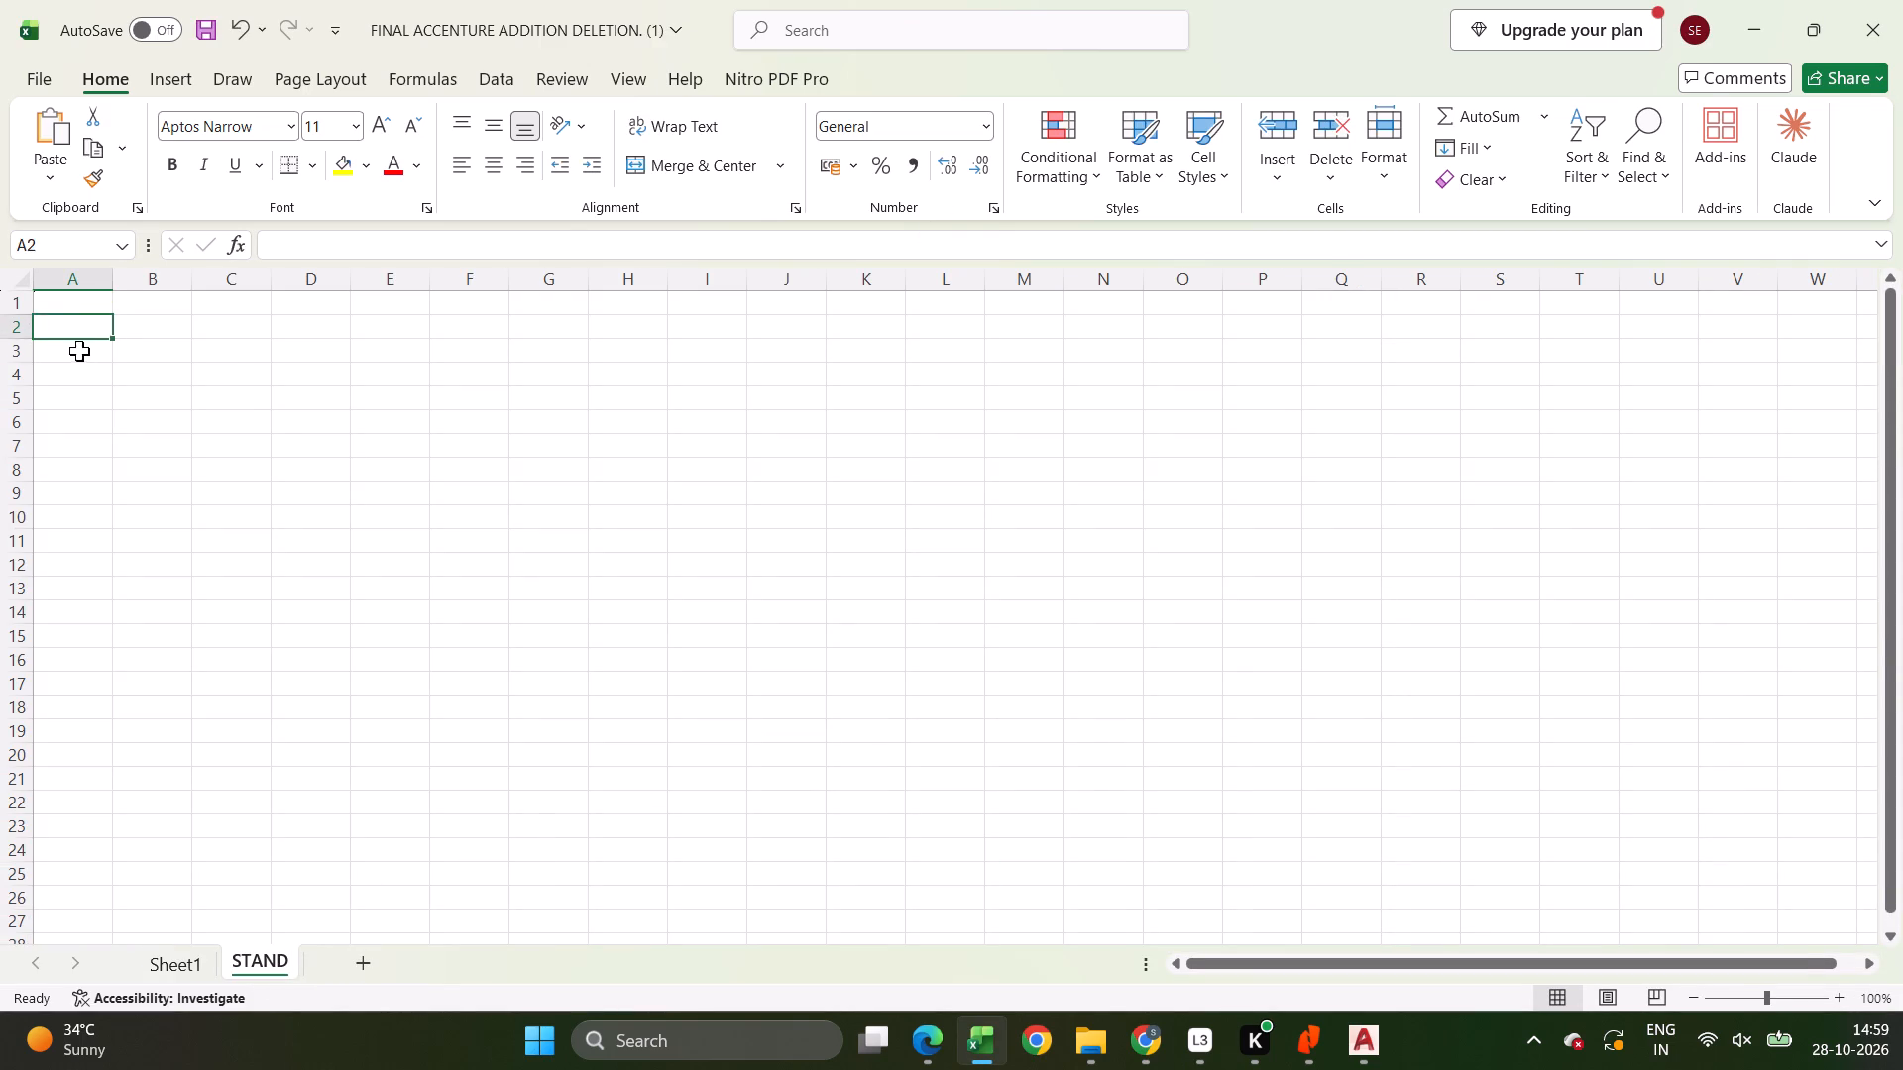
# Paste the copied 150 mm stand SUMMARY table into the STAND sheet at cell A3.
pyautogui.click(79, 352)
pyautogui.hotkey('ctrl', 'v')
pyautogui.click(866, 471)
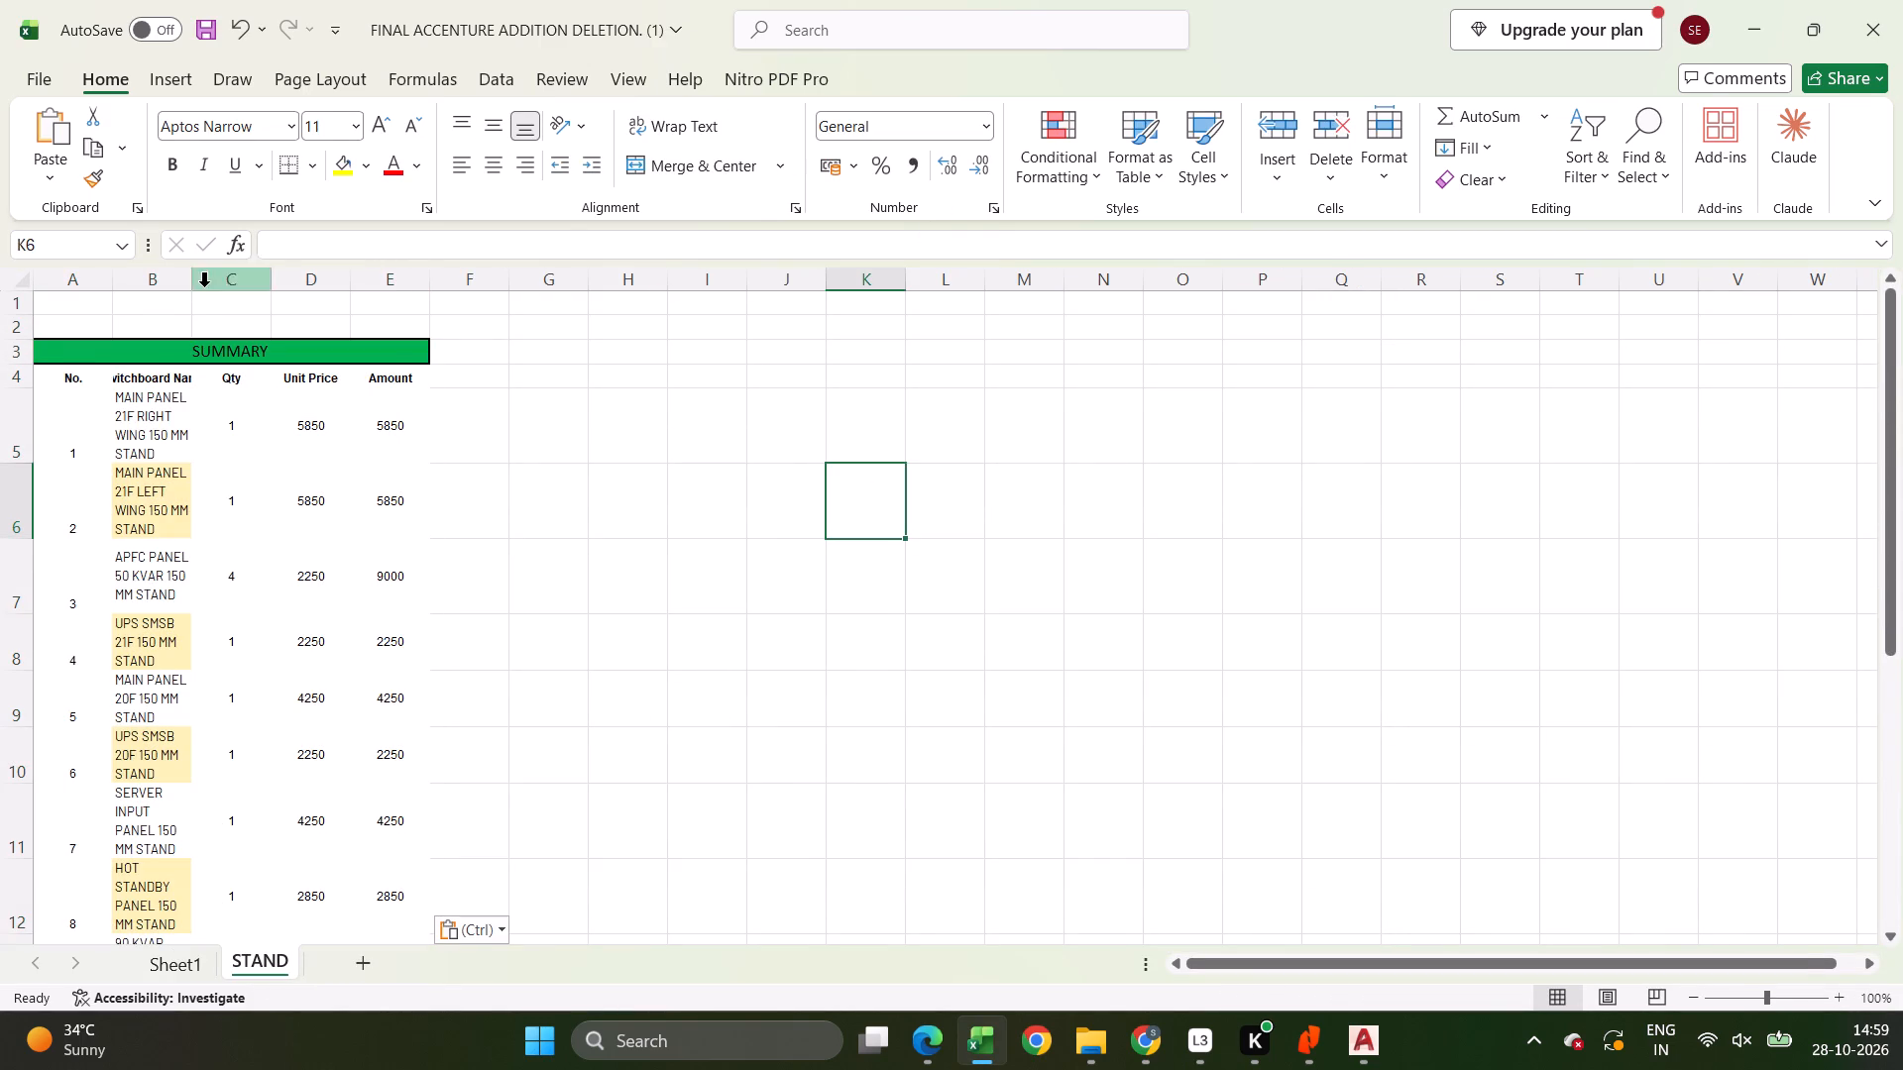
# Widen column B so the switchboard names fit on one line and auto-fit the row heights of the stand table.
pyautogui.click(167, 280)
pyautogui.moveTo(184, 278); pyautogui.dragTo(468, 282)
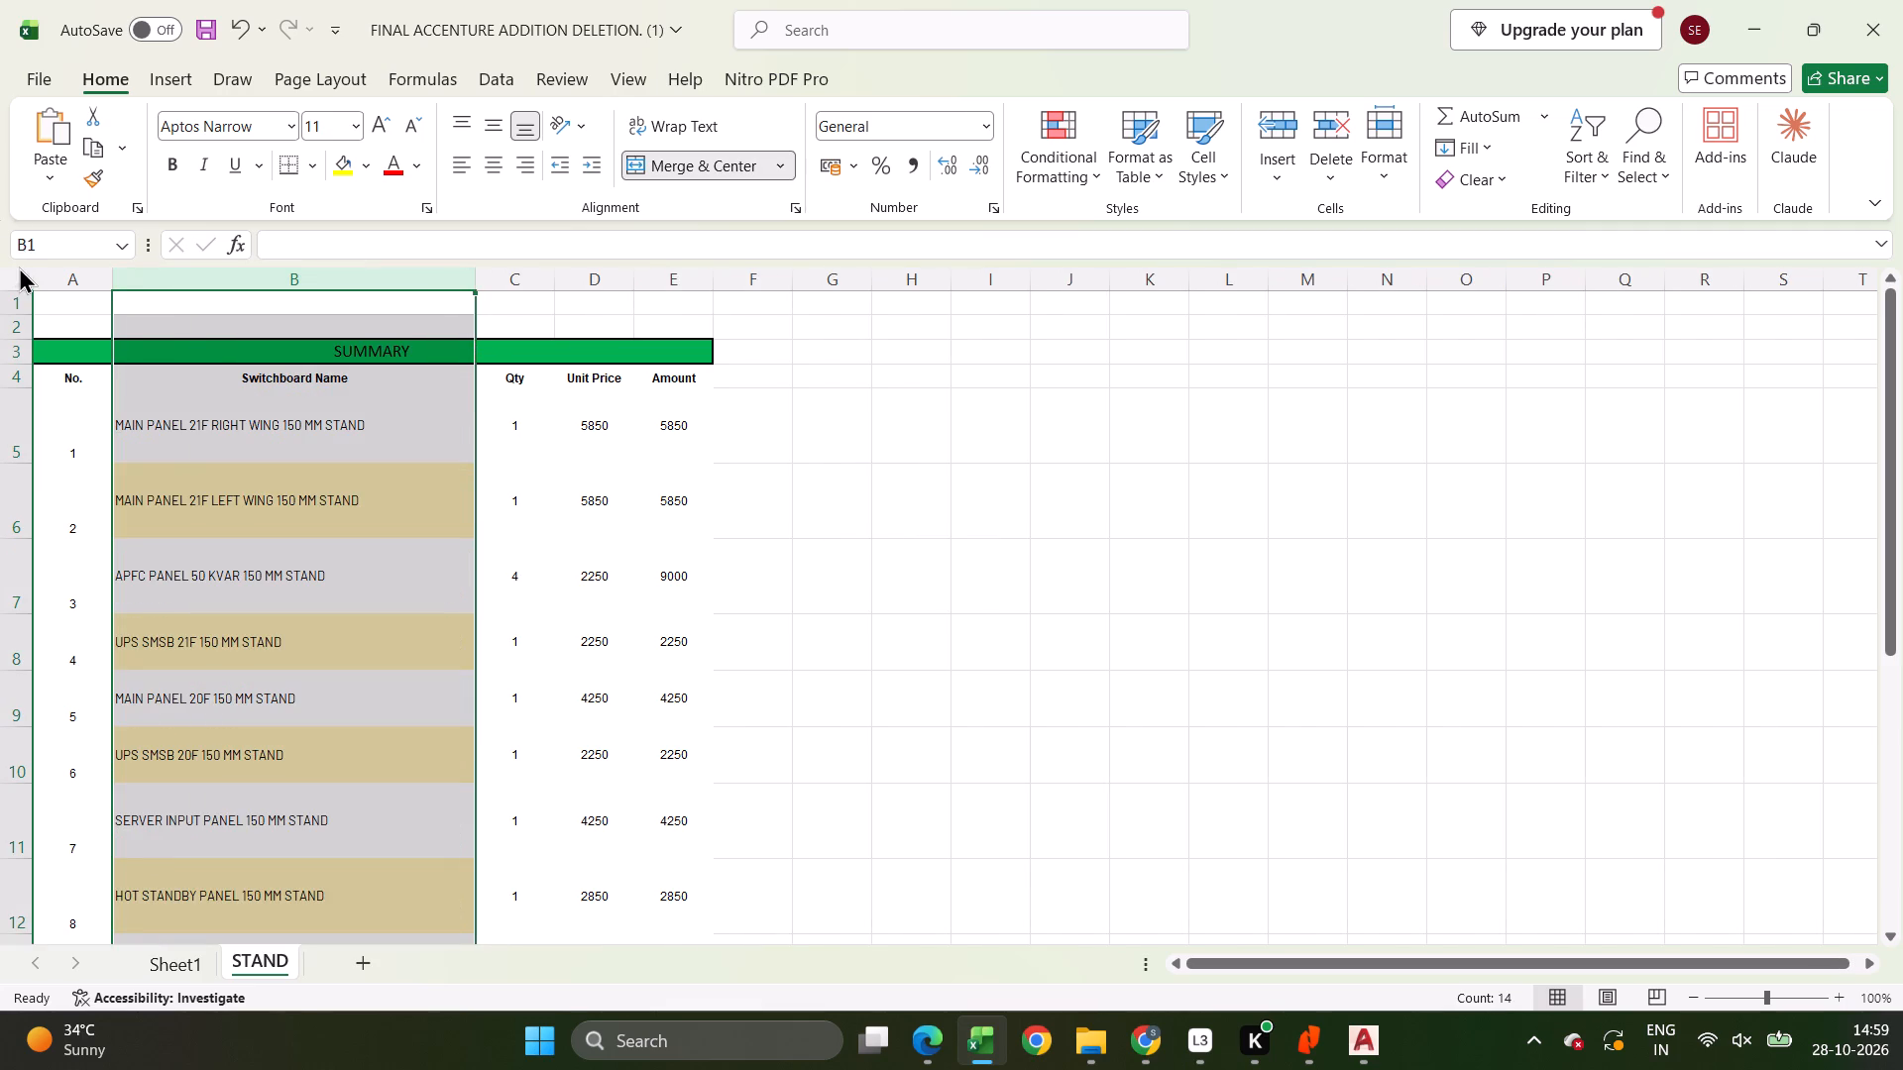
pyautogui.doubleClick(19, 267)
pyautogui.doubleClick(20, 312)
pyautogui.click(653, 481)
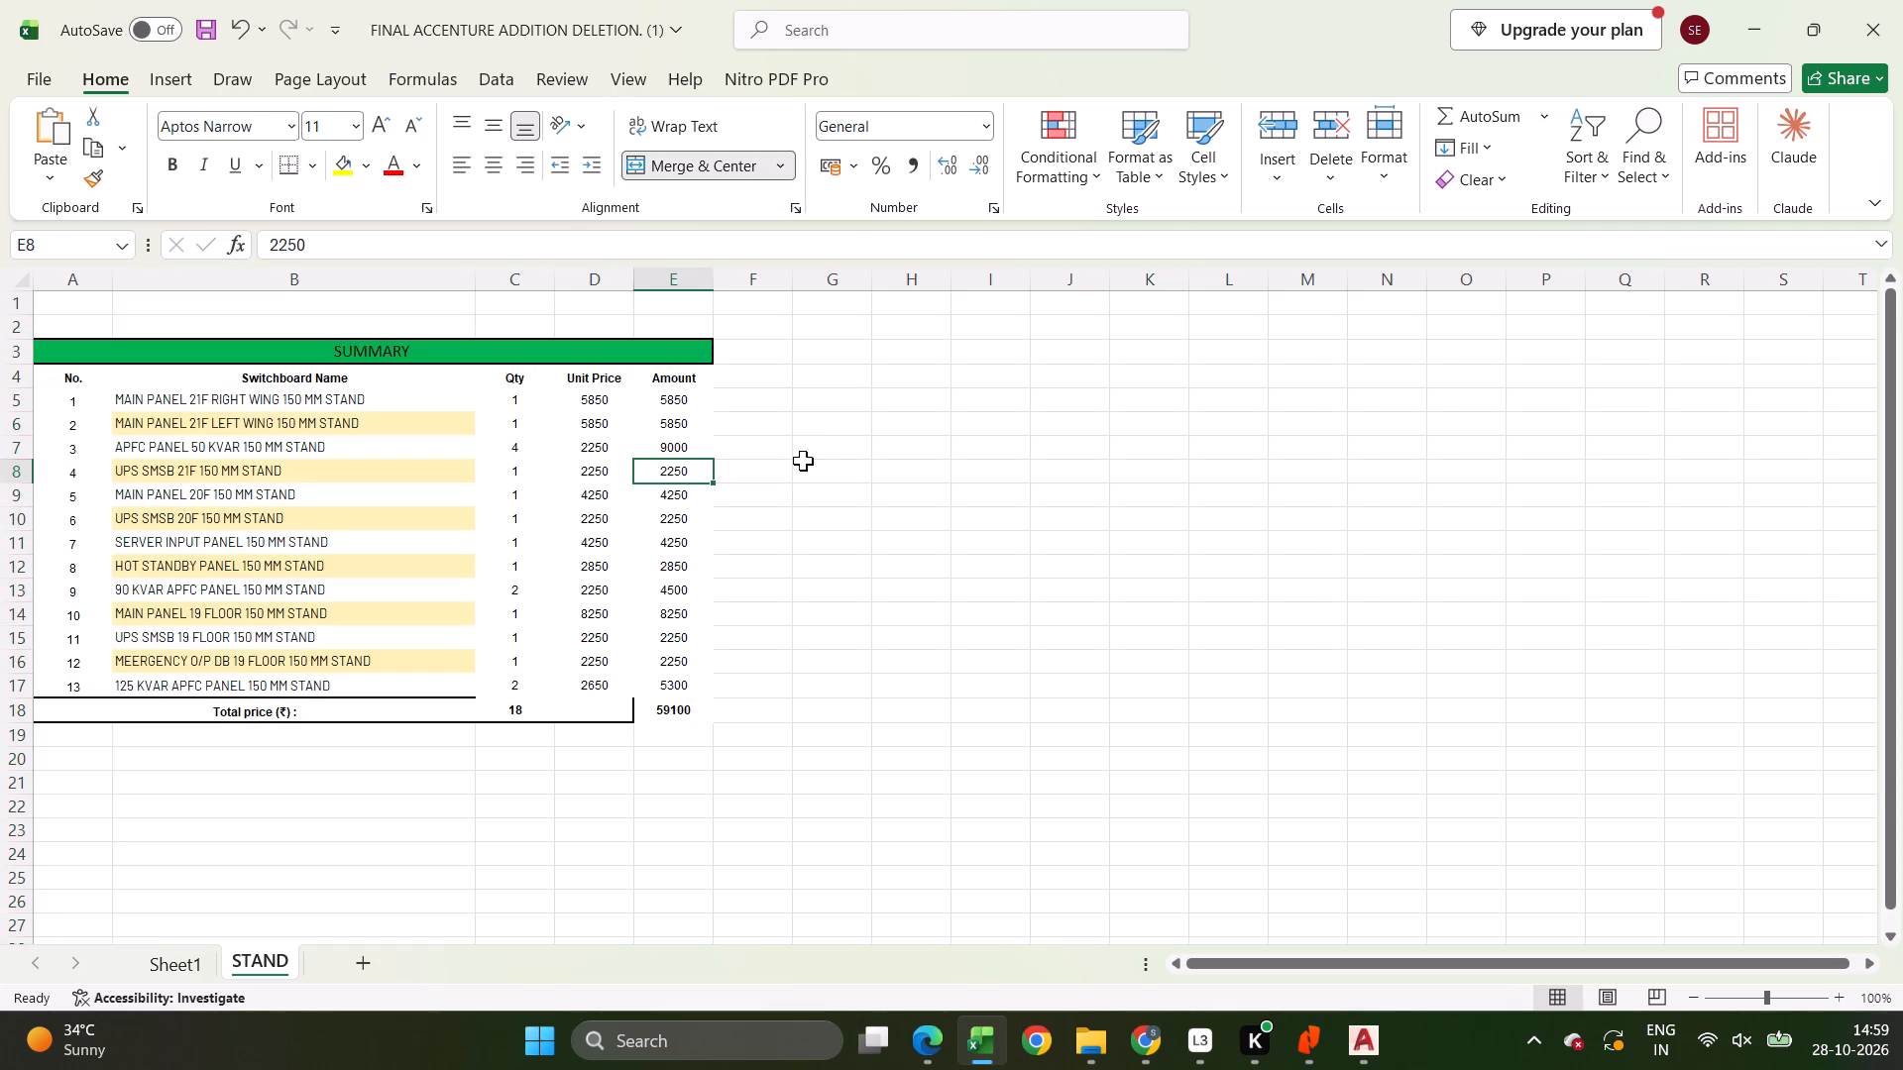
# Enter the helper formula =D5*1.25 in G5 for the first stand's unit price.
pyautogui.click(845, 394)
pyautogui.press('=')
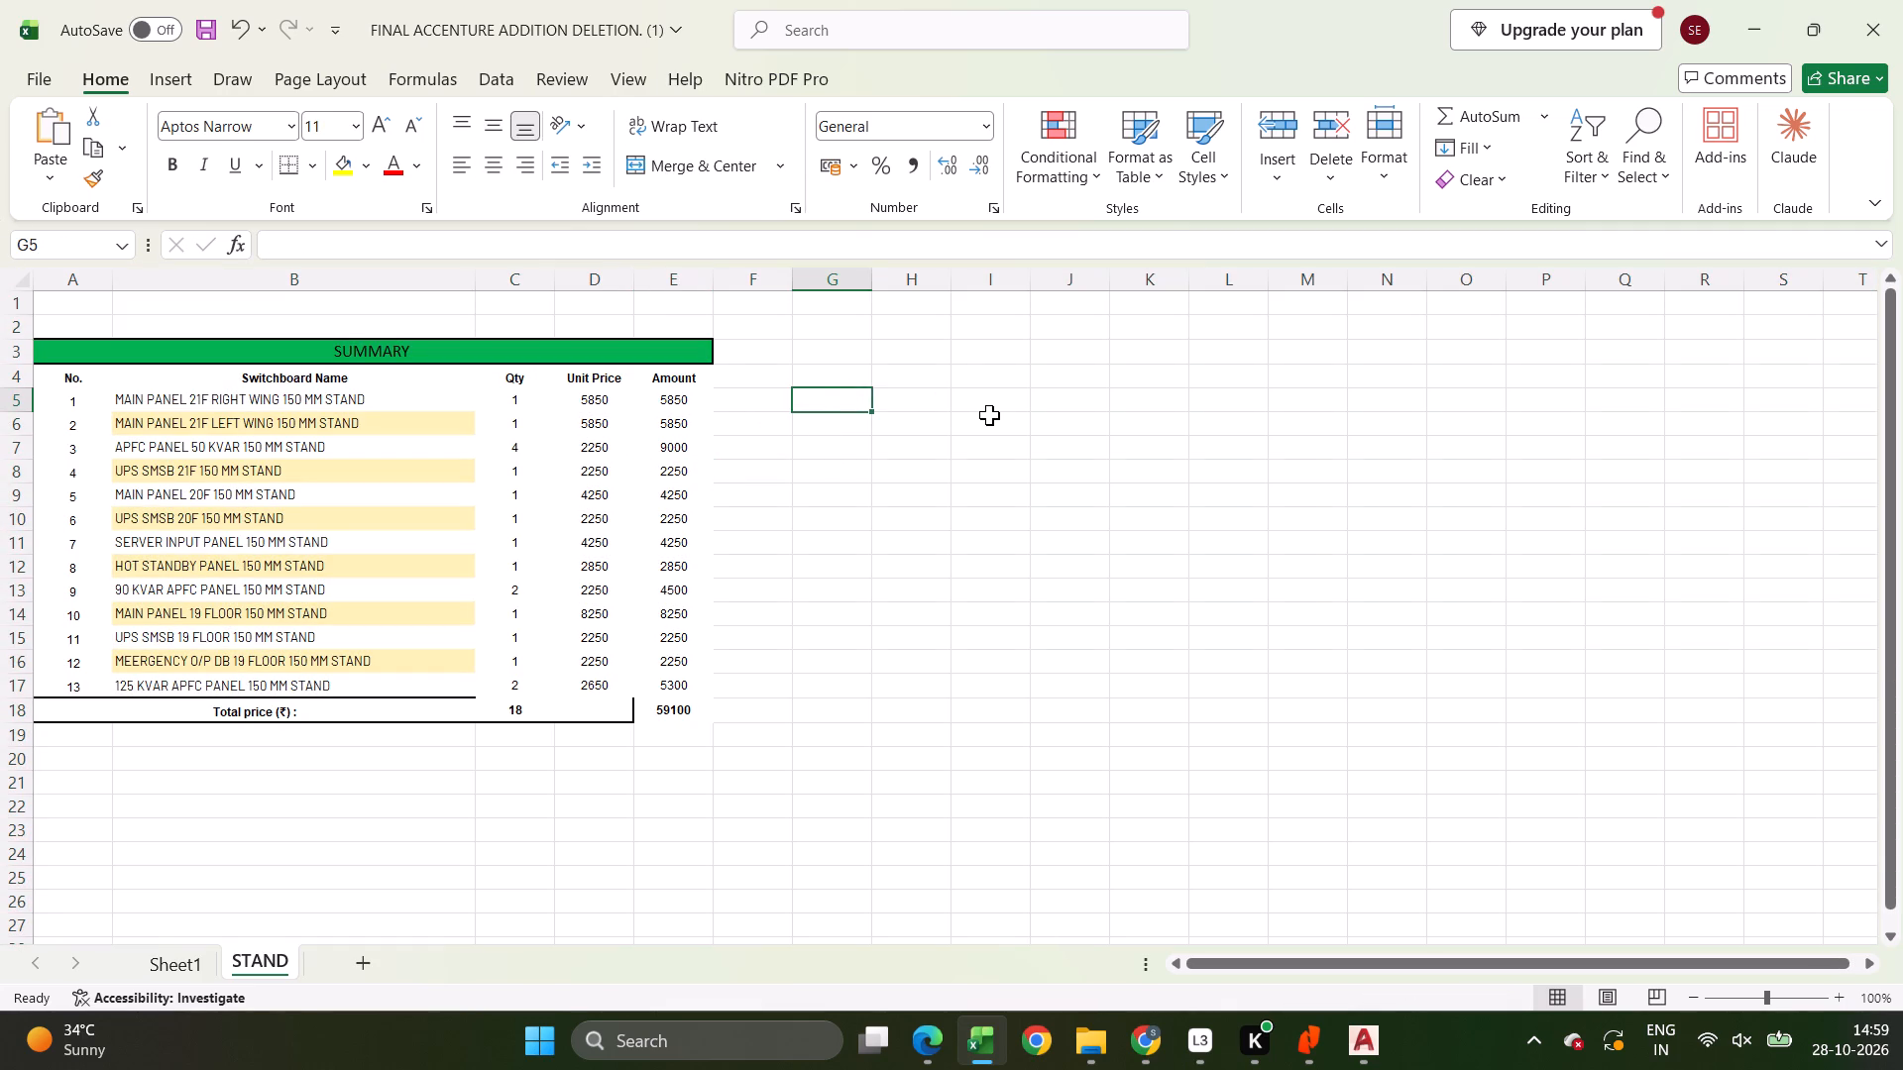
pyautogui.press('Left')
pyautogui.press('Left')
pyautogui.press('Left')
pyautogui.write('*1.25')
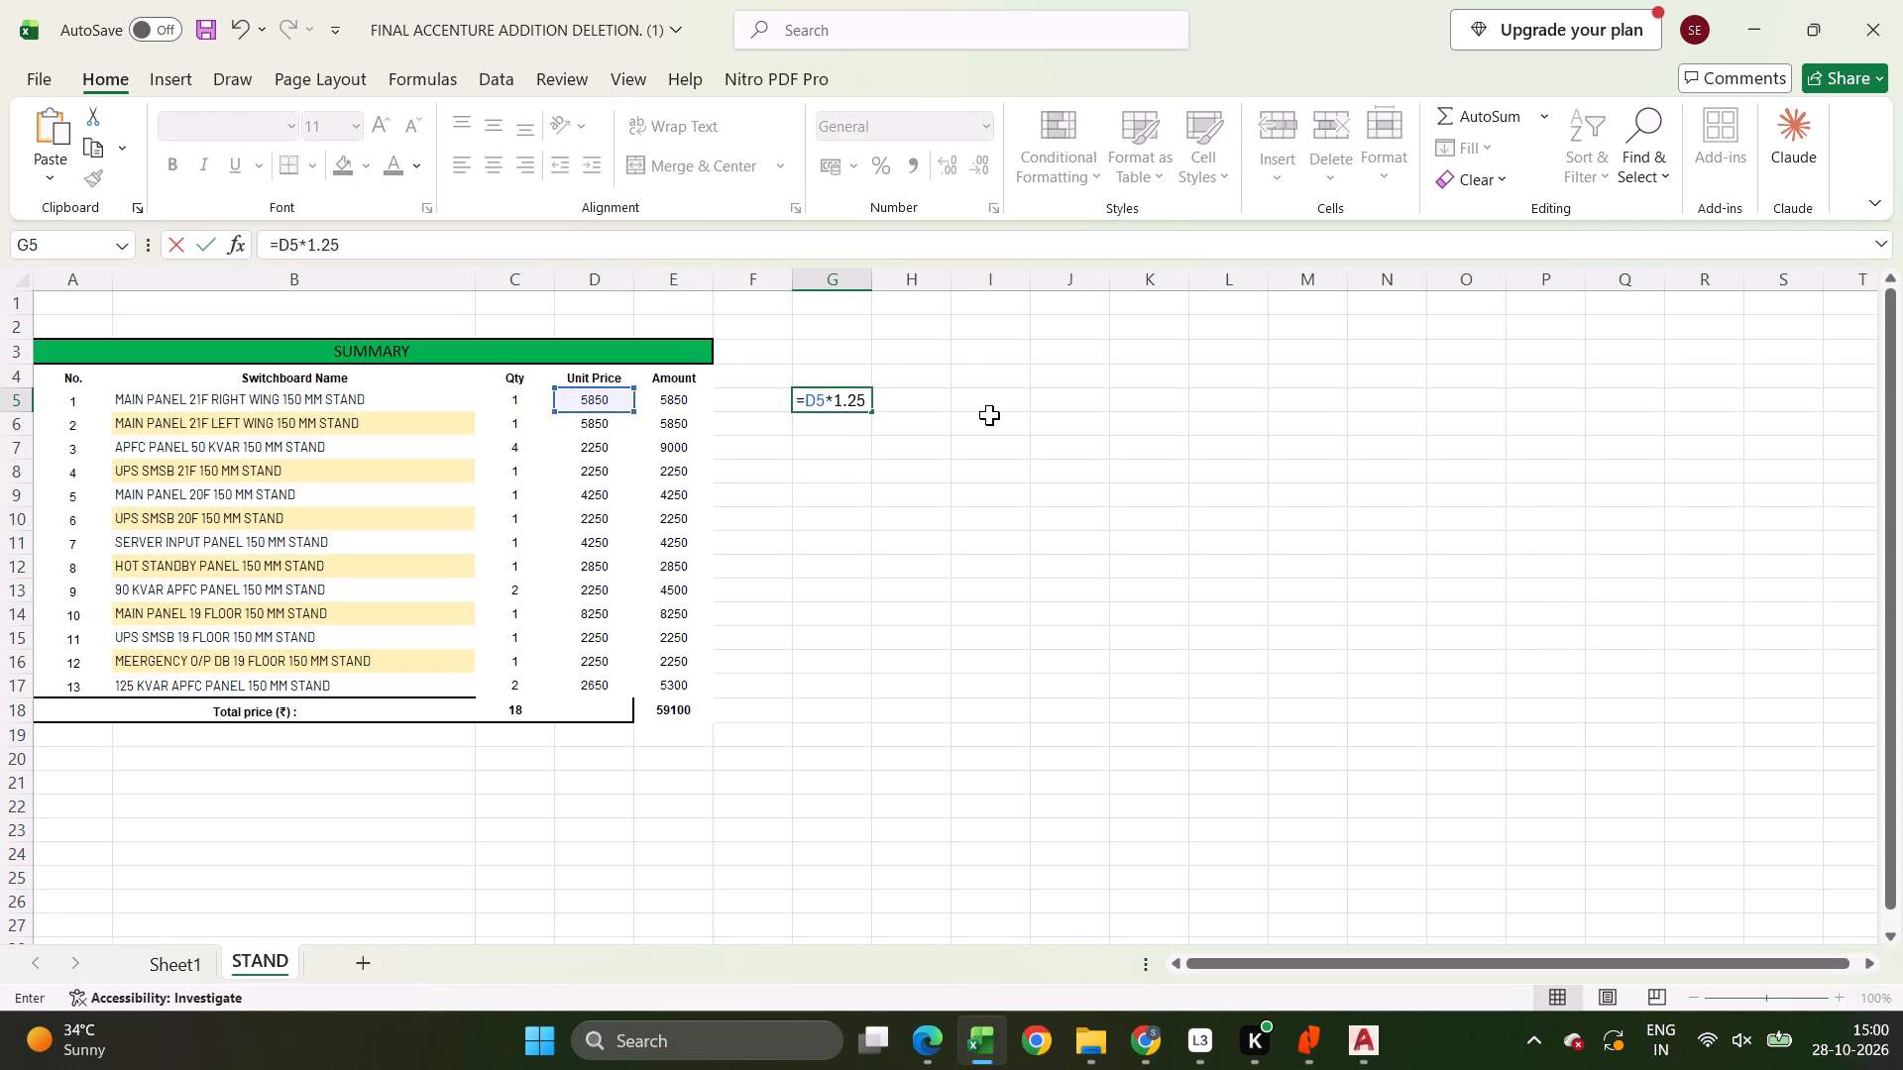
pyautogui.press('Return')
# Fill the 1.25 multiplier formula from G5 down to G17, covering all thirteen stand rows.
pyautogui.press('Left')
pyautogui.press('Up')
pyautogui.press('Up')
pyautogui.press('Left')
pyautogui.press('Down')
pyautogui.hotkey('ctrl', 'Down')
pyautogui.press('Right')
pyautogui.press('Up')
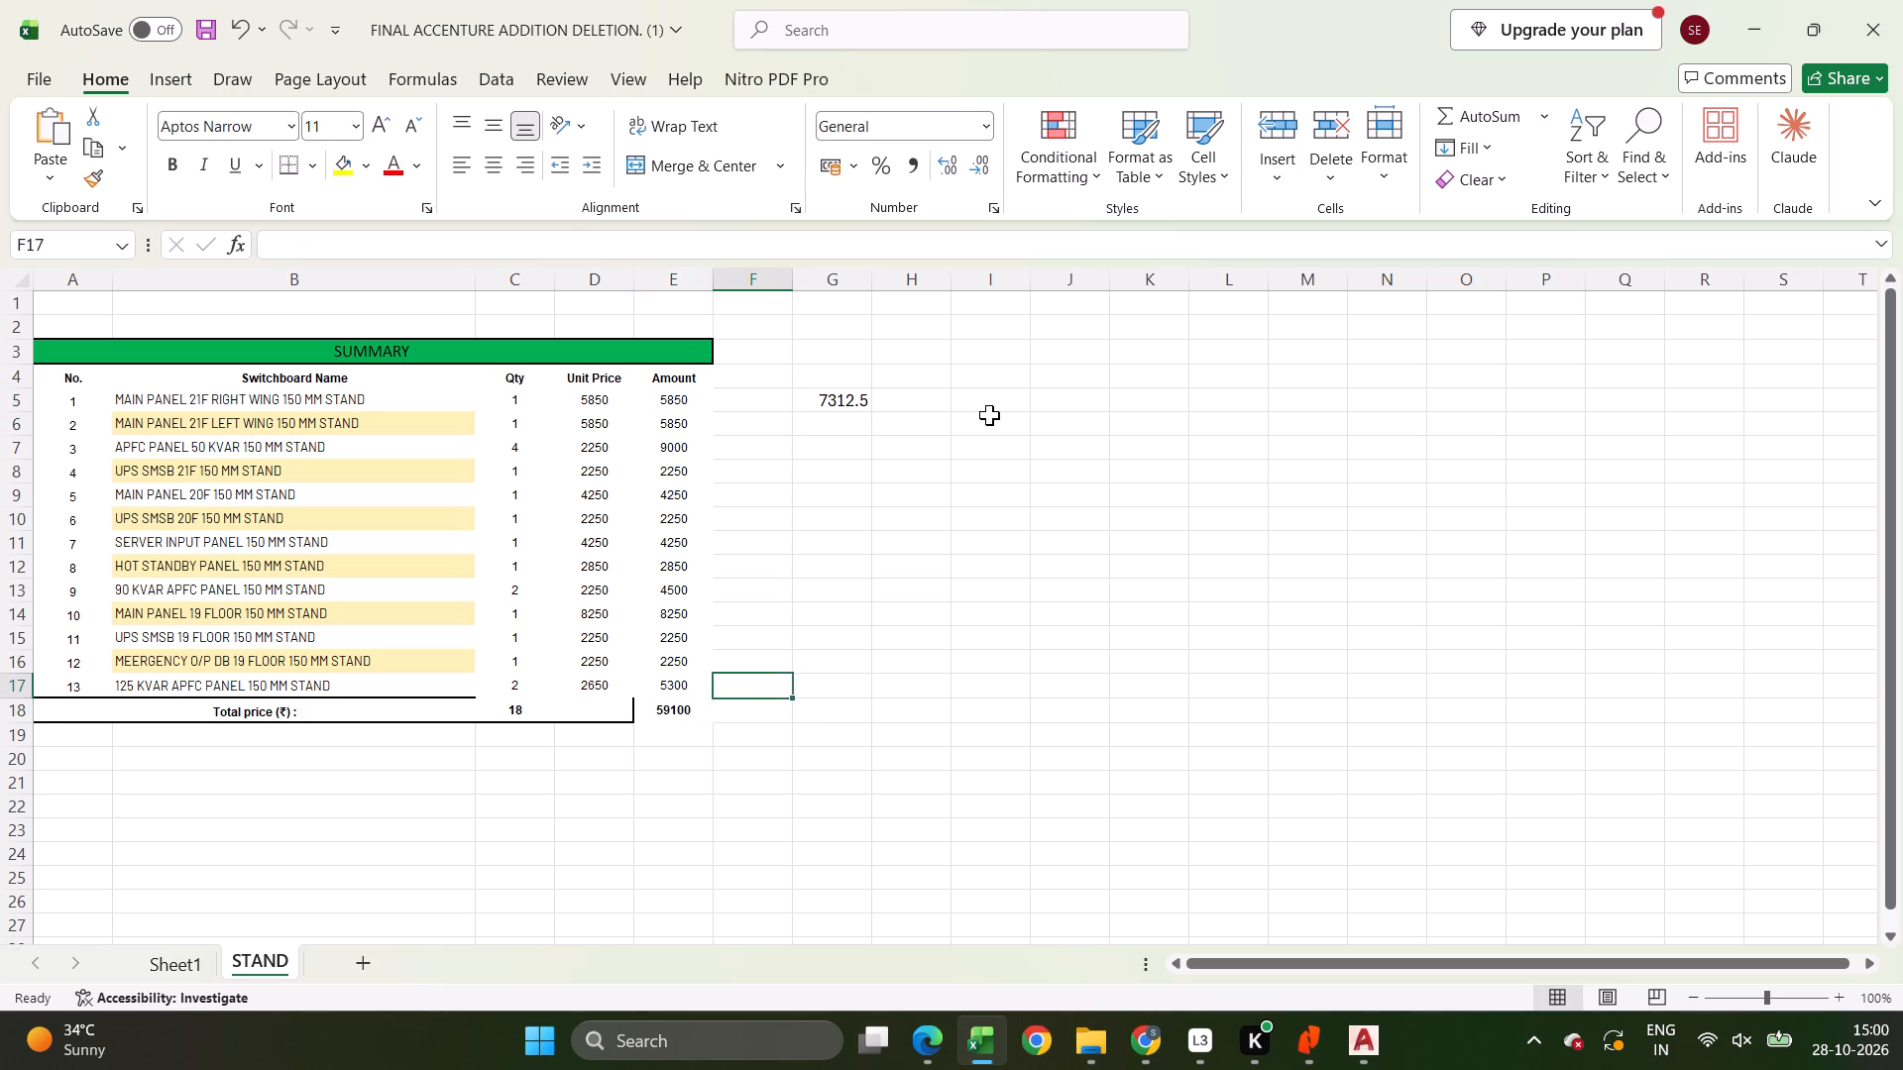
pyautogui.press('Right')
pyautogui.hotkey('ctrl', 'shift', 'Up')
pyautogui.hotkey('ctrl', 'd')
# Replace the unit prices in D5:D17 with the increased helper prices, pasted as values only.
pyautogui.hotkey('ctrl', 'c')
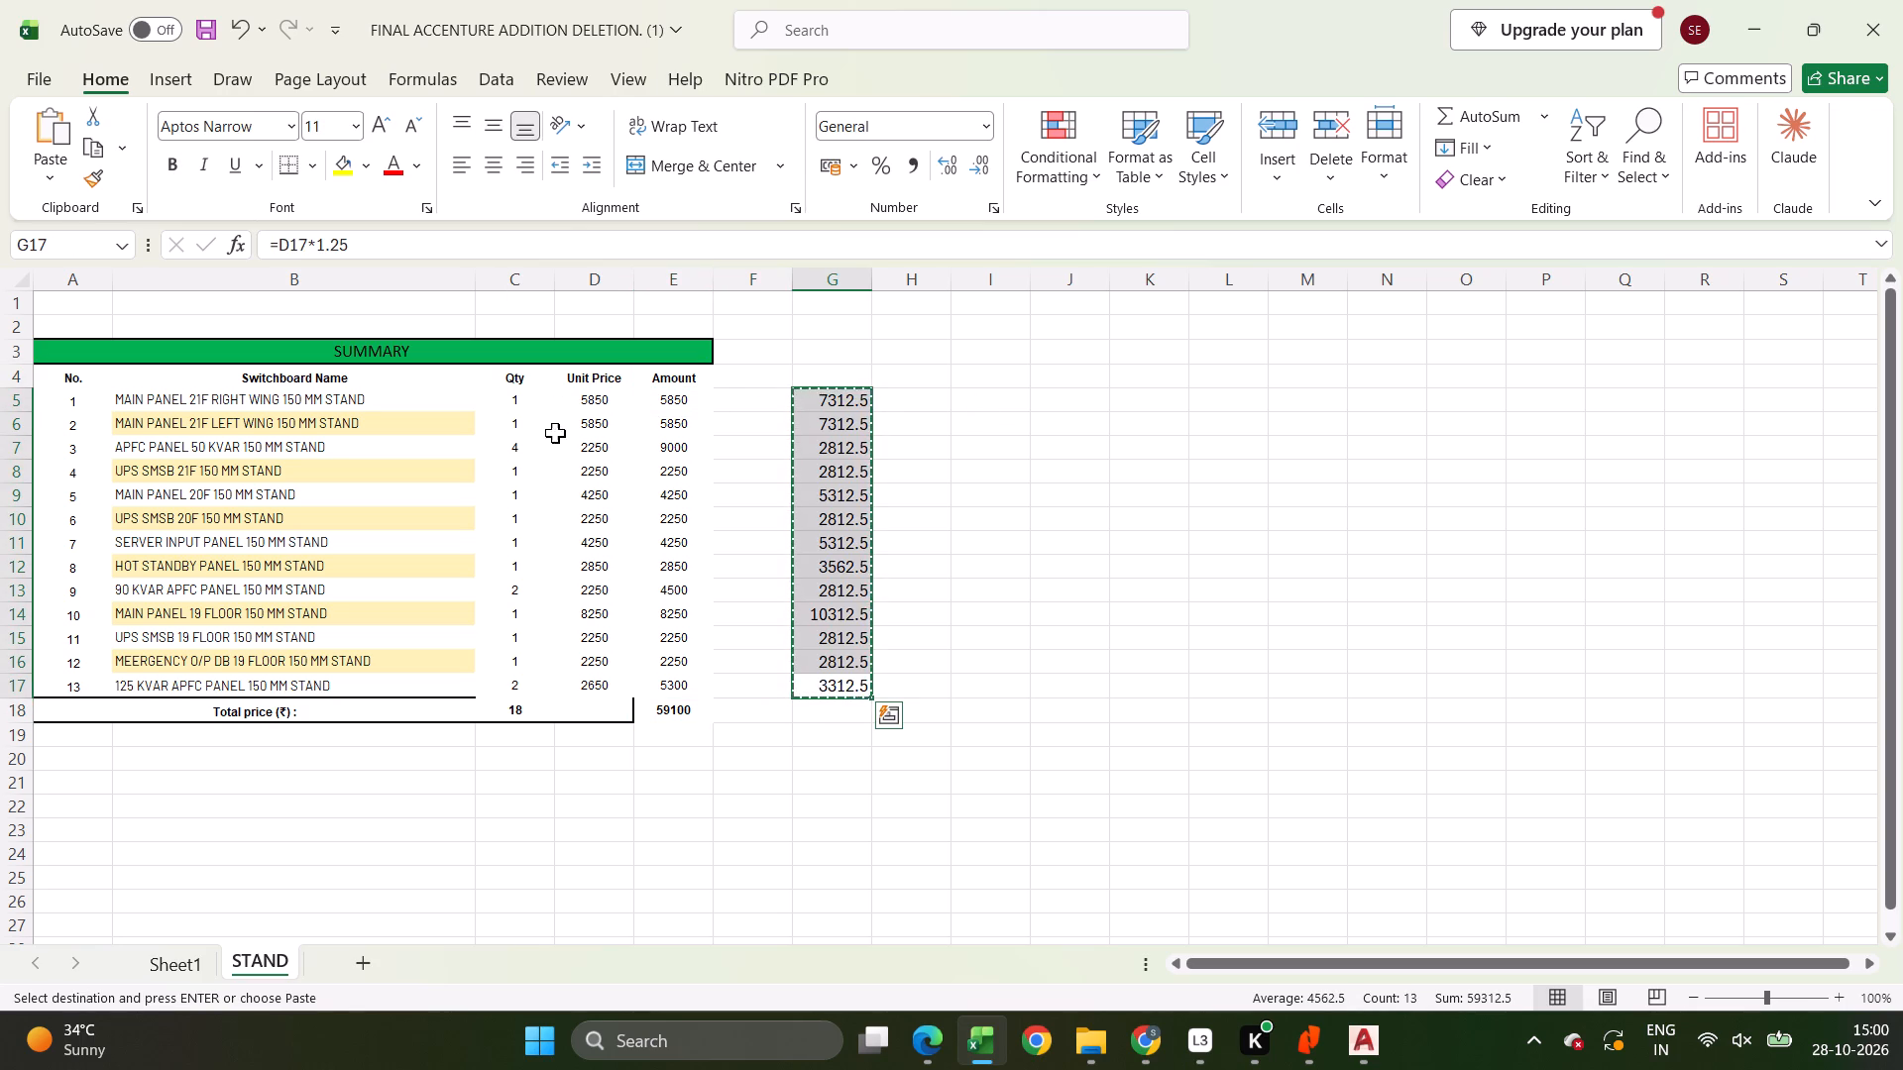
pyautogui.click(596, 405)
pyautogui.hotkey('ctrl', 'shift', 'v')
pyautogui.press('Escape')
# Delete the helper column G from the STAND sheet.
pyautogui.click(845, 286)
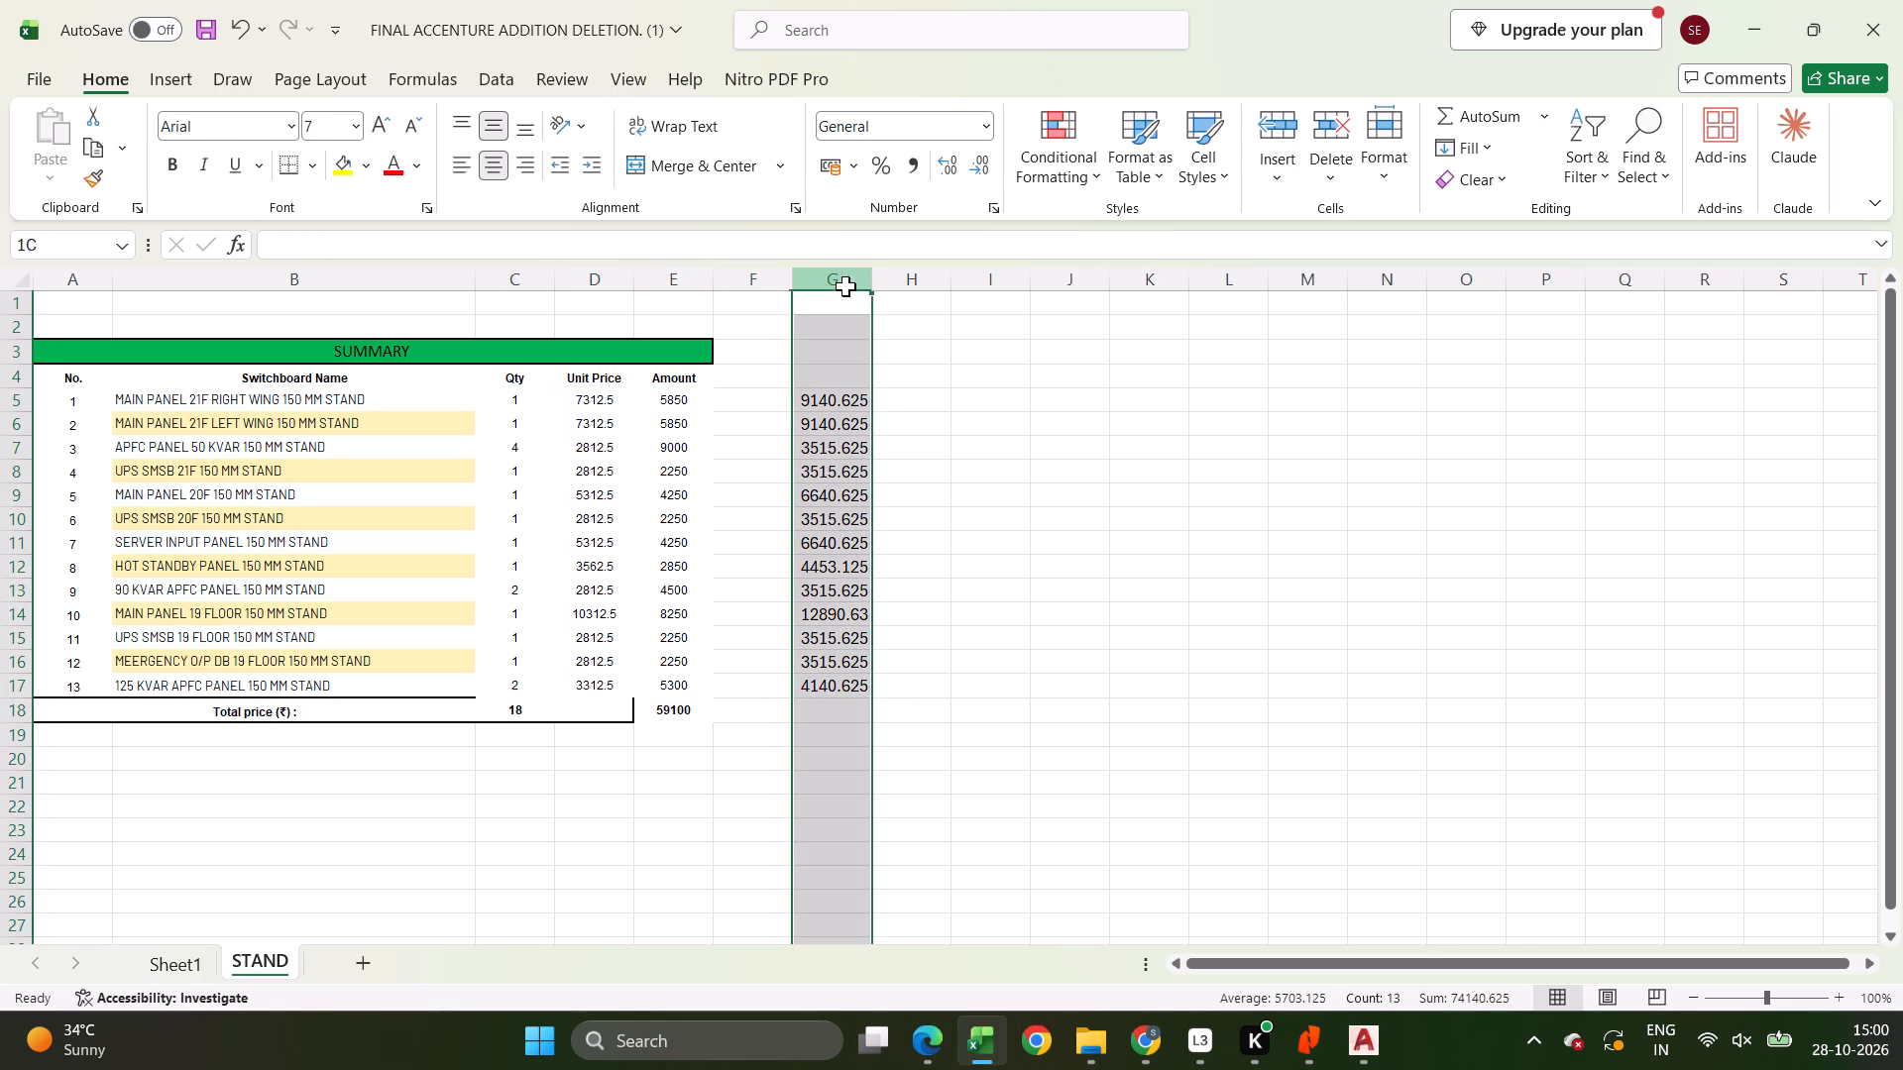
pyautogui.hotkey('ctrl', '-')
# Enter the formula =D5*C5 in E5 so the first stand's amount is unit price times quantity.
pyautogui.click(685, 402)
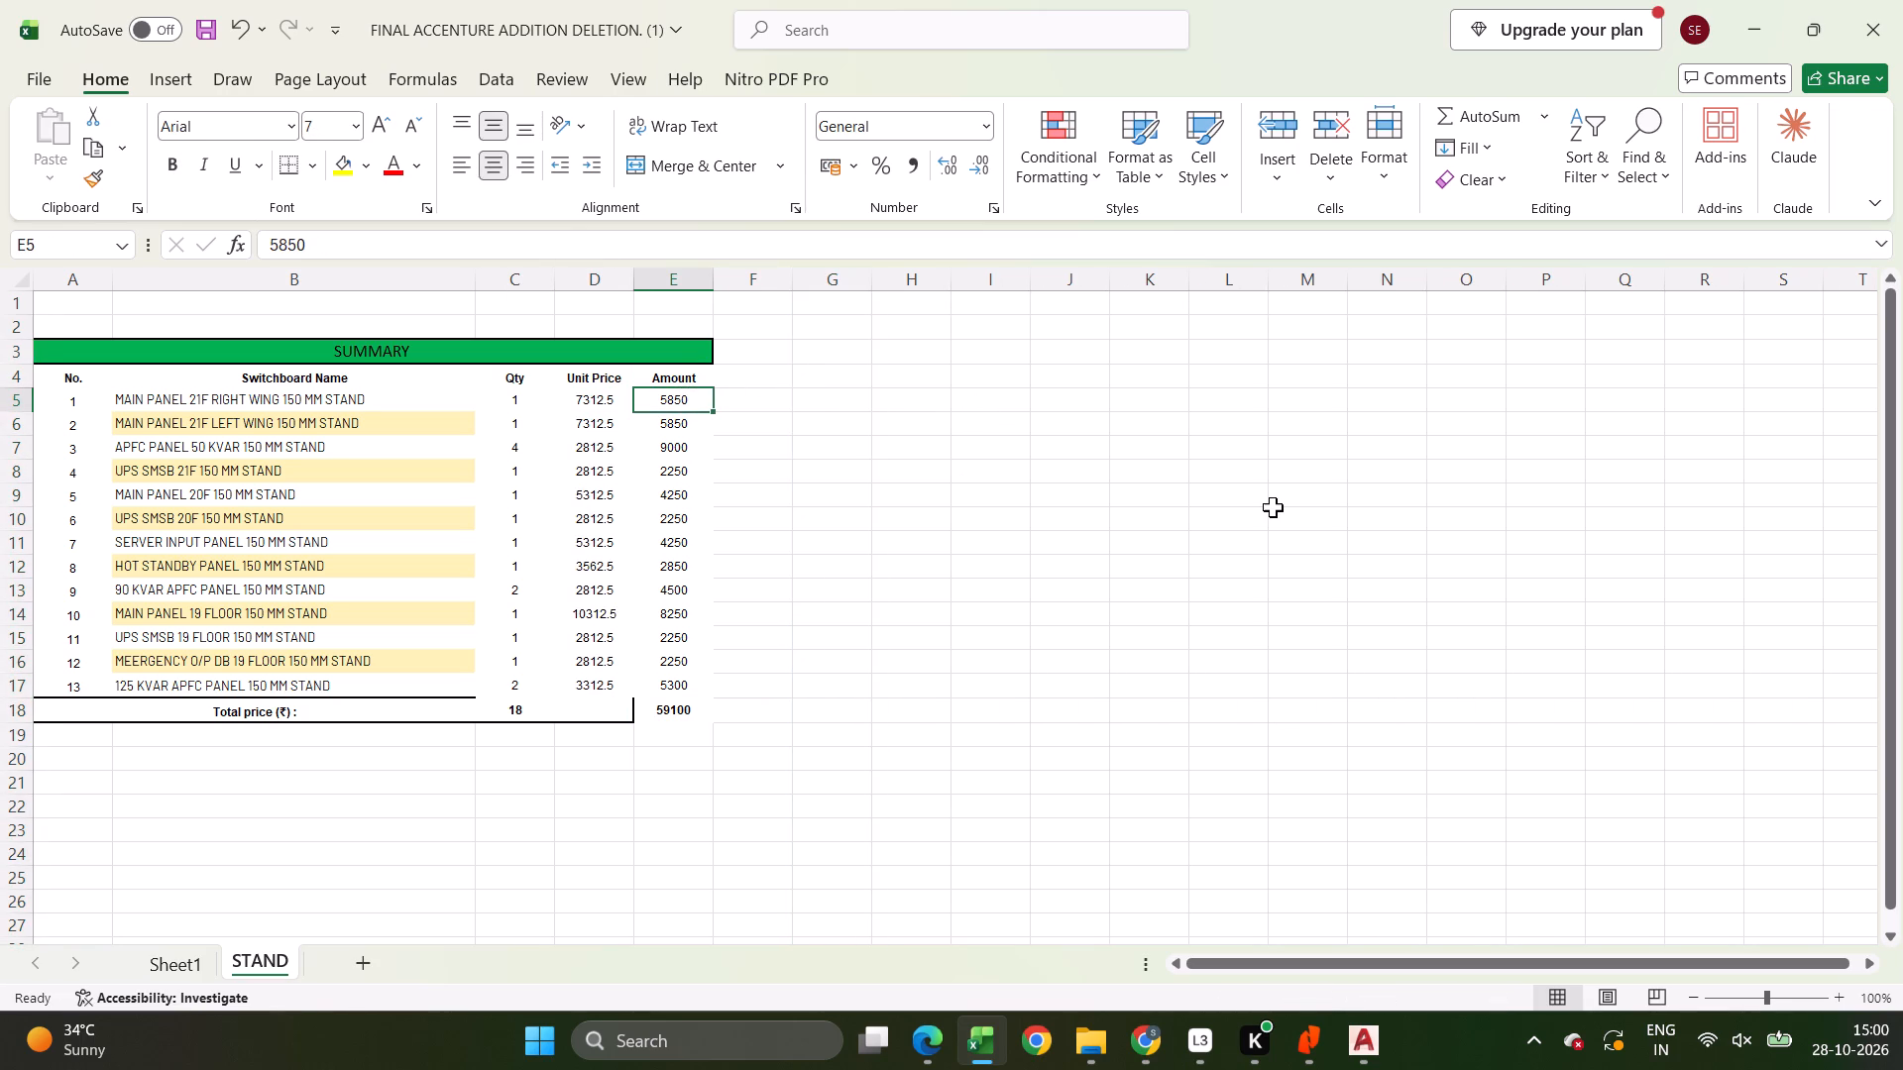
pyautogui.press('=')
pyautogui.press('Left')
pyautogui.press('*')
pyautogui.press('Left')
pyautogui.press('Left')
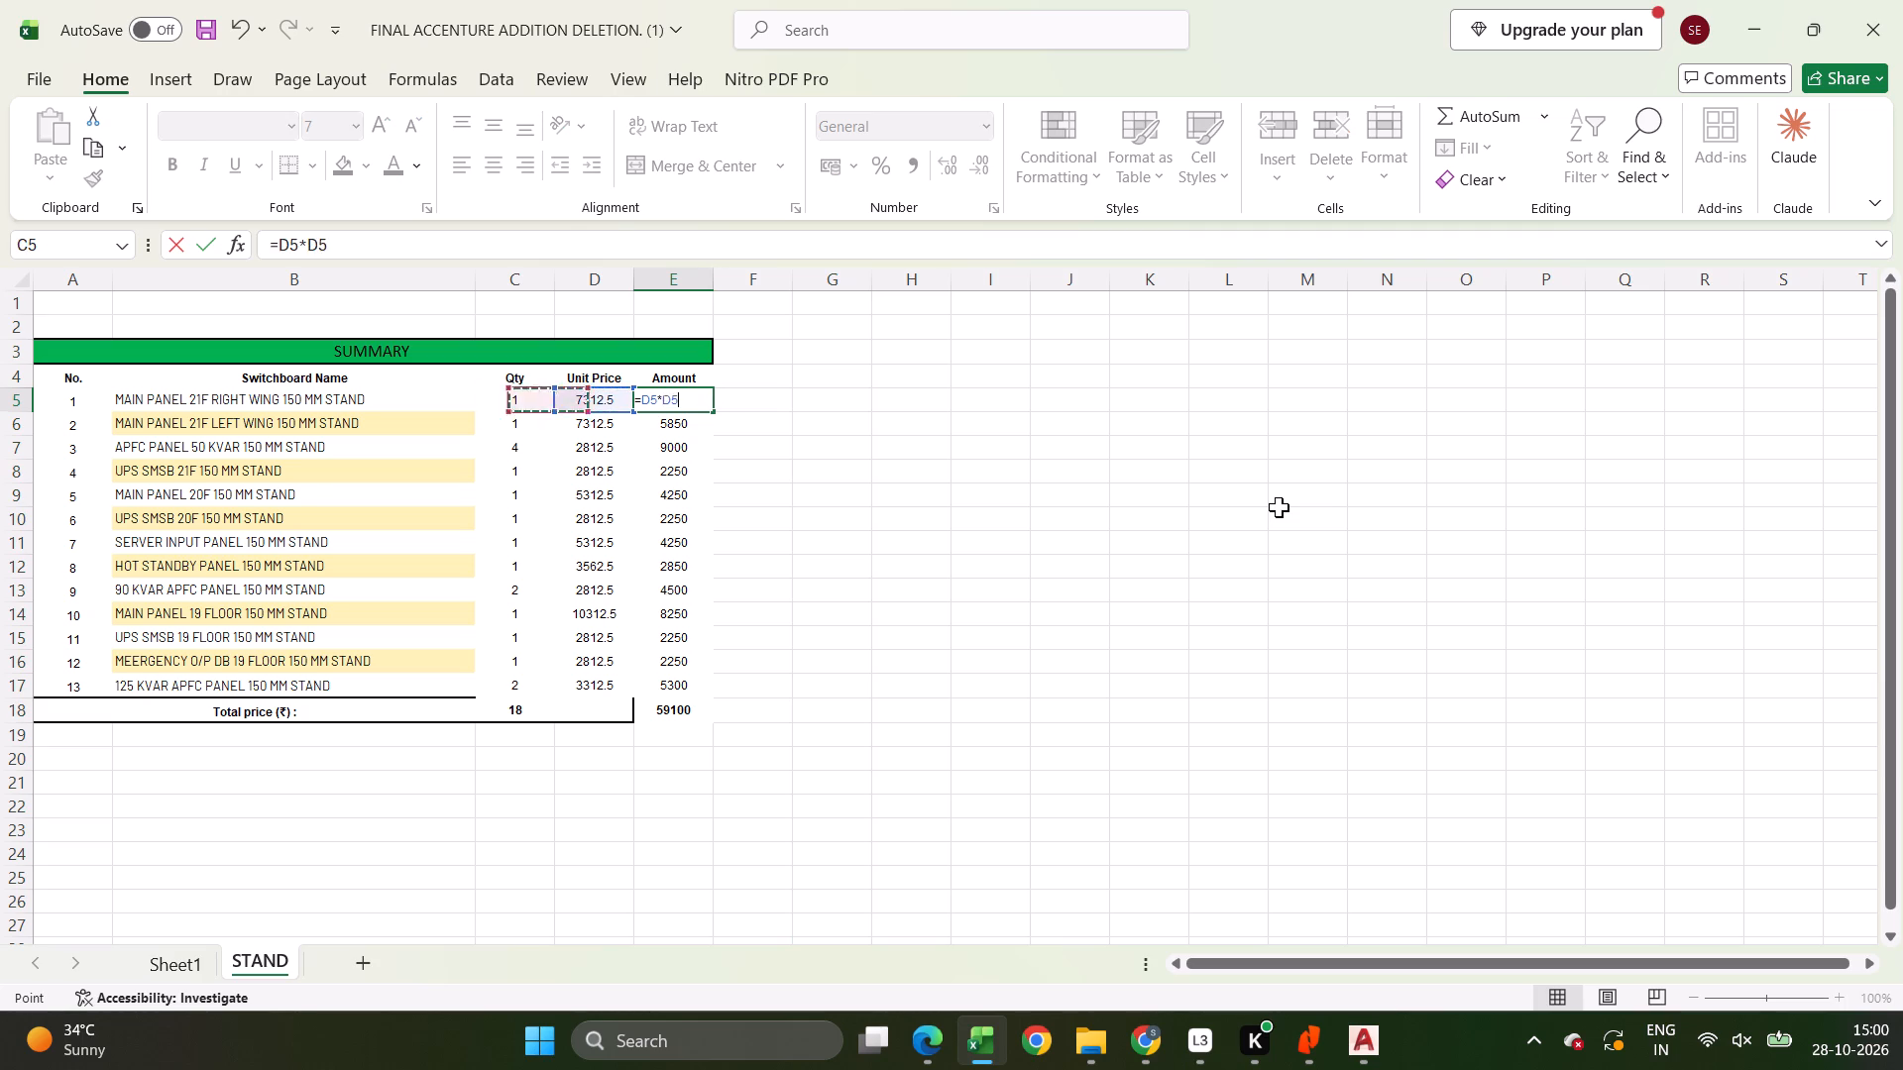
pyautogui.press('Return')
# Fill the amount formula from E5 down through E17 for all remaining stand rows.
pyautogui.press('Up')
pyautogui.hotkey('ctrl', 'shift', 'Up')
pyautogui.hotkey('shift', 'Up')
pyautogui.press('Down')
pyautogui.press('Up')
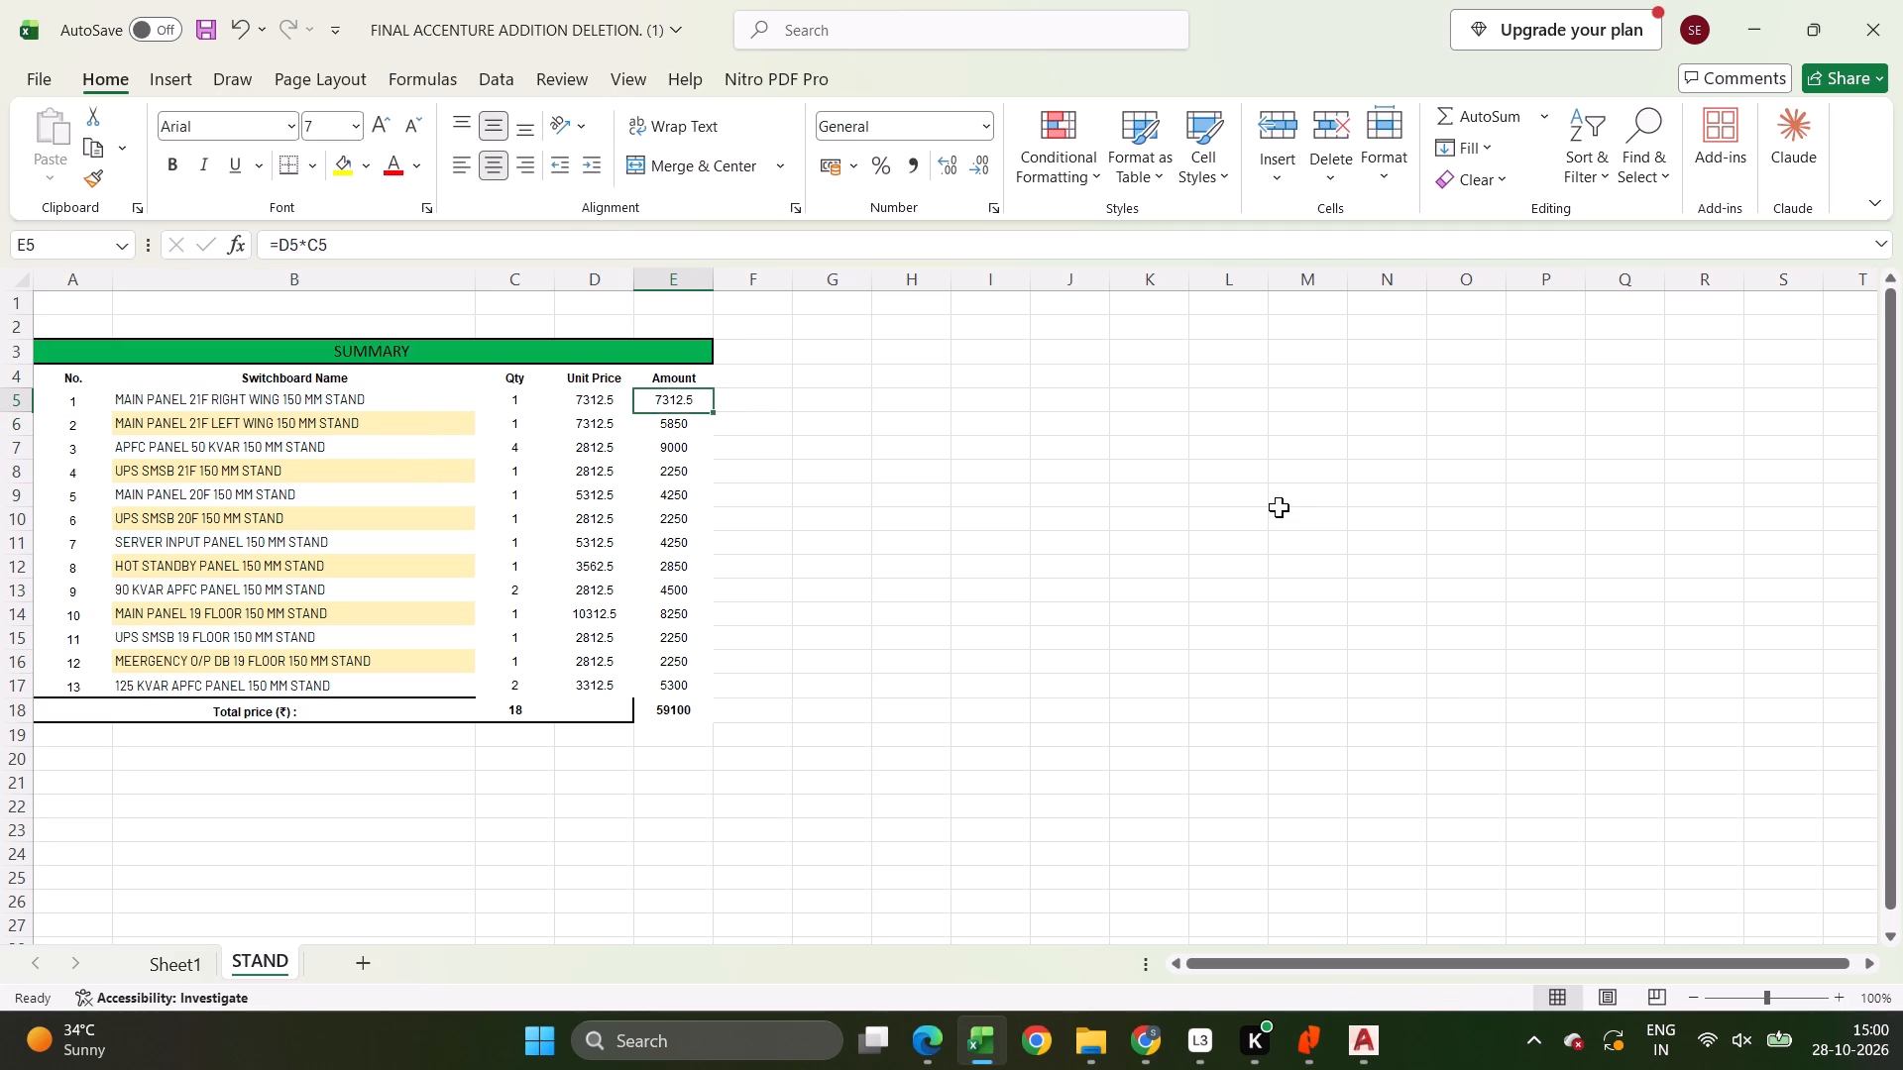
pyautogui.hotkey('ctrl', 'shift', 'Down')
pyautogui.hotkey('shift', 'Up')
pyautogui.hotkey('ctrl', 'd')
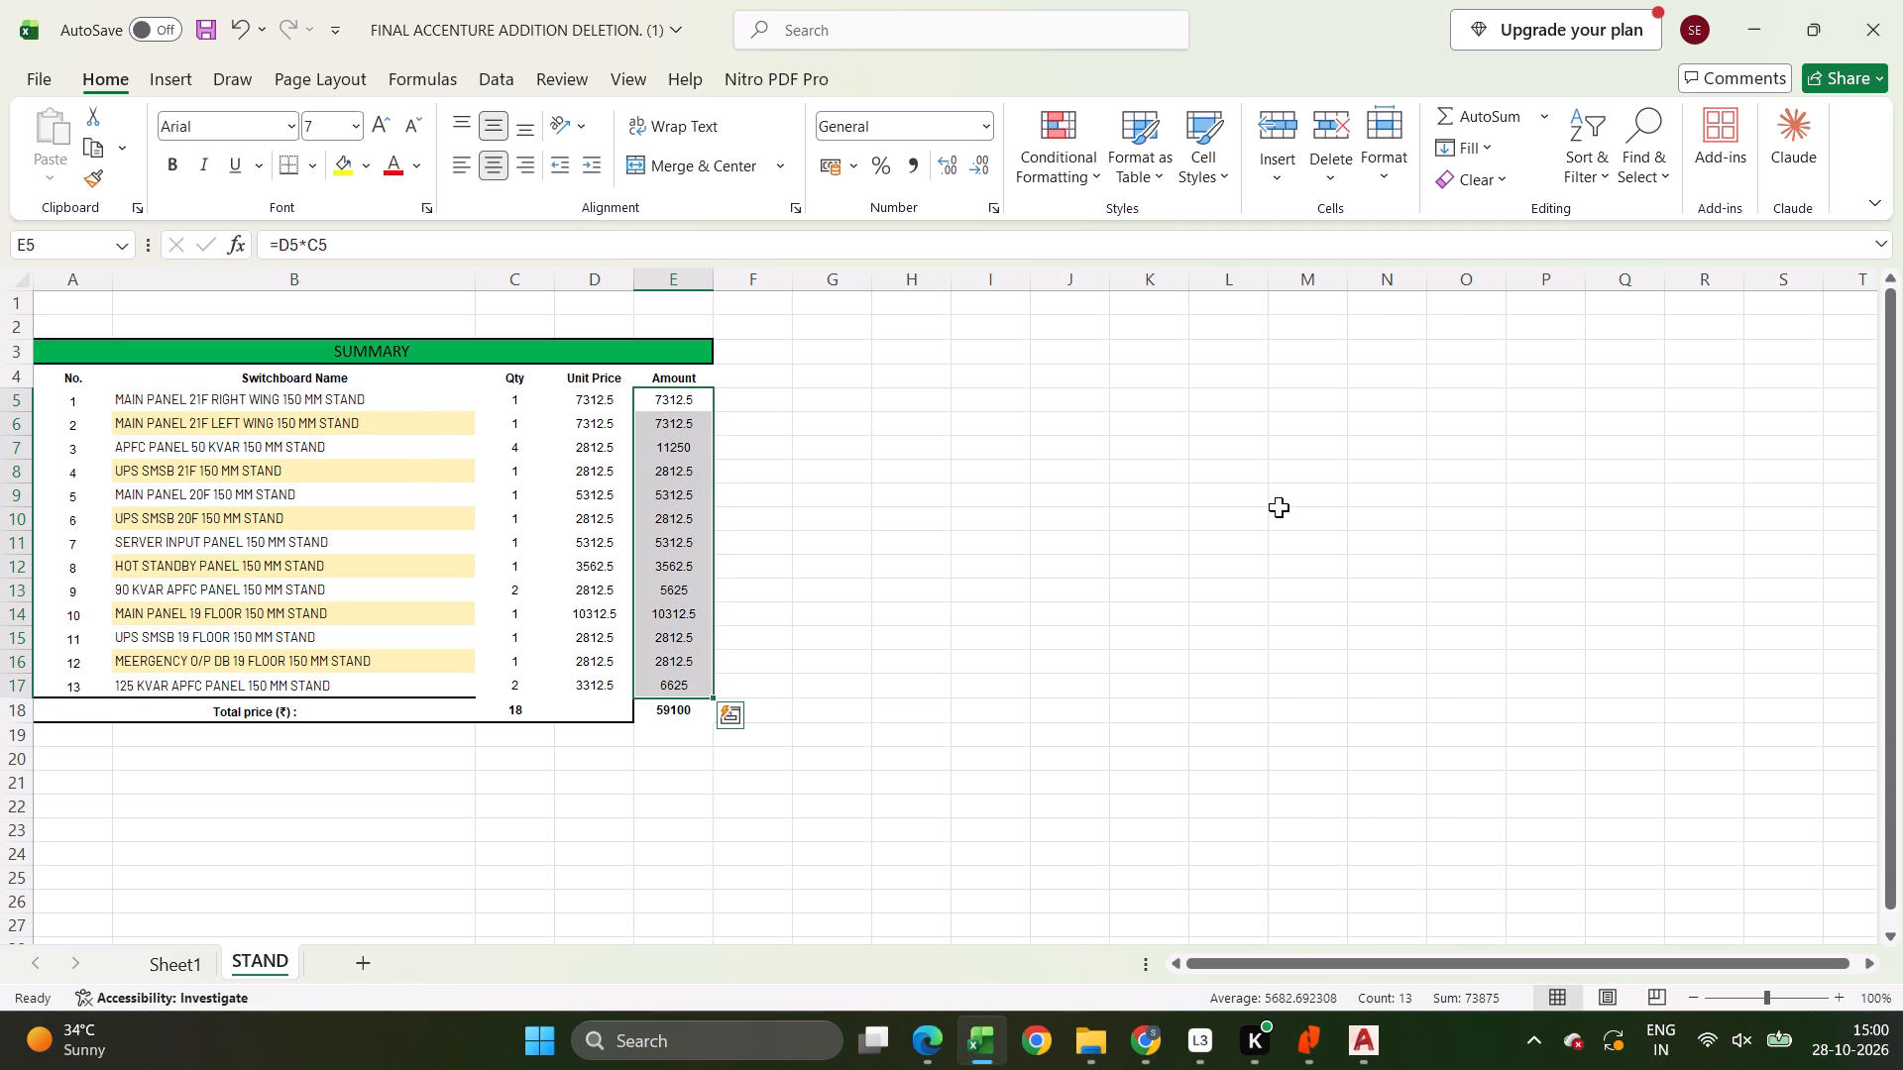
# Replace the fixed total price in E18 with an AutoSum of the Amount column and save the workbook.
pyautogui.hotkey('ctrl', 'Down')
pyautogui.click(1494, 89)
pyautogui.click(1480, 119)
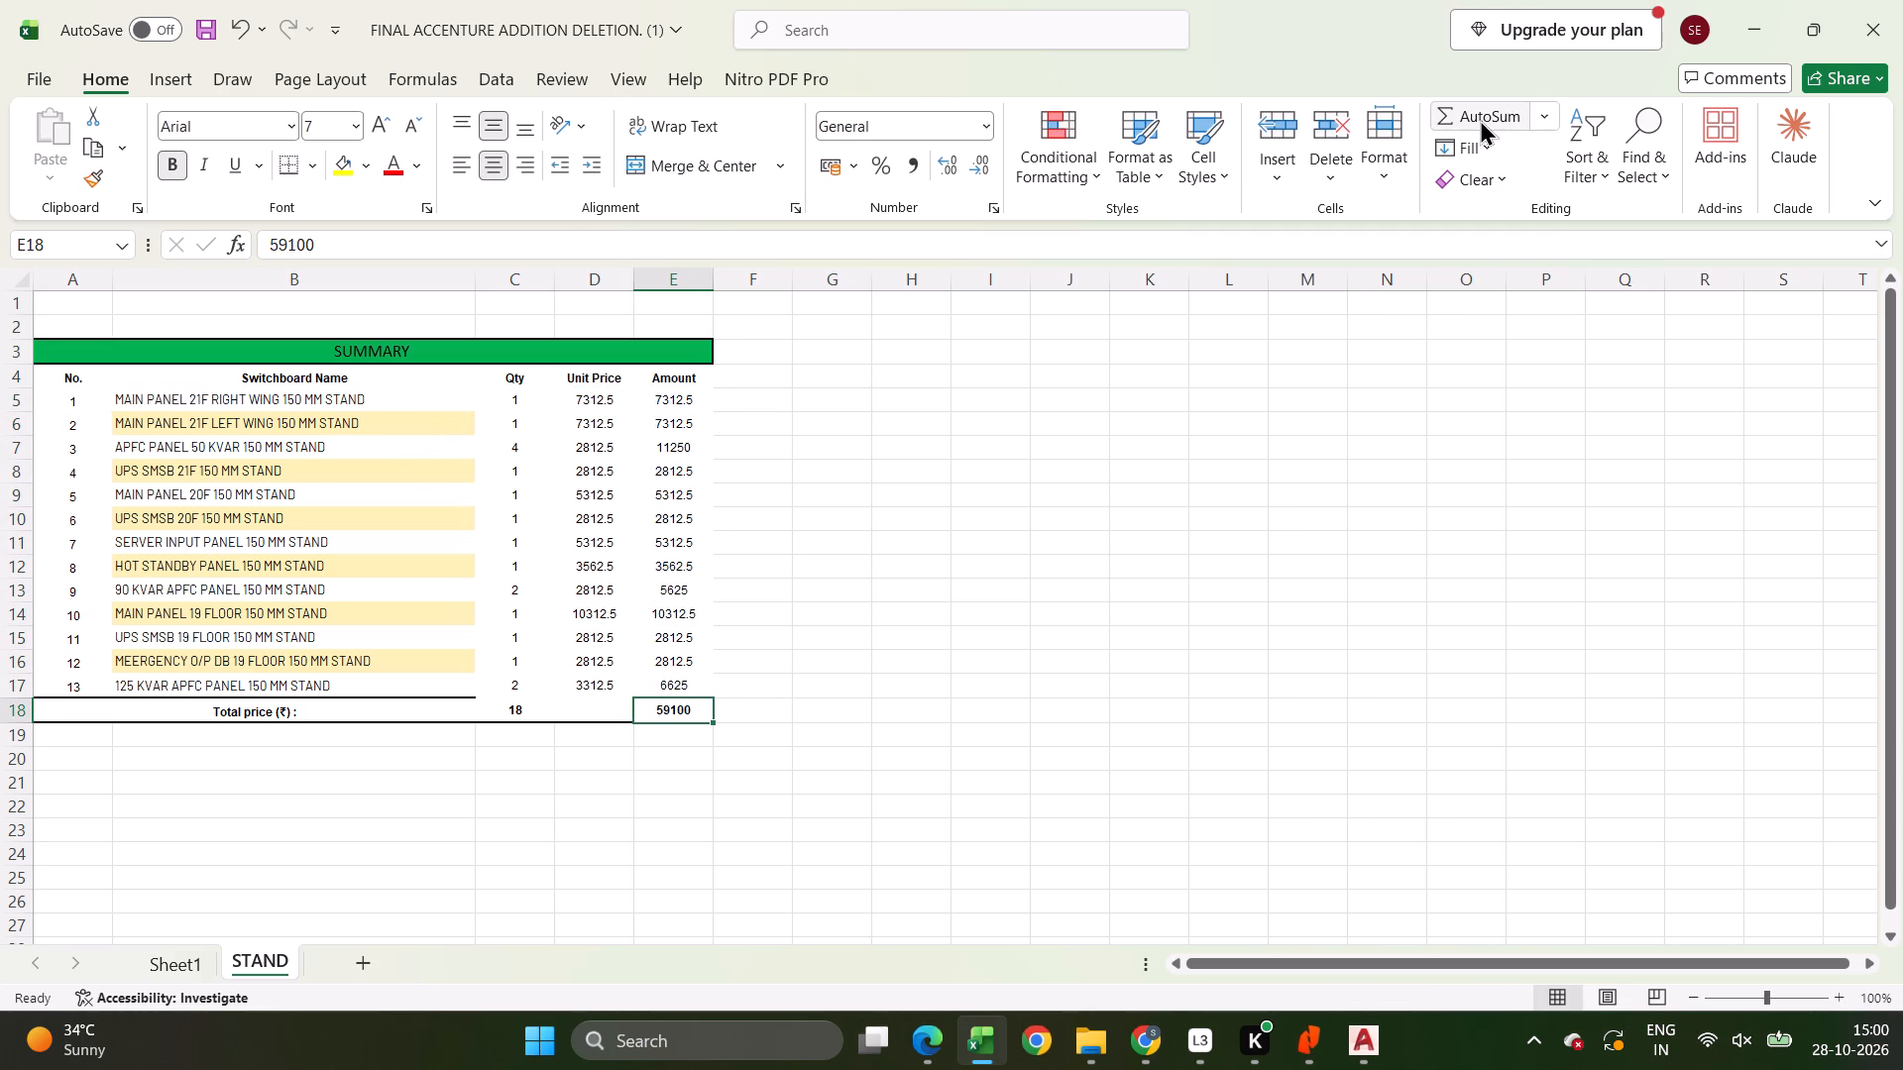
pyautogui.press('Return')
pyautogui.hotkey('ctrl', 's')
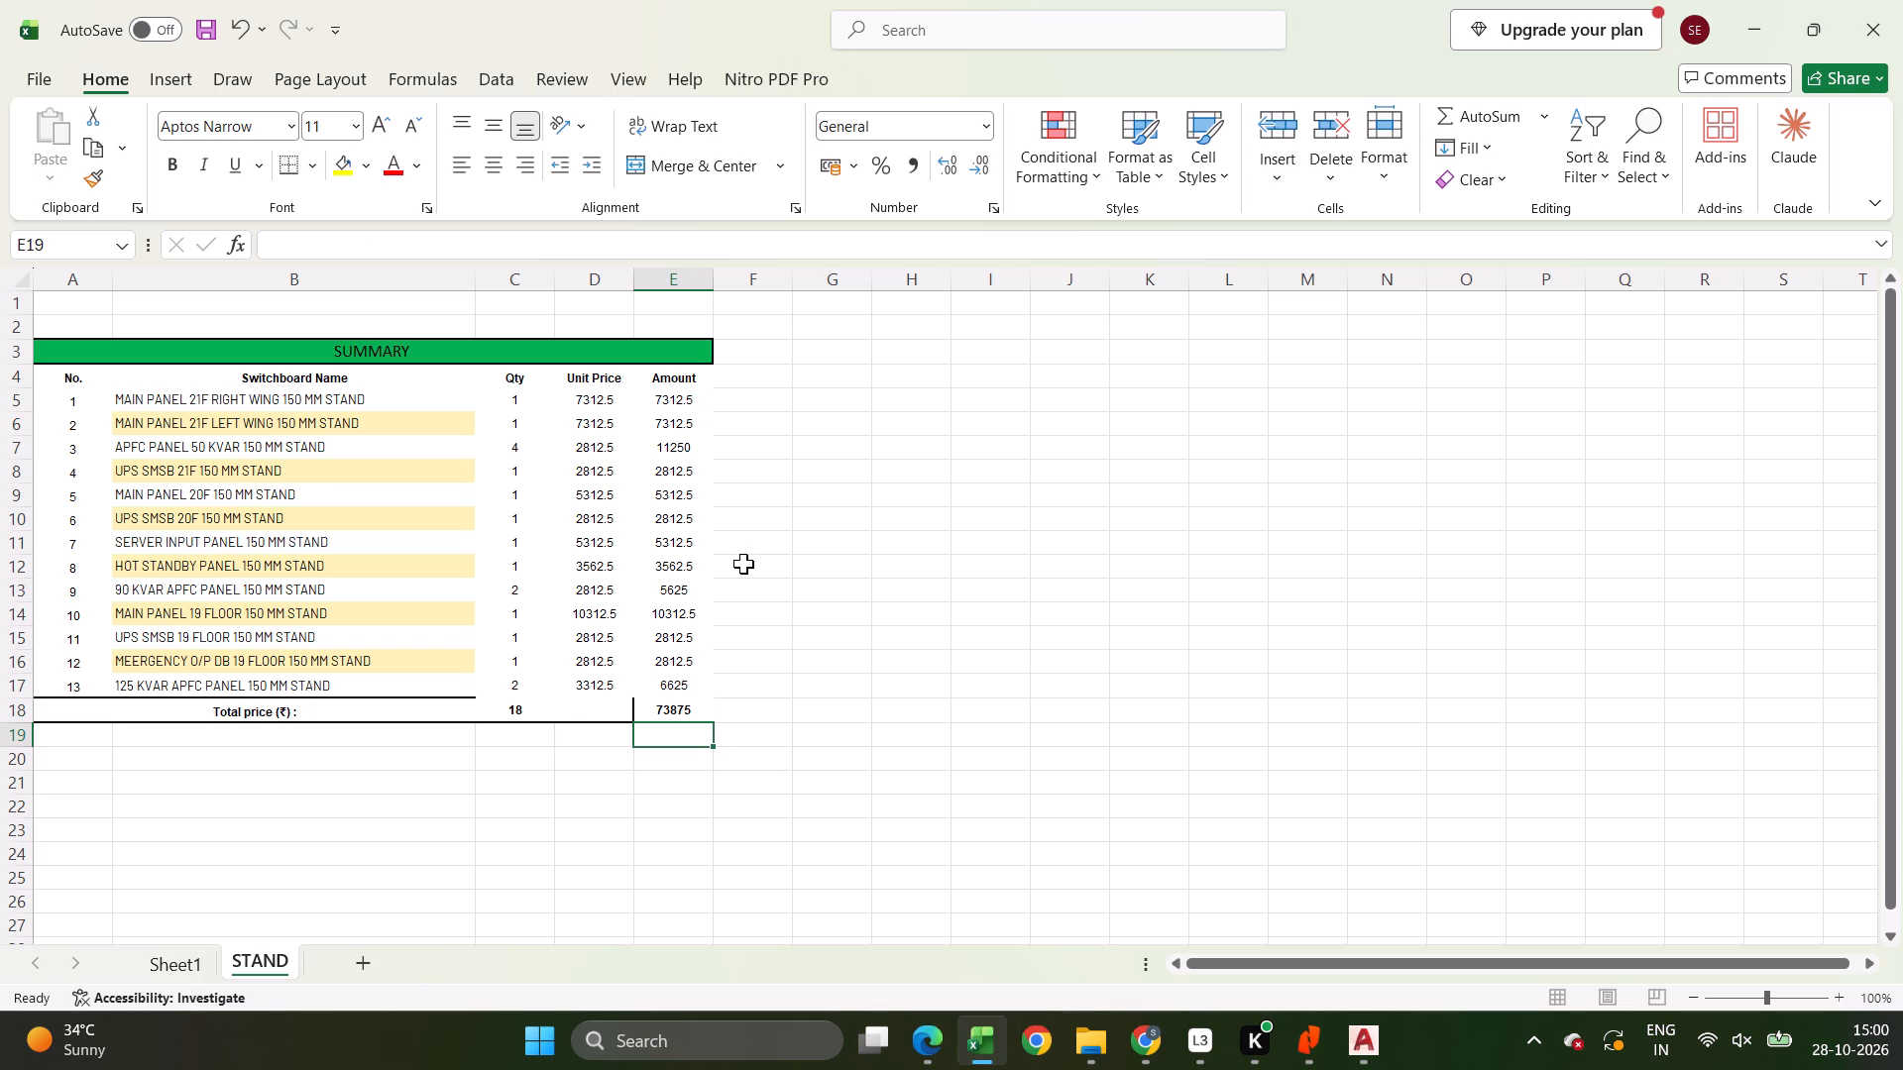
# Rename Sheet1 as ADDITION-DELETION and save the workbook.
pyautogui.doubleClick(170, 966)
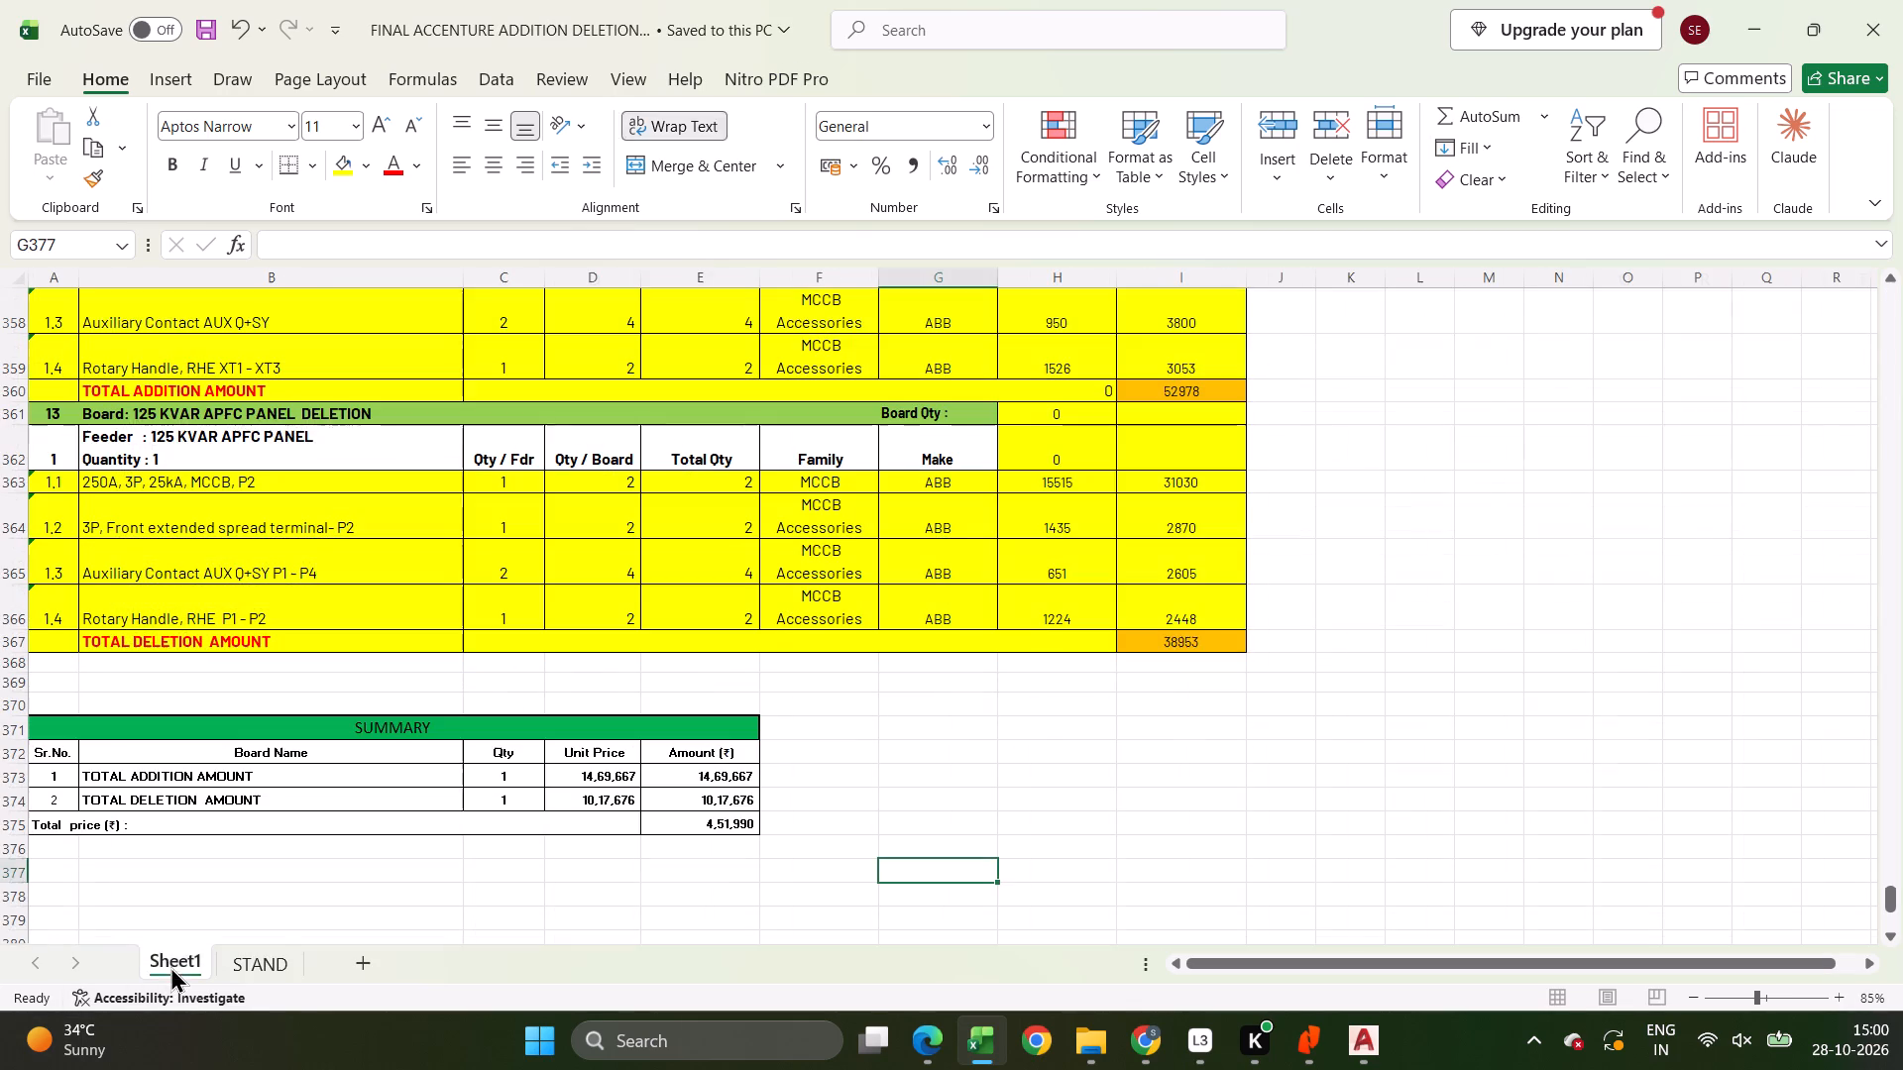
pyautogui.write('Addi')
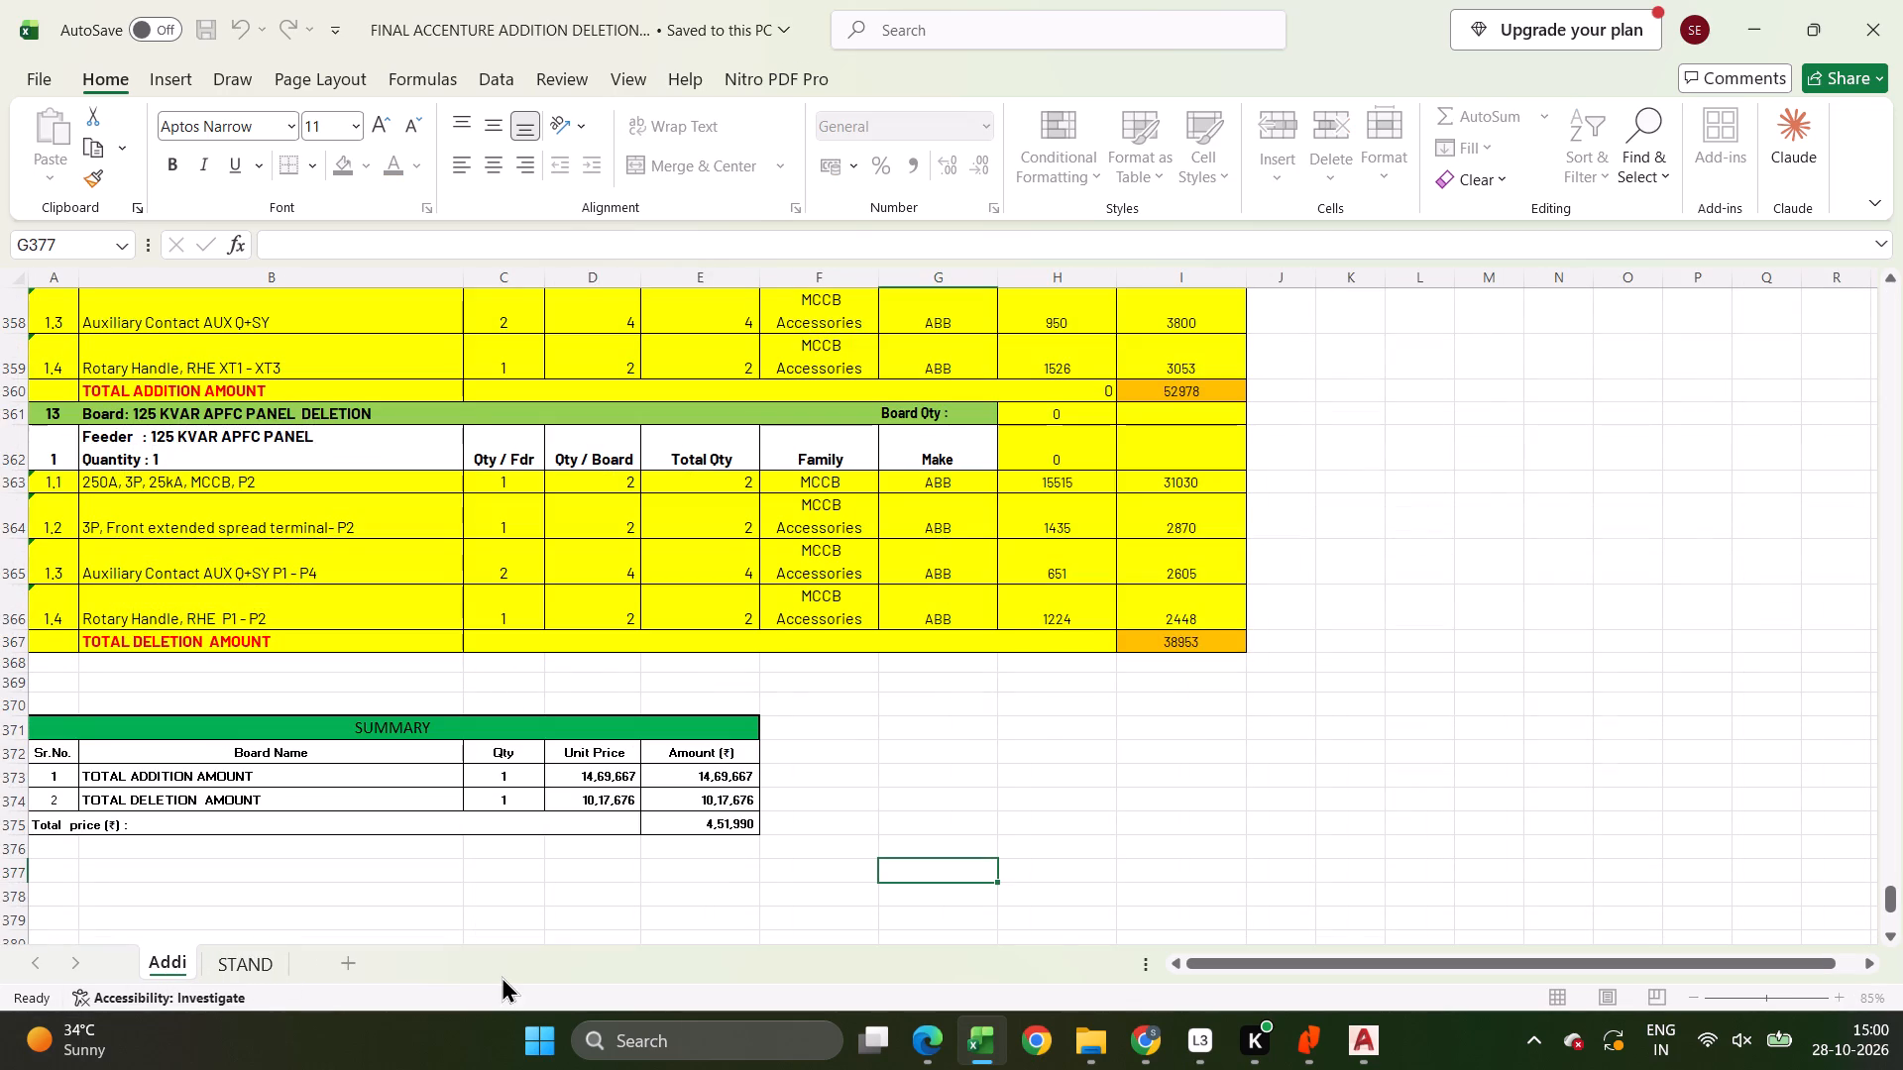
pyautogui.press('BackSpace')
pyautogui.press('BackSpace')
pyautogui.press('BackSpace')
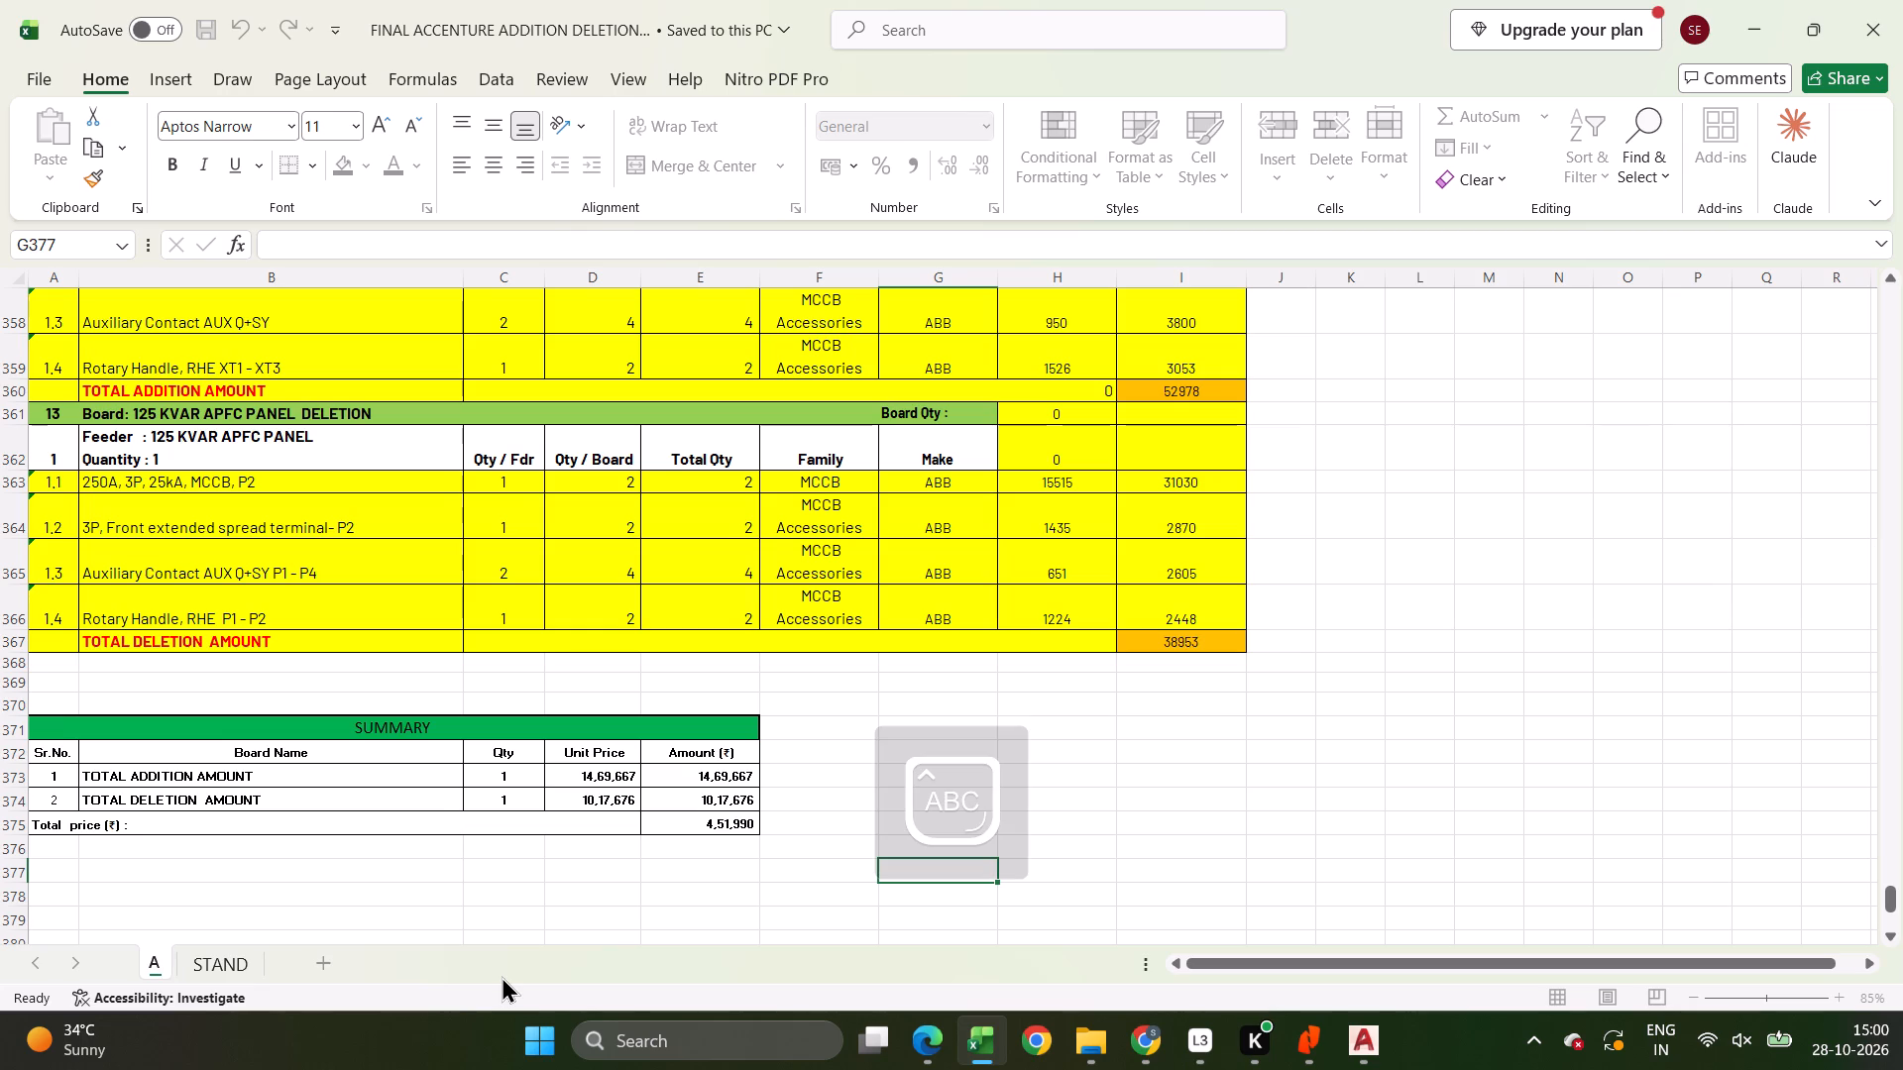
pyautogui.write('DDITION')
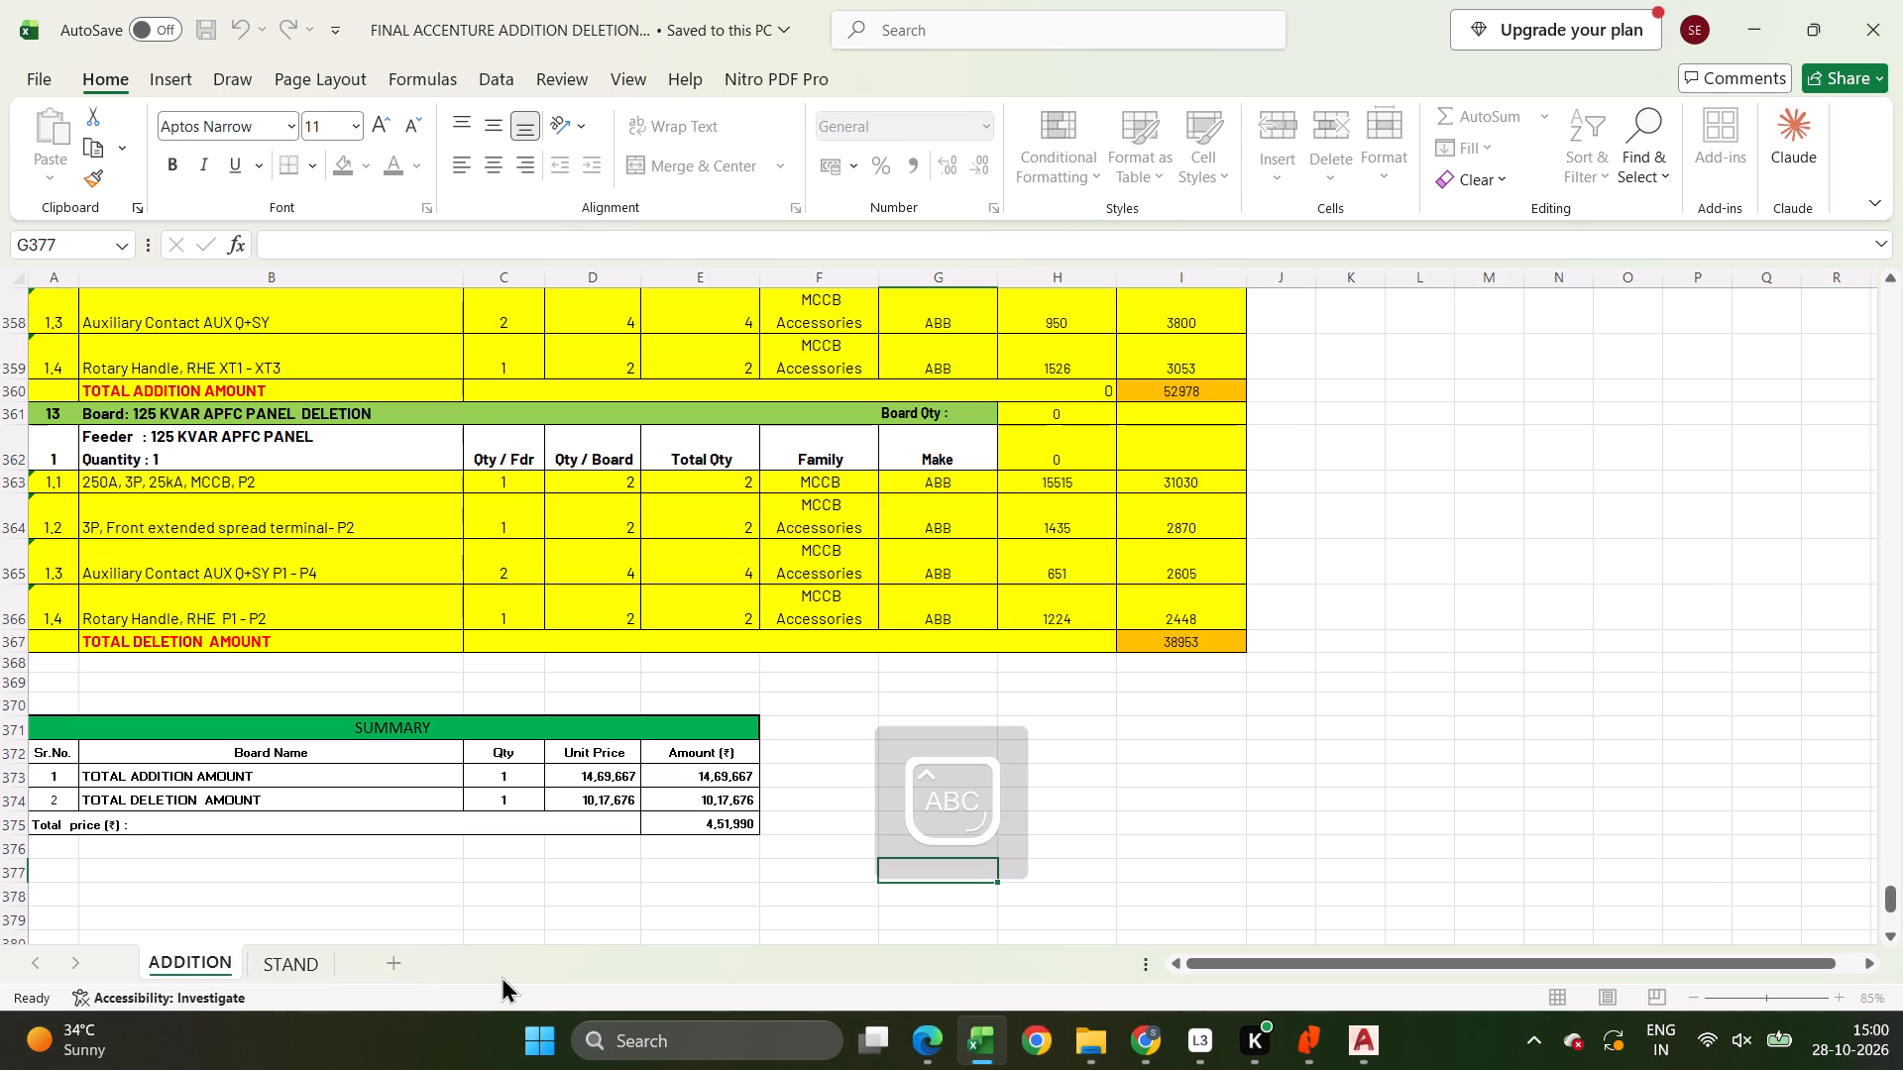
pyautogui.write('L')
pyautogui.press('space')
pyautogui.press('BackSpace')
pyautogui.press('BackSpace')
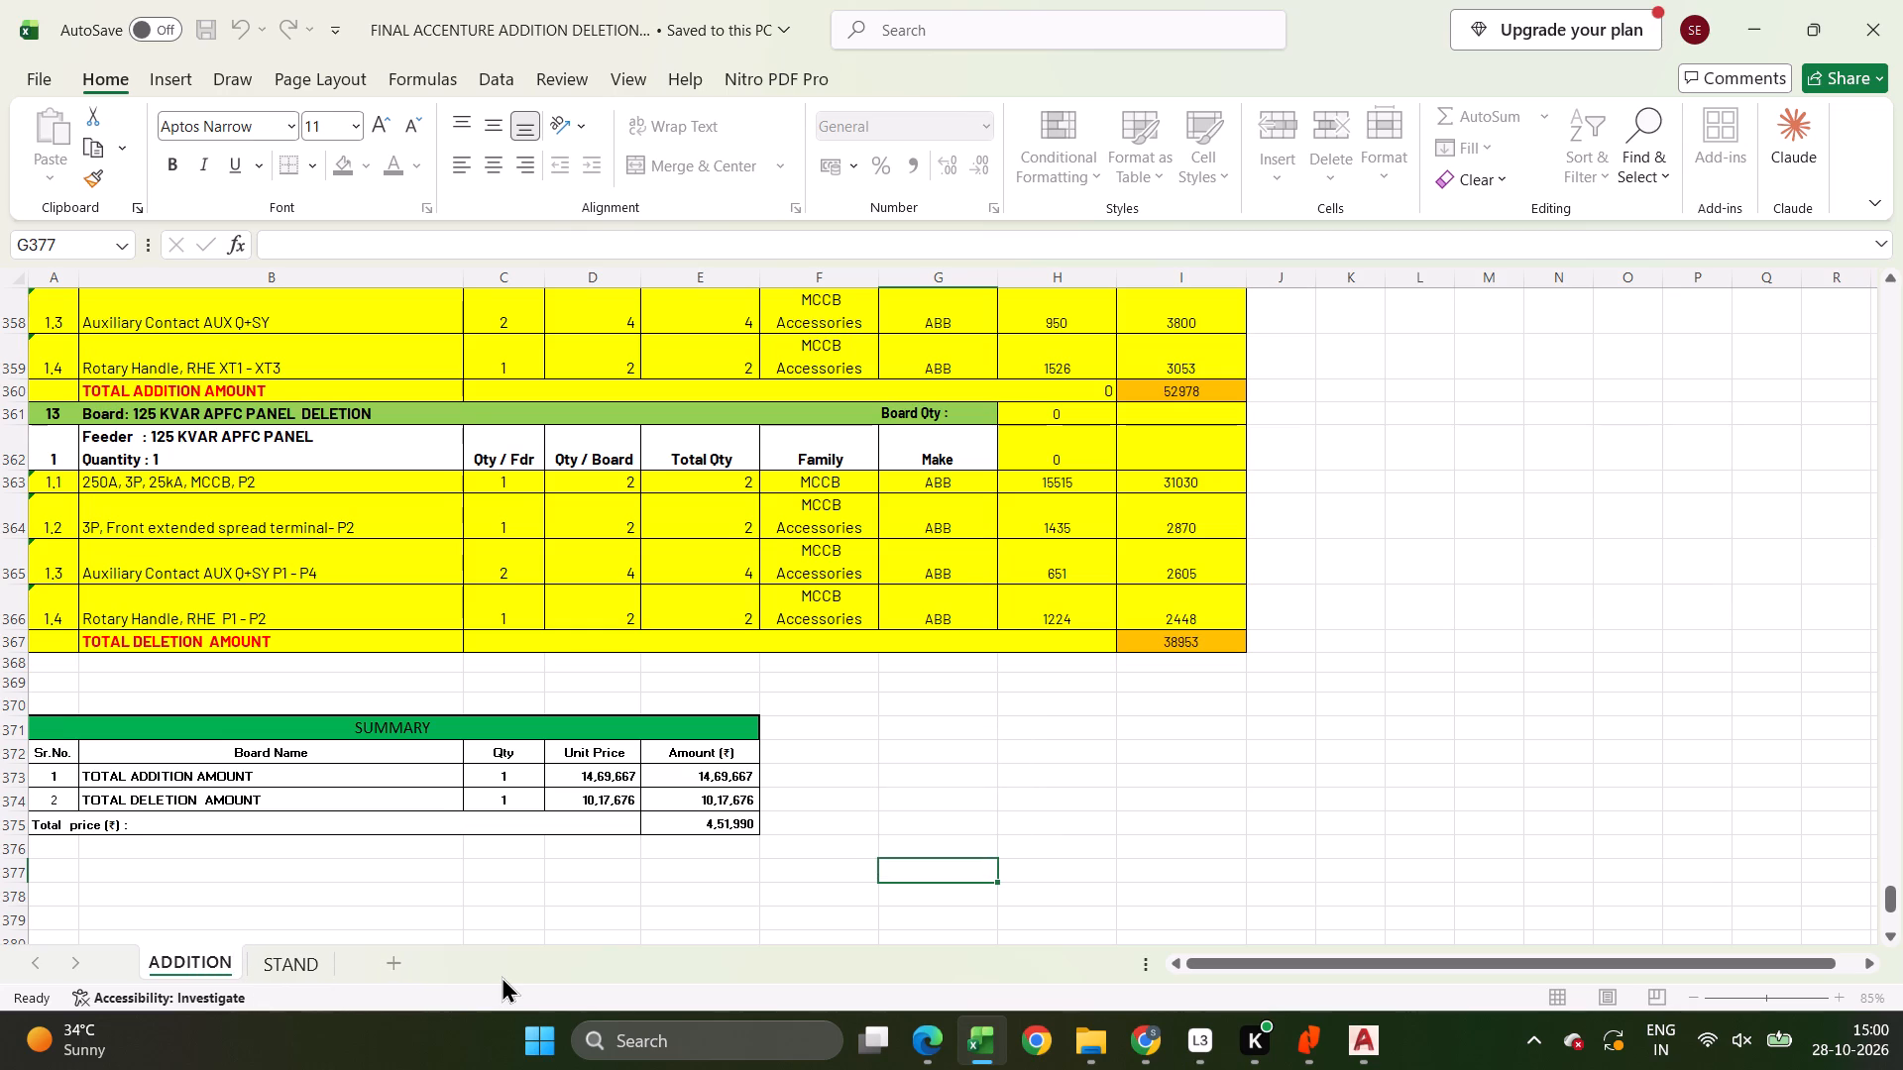
pyautogui.write('-DELETION')
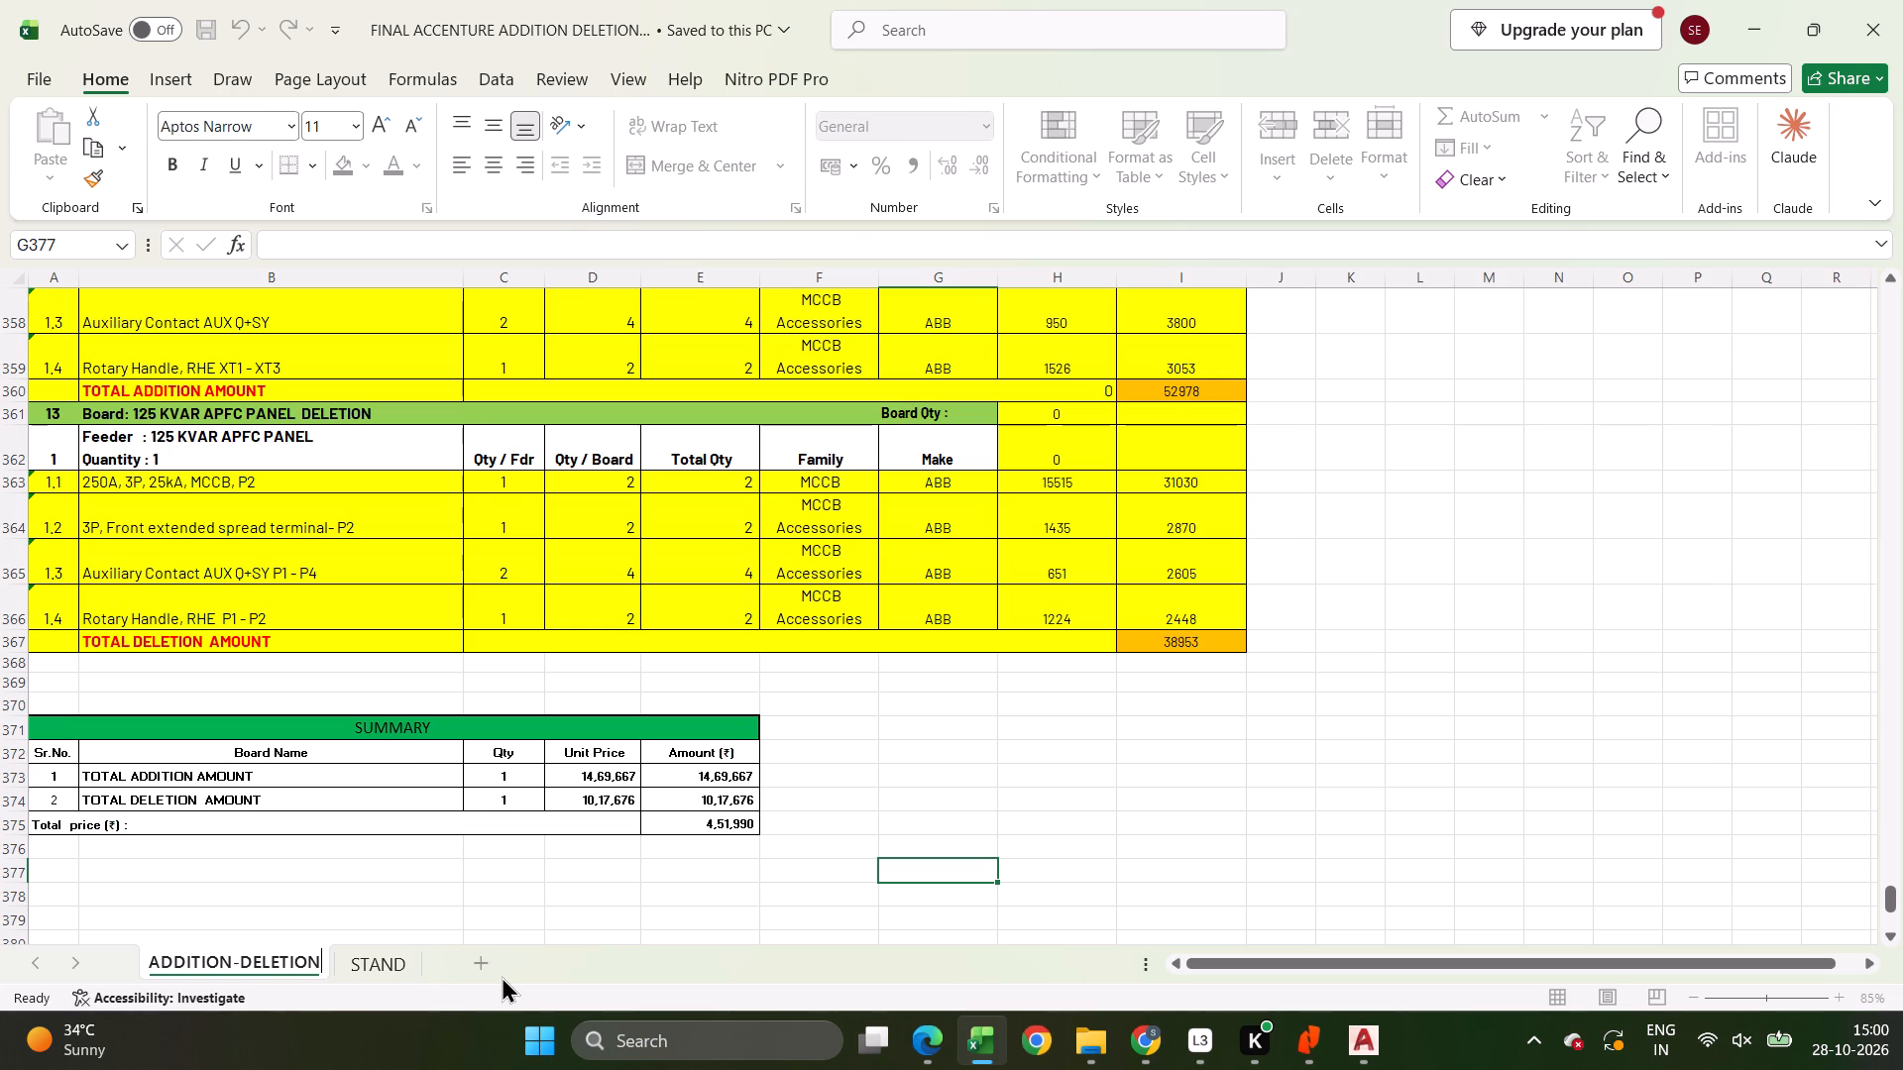
pyautogui.click(503, 873)
pyautogui.hotkey('ctrl', 's')
# Delete row 7 containing the title BOM with Catalog No (S3 C) at the top of the ADDITION-DELETION sheet.
pyautogui.scroll(3, 503, 873)
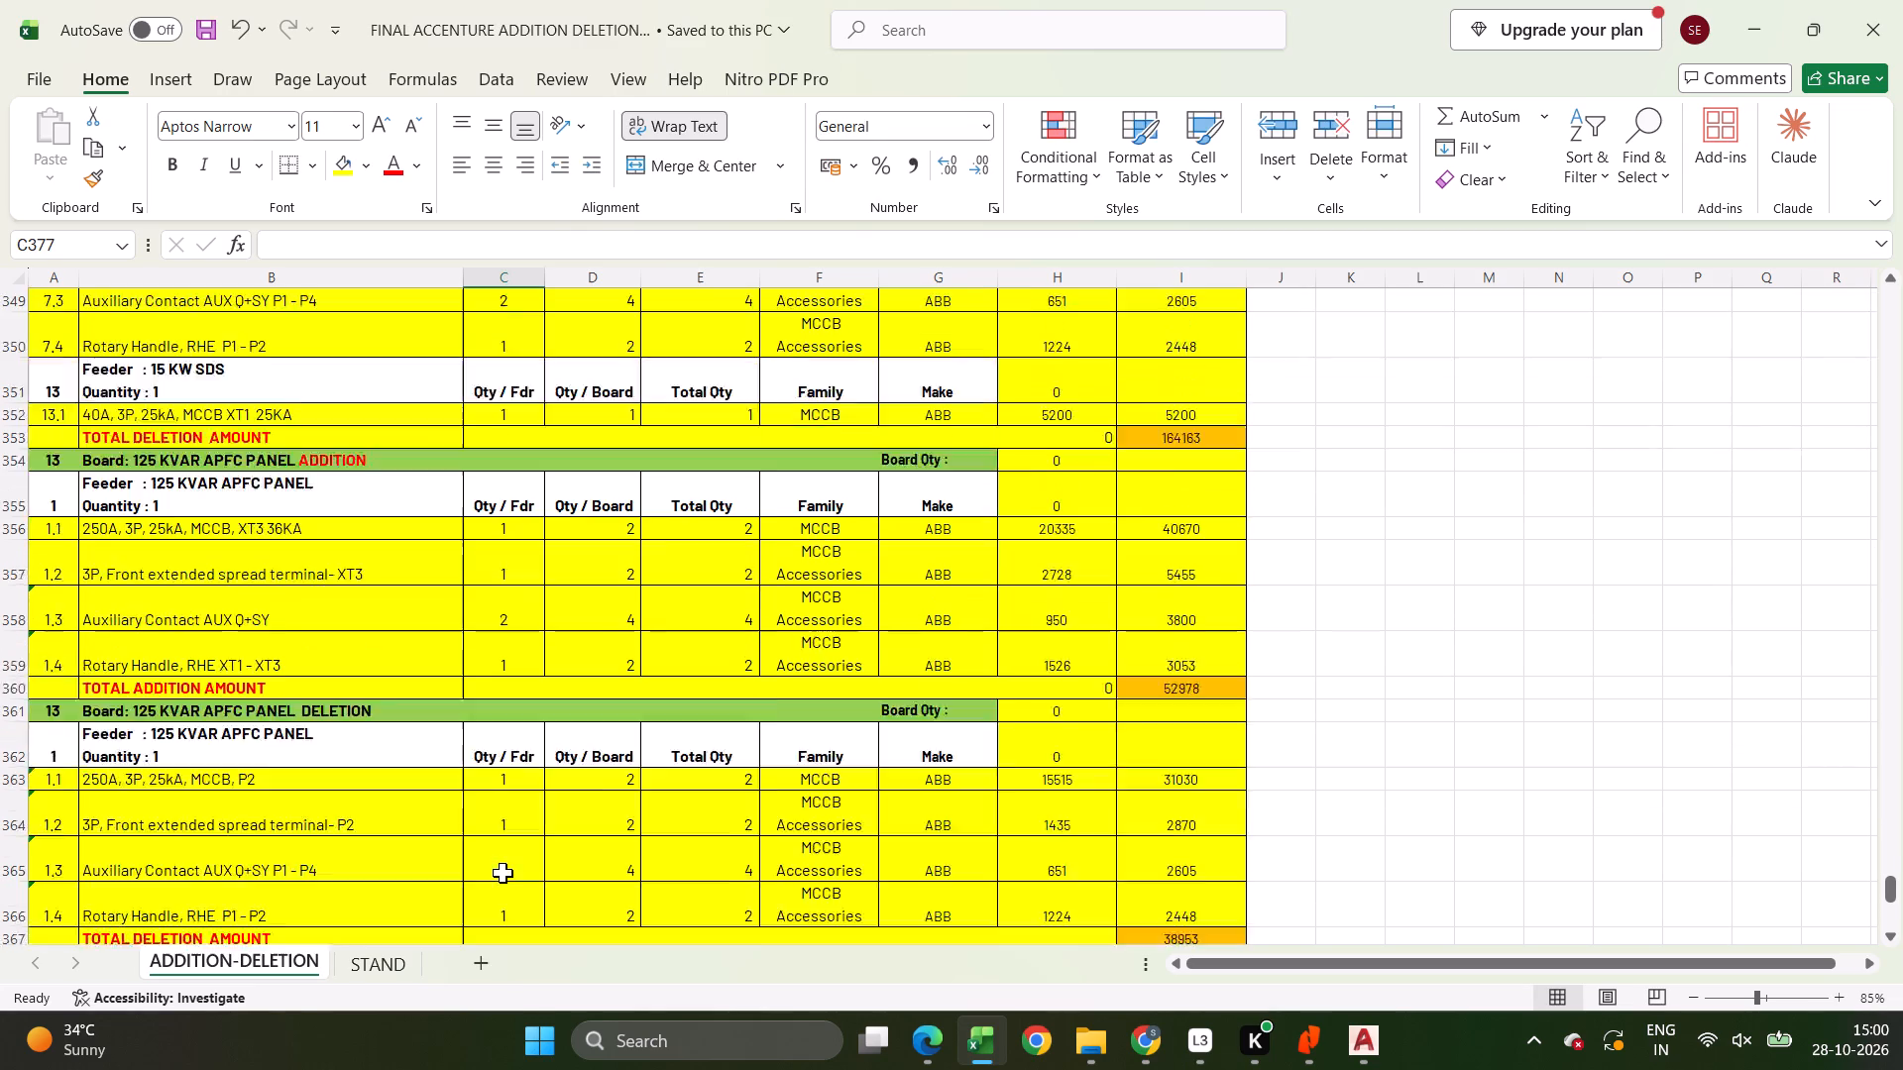
pyautogui.scroll(5, 503, 873)
pyautogui.moveTo(537, 806); pyautogui.dragTo(471, 0, button='middle')
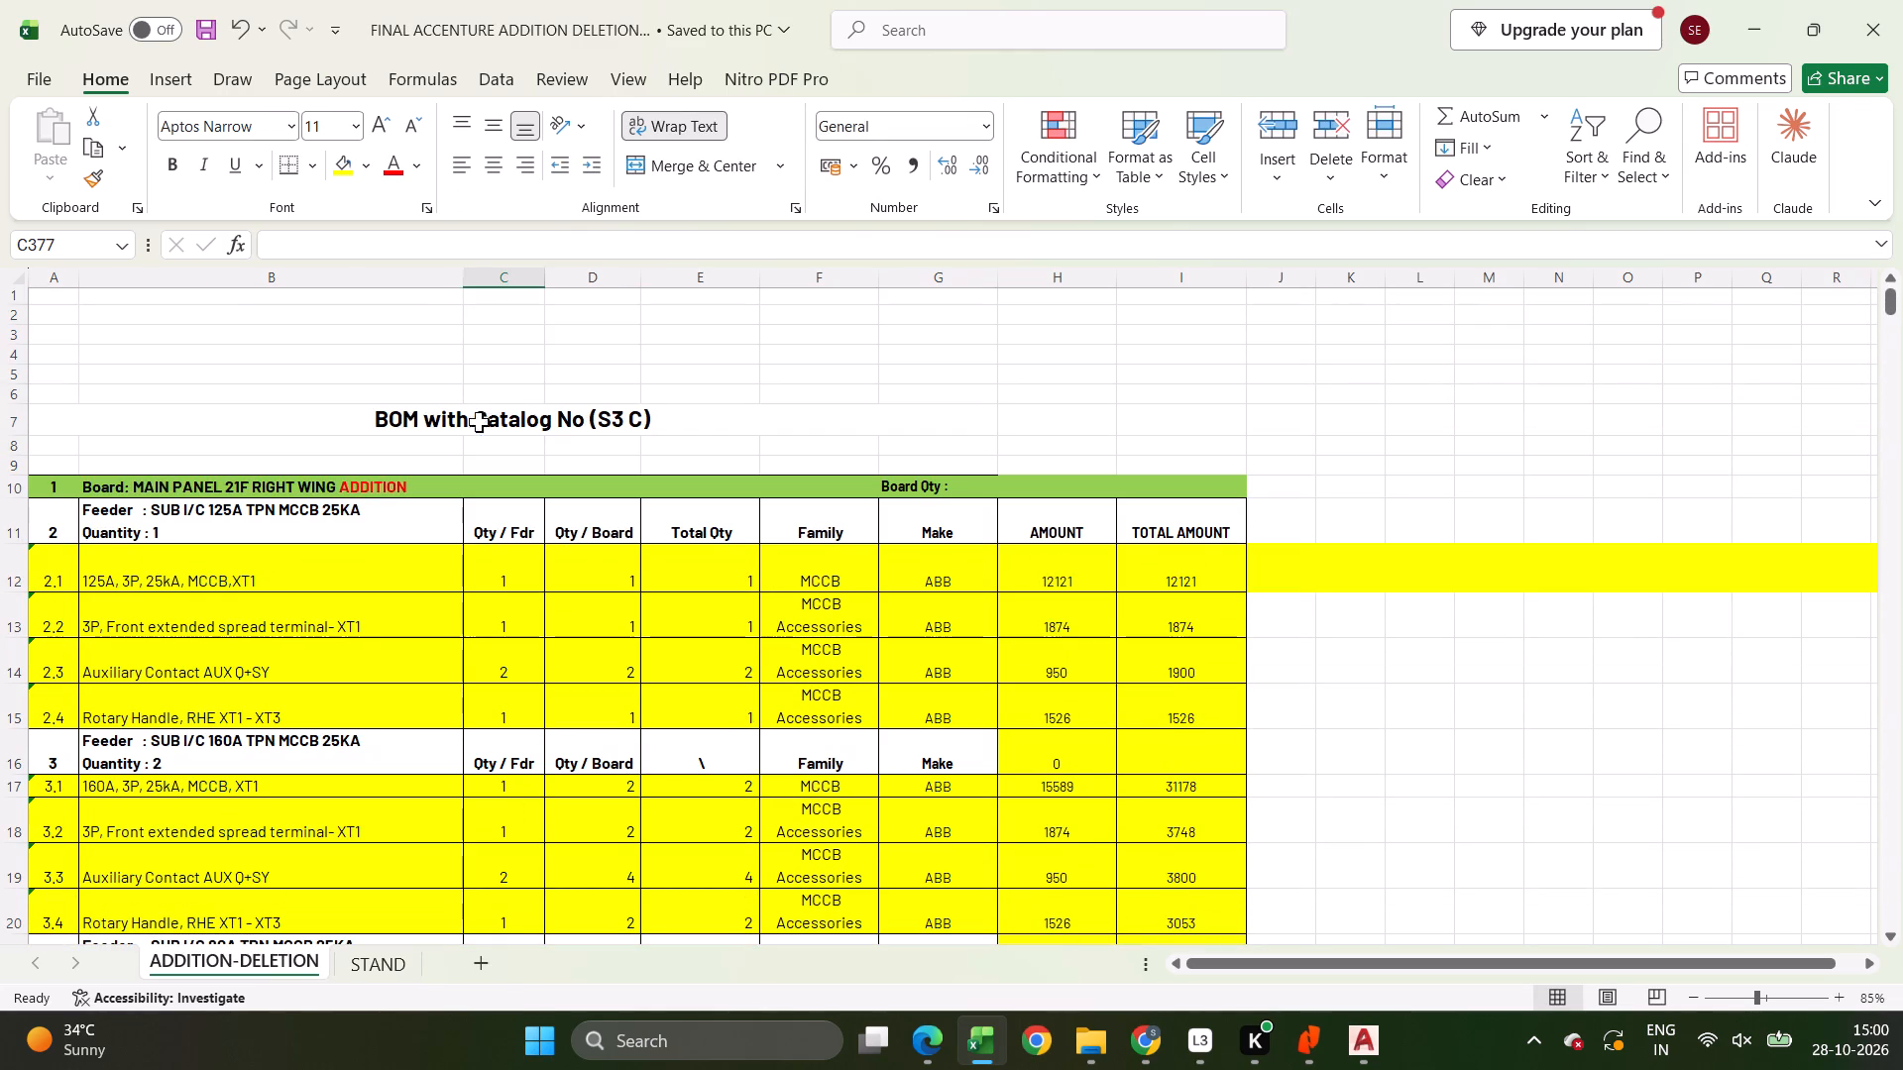
pyautogui.click(1, 426)
pyautogui.hotkey('ctrl', '-')
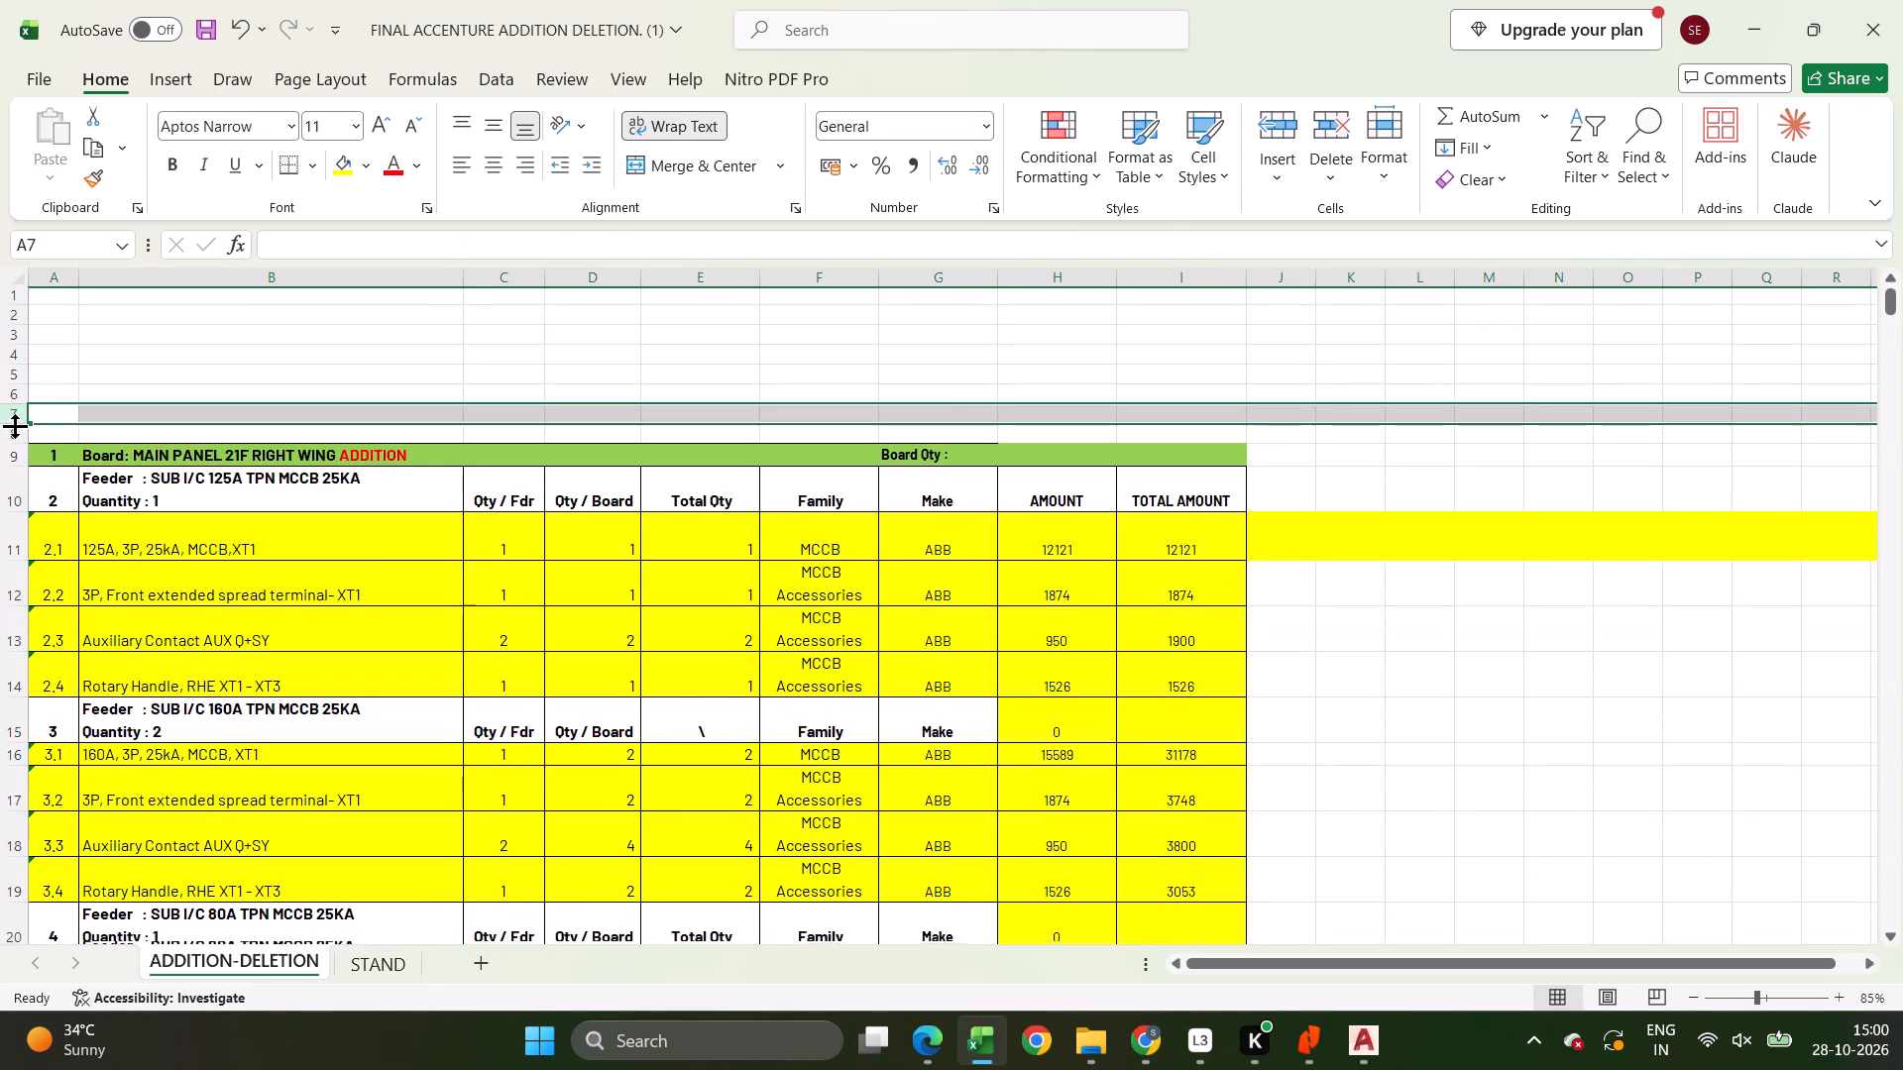
pyautogui.click(261, 553)
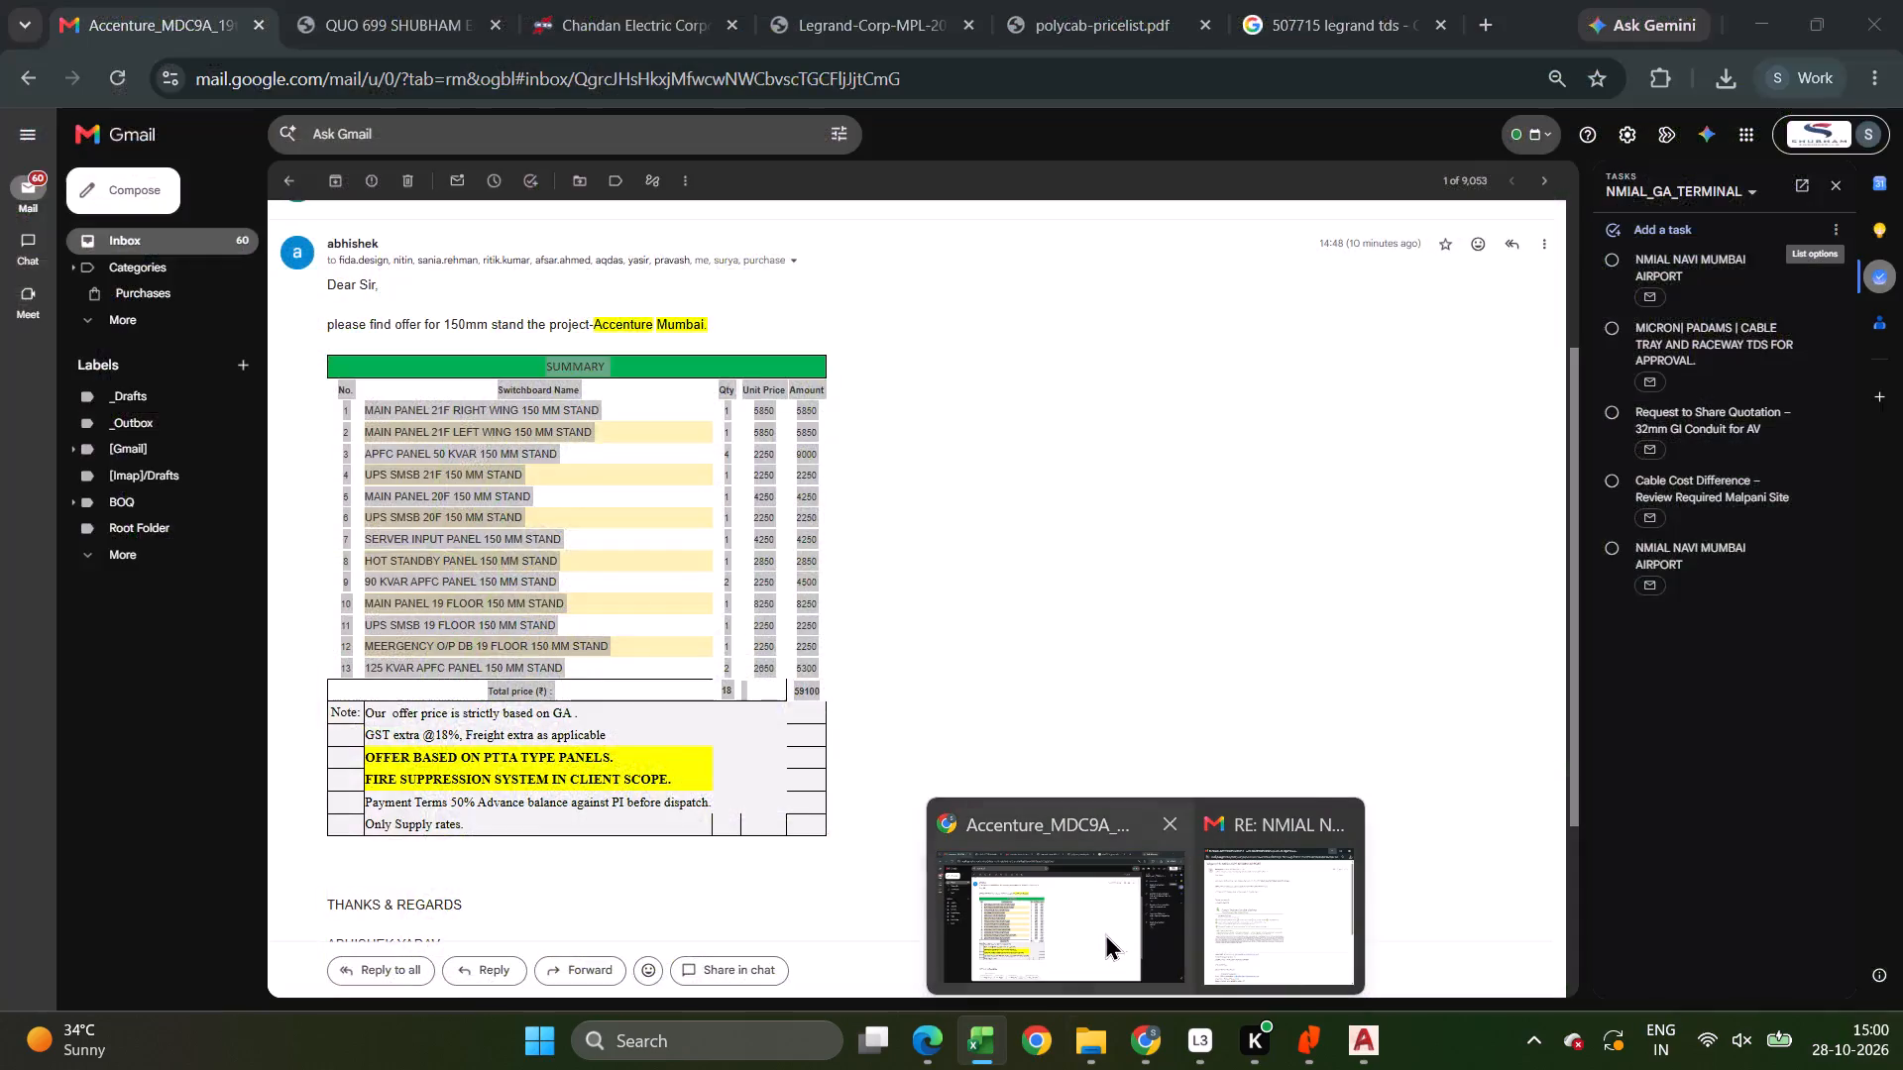
pyautogui.click(706, 593)
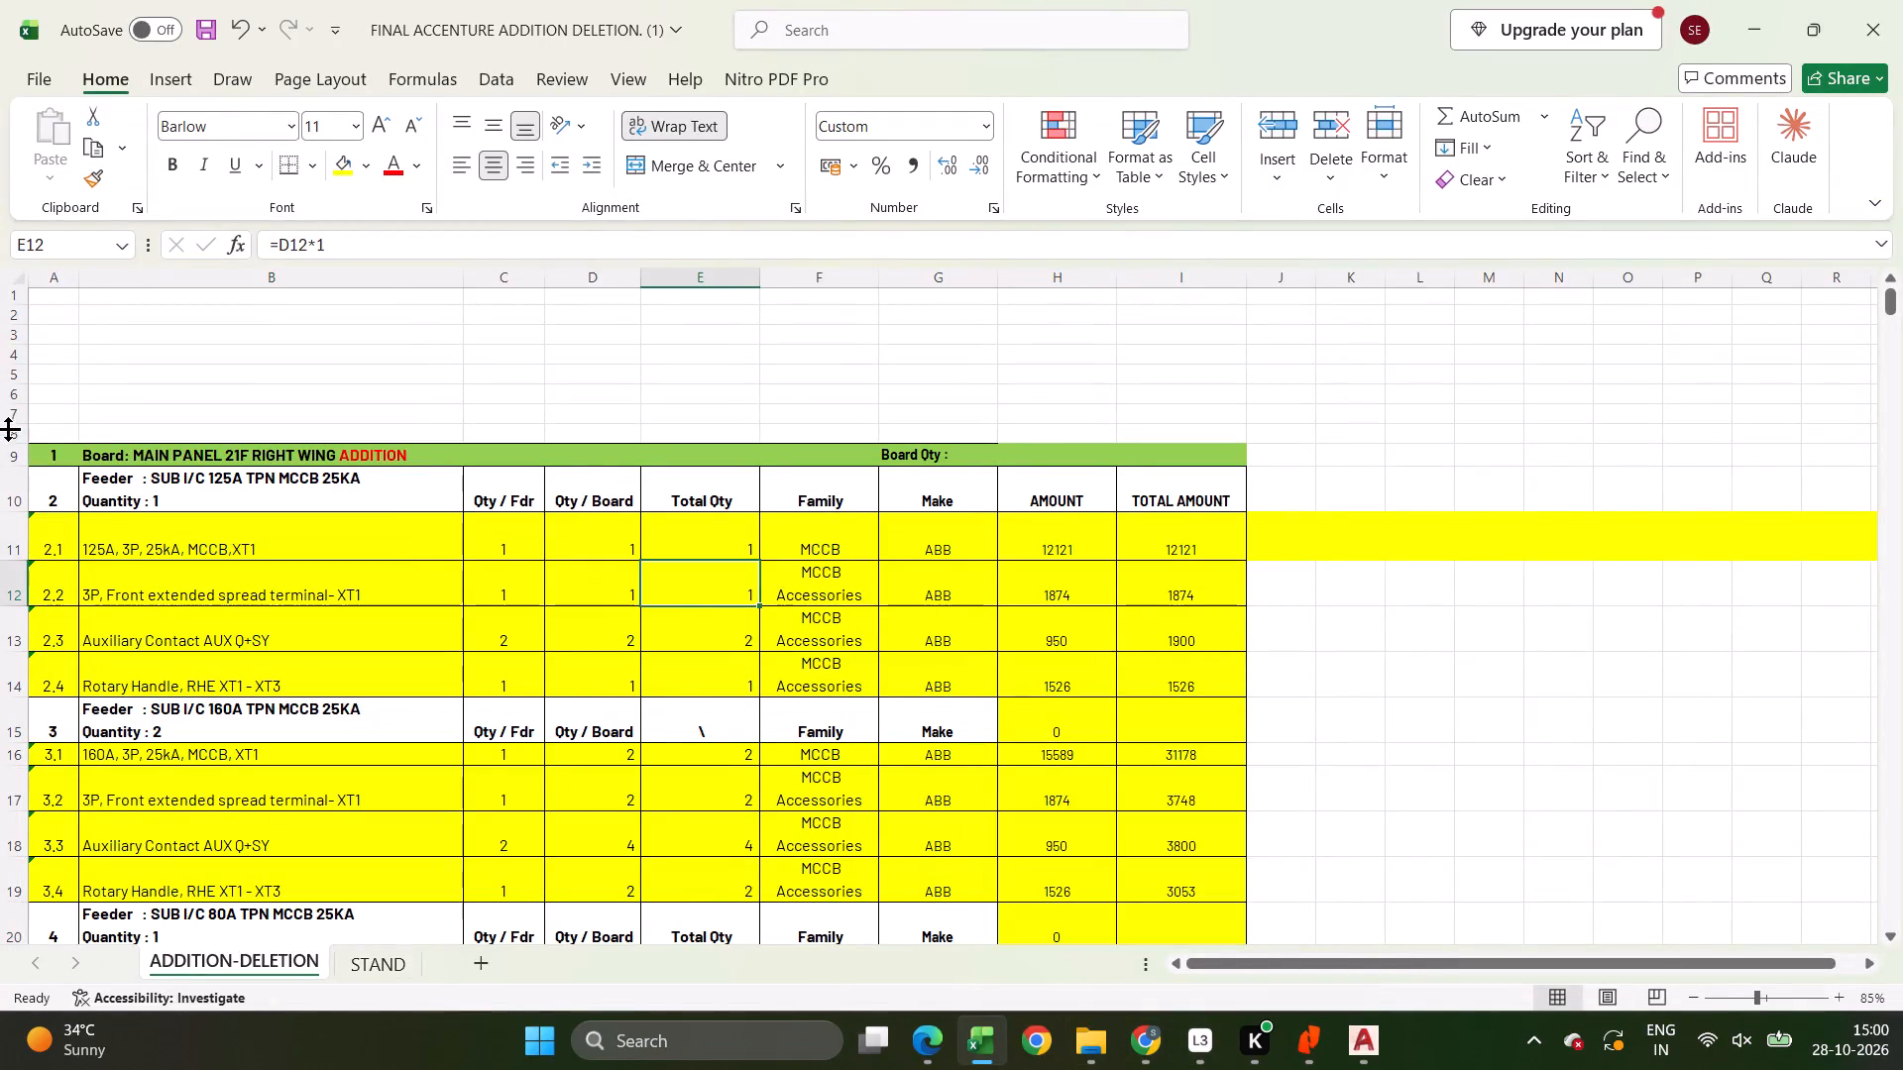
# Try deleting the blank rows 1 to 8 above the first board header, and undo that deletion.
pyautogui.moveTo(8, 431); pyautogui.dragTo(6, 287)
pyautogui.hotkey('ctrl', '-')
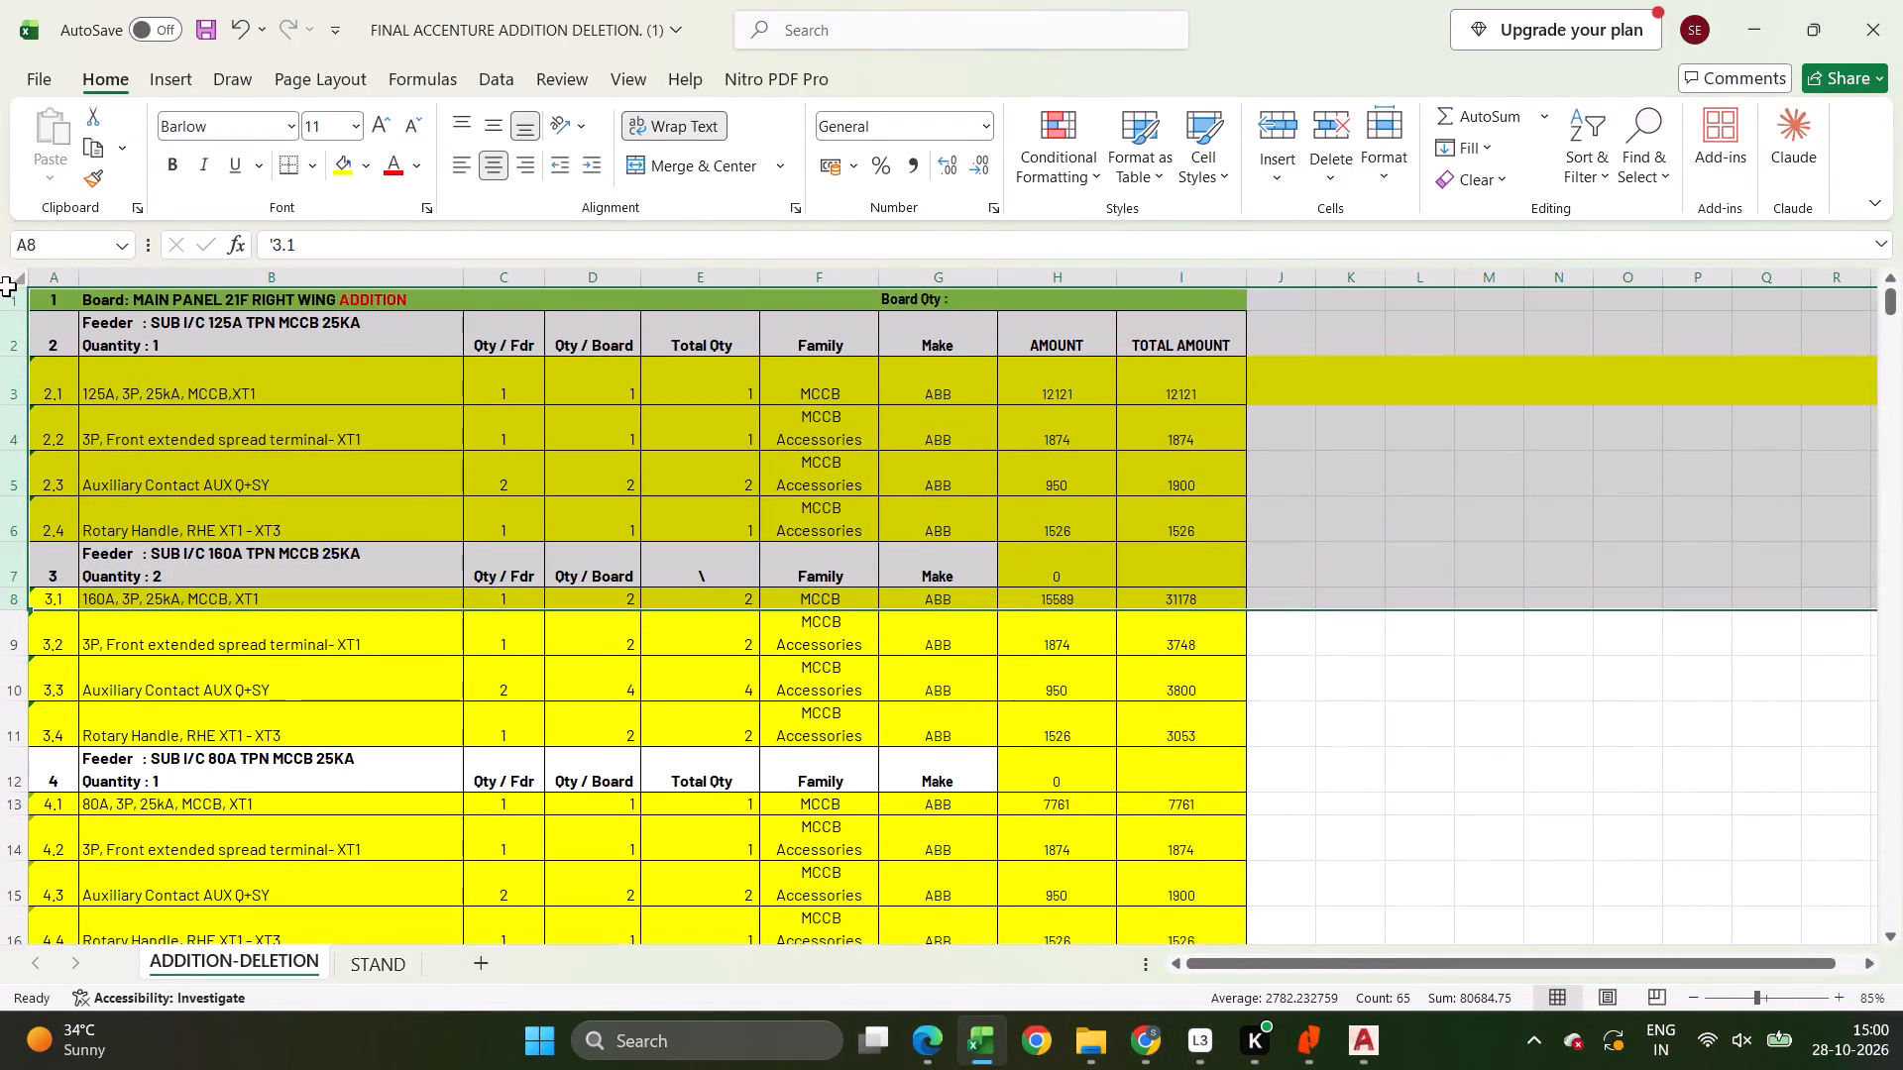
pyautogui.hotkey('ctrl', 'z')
# Open the MICRON CABLE TRAY & RACEWAY workbook from the Quotations folder on the Estimation network drive.
pyautogui.click(1088, 1037)
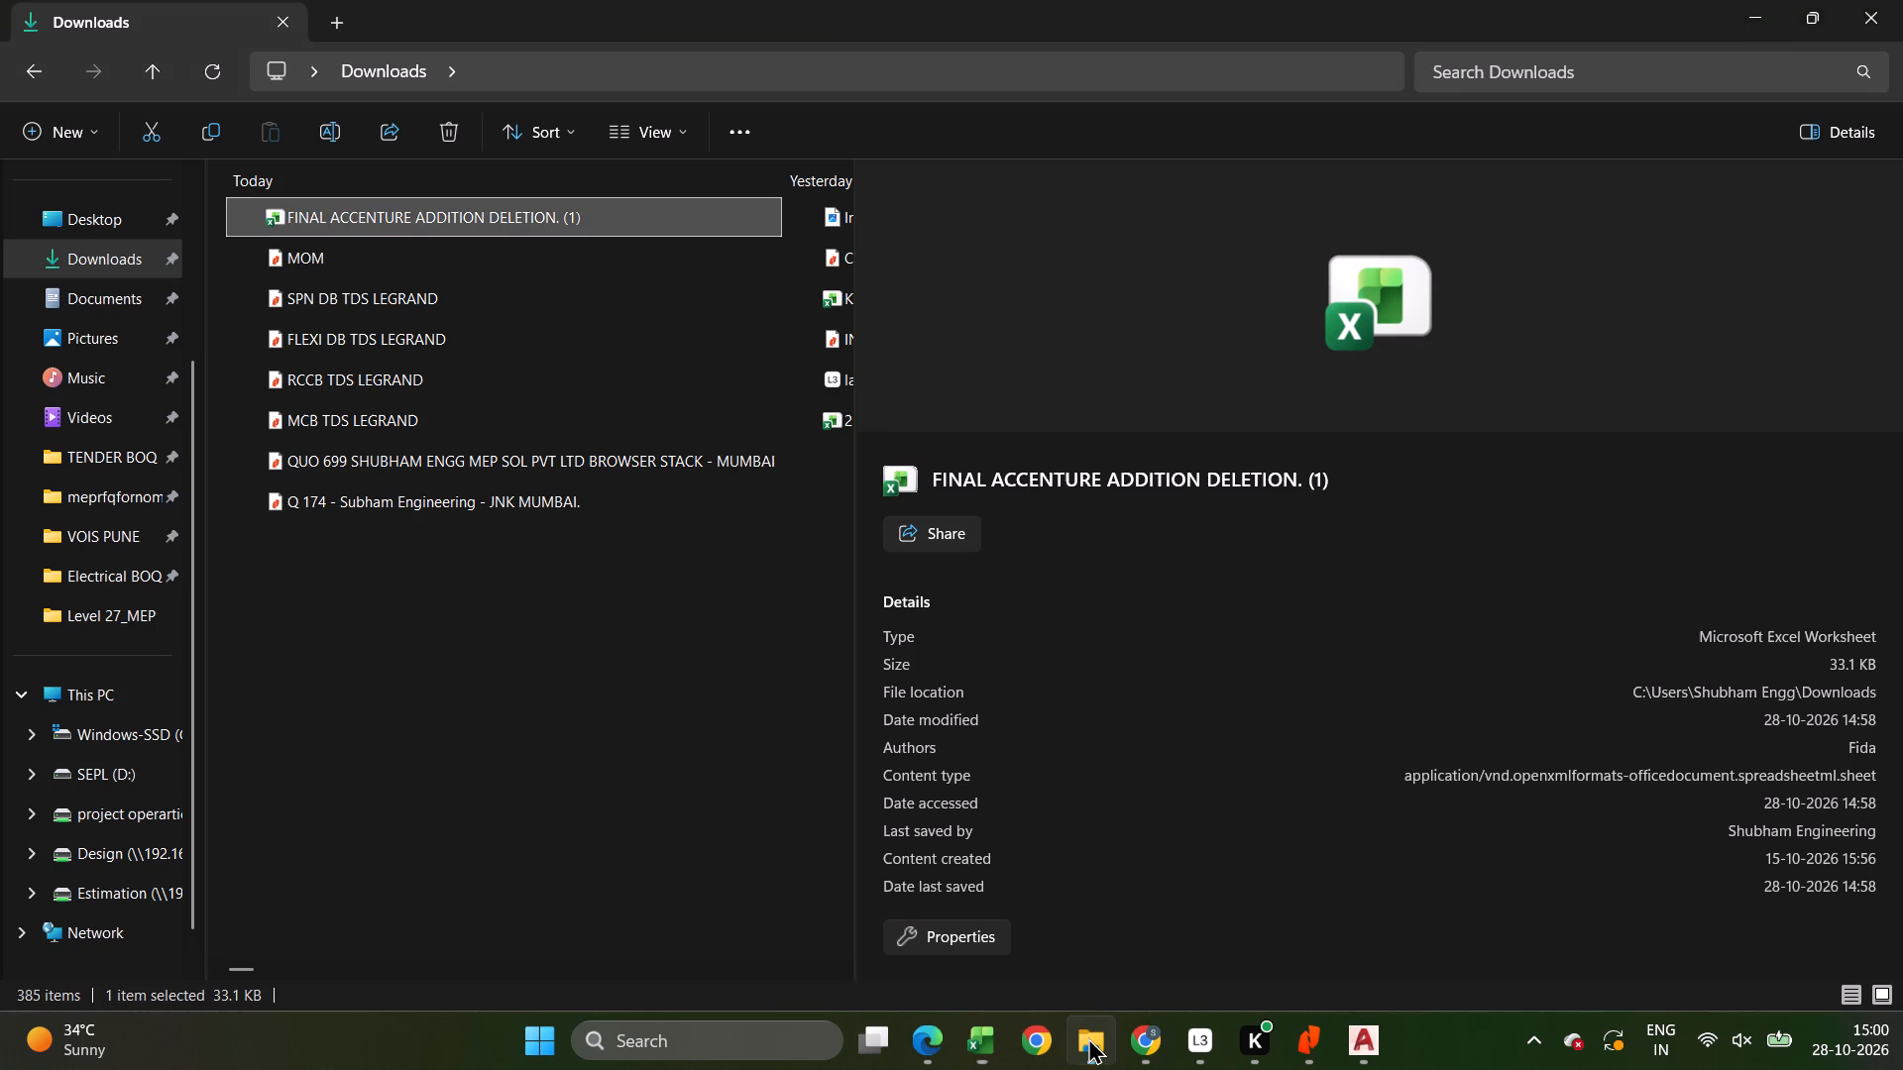
pyautogui.click(114, 894)
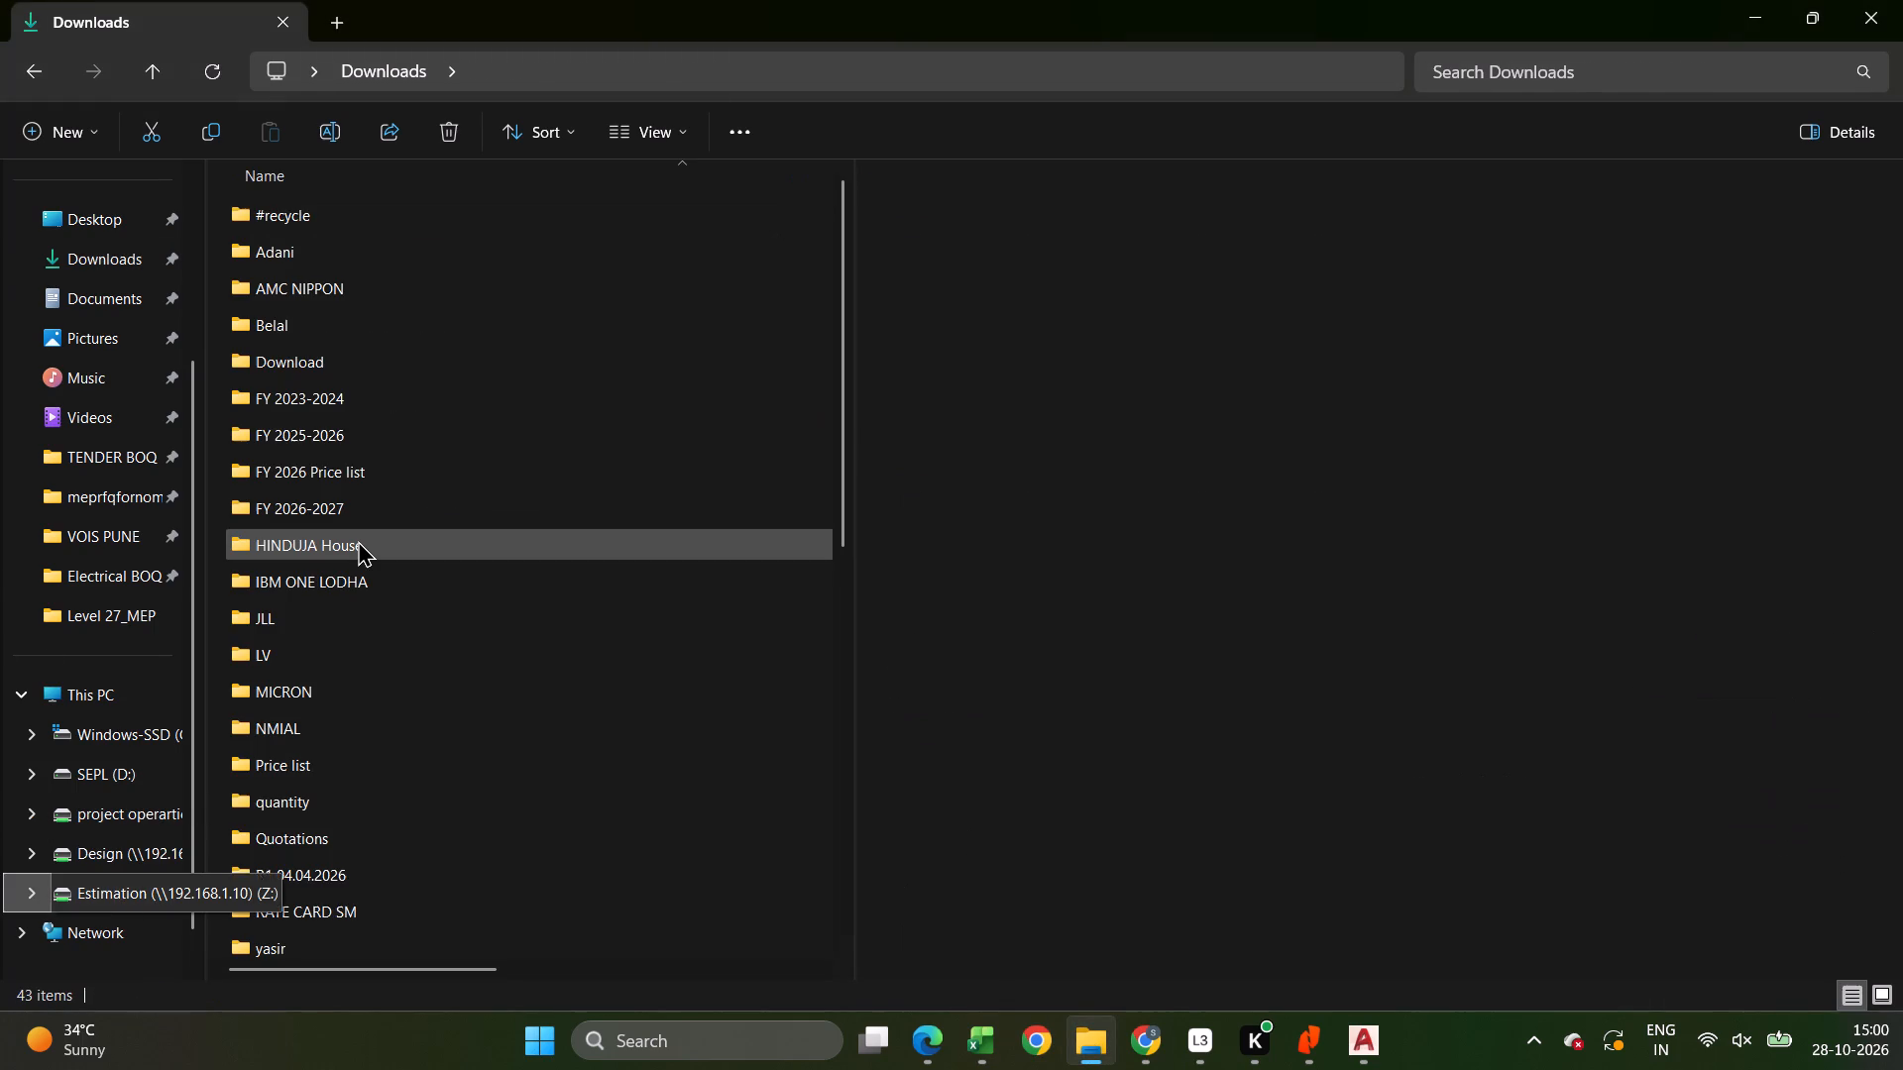
pyautogui.click(358, 540)
pyautogui.press('q')
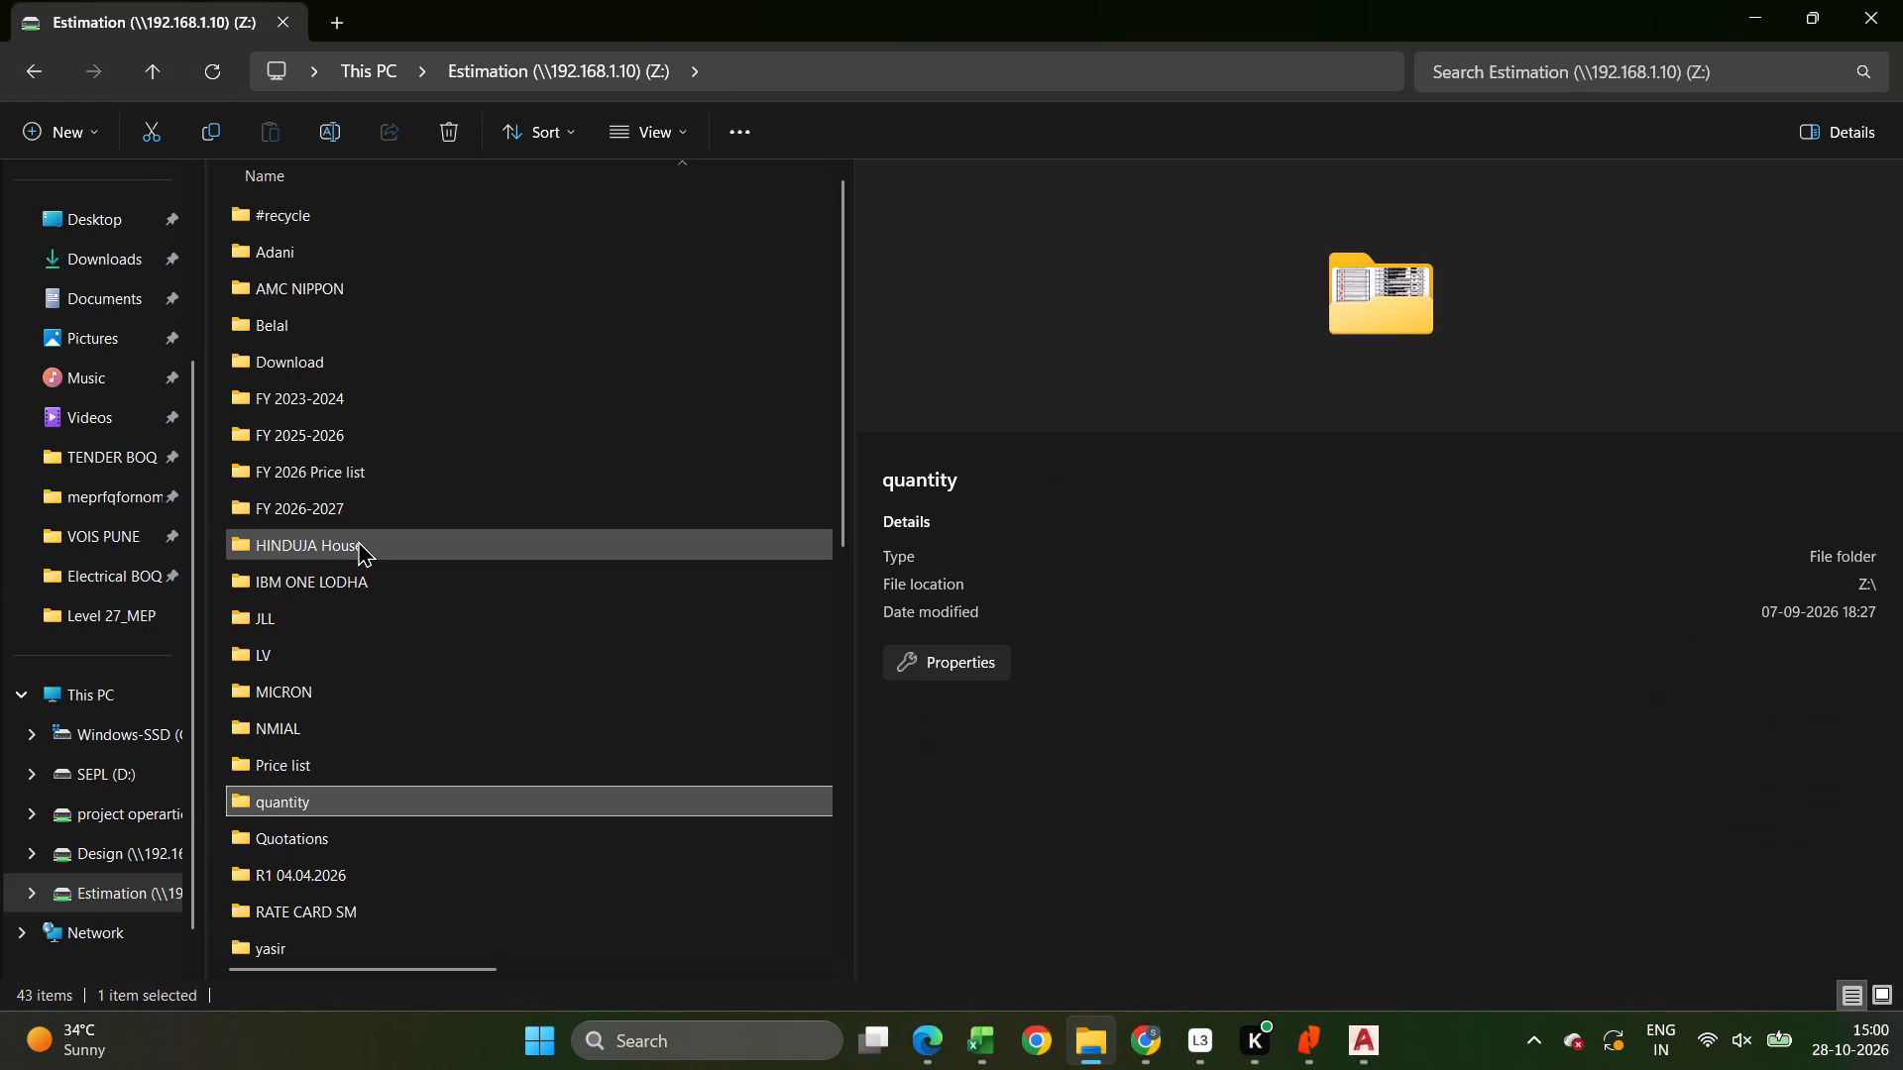
pyautogui.press('Down')
pyautogui.press('Return')
pyautogui.press('Down')
pyautogui.press('Down')
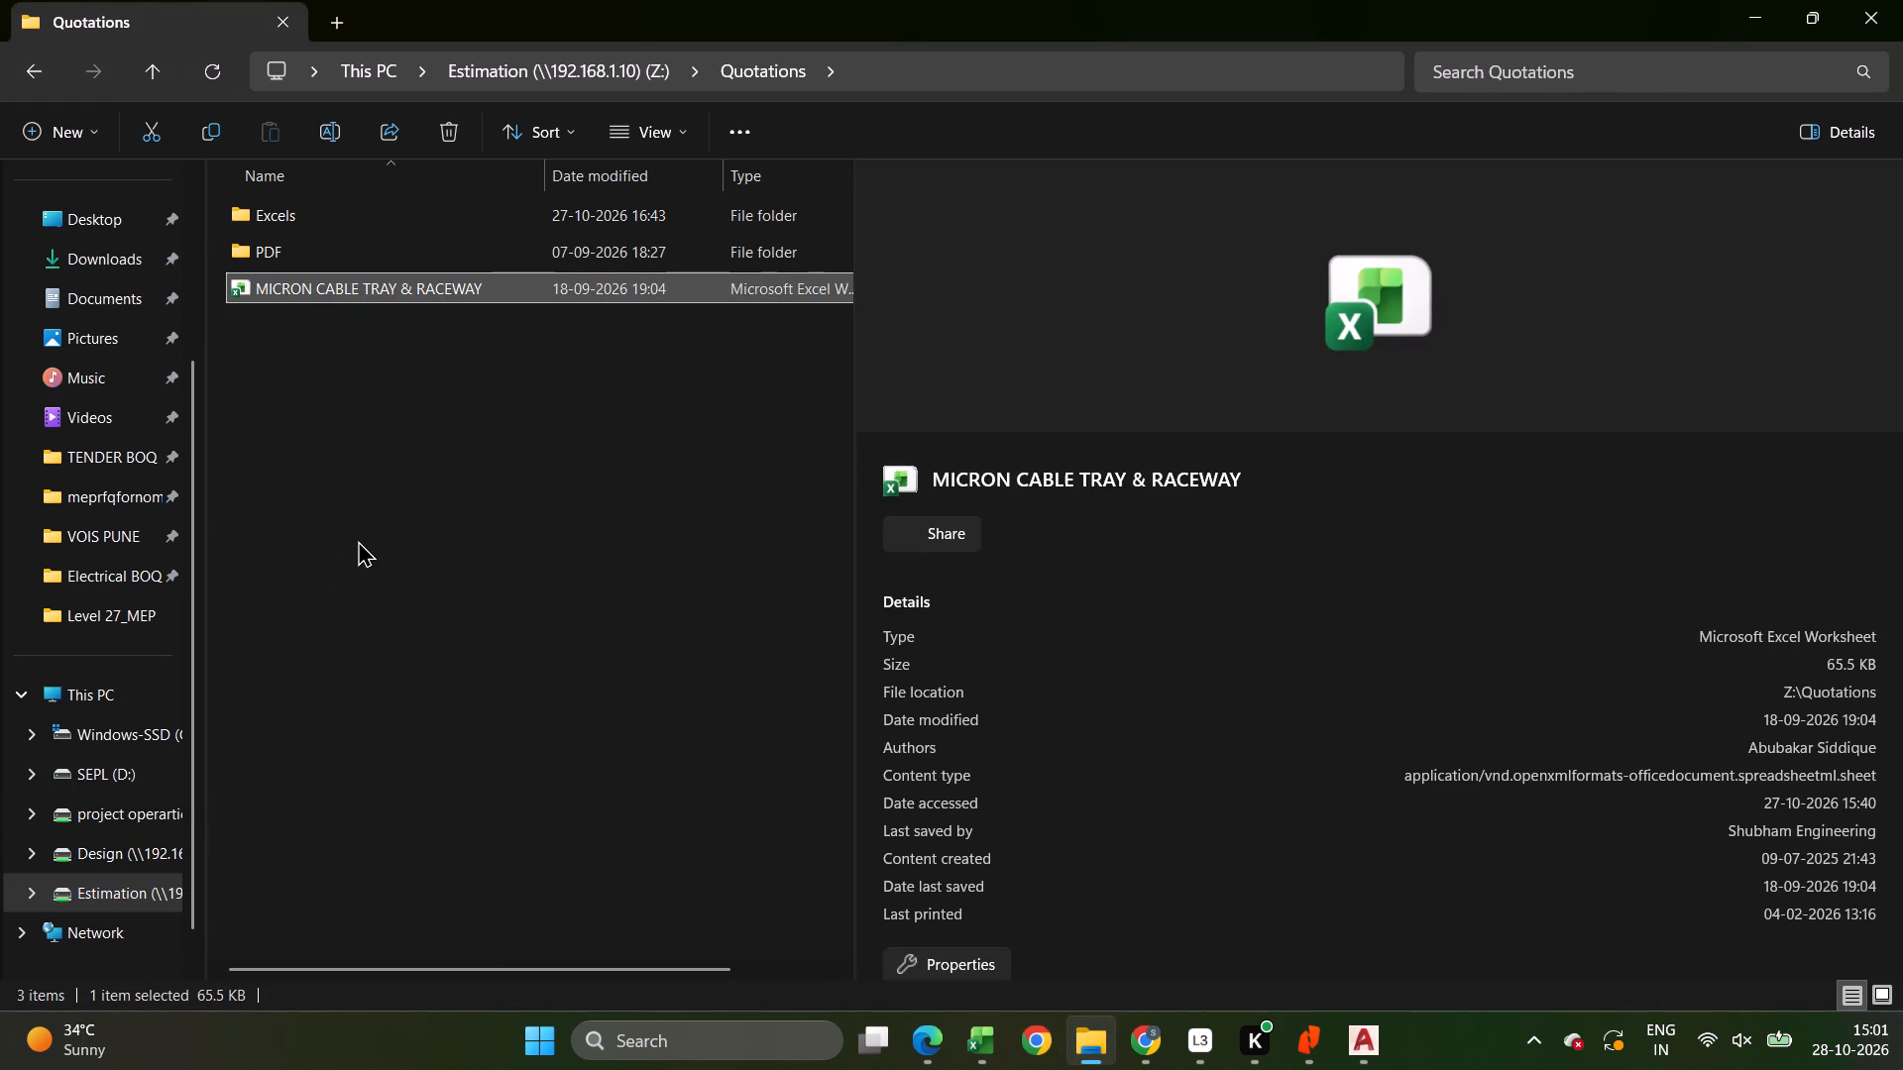
pyautogui.press('Return')
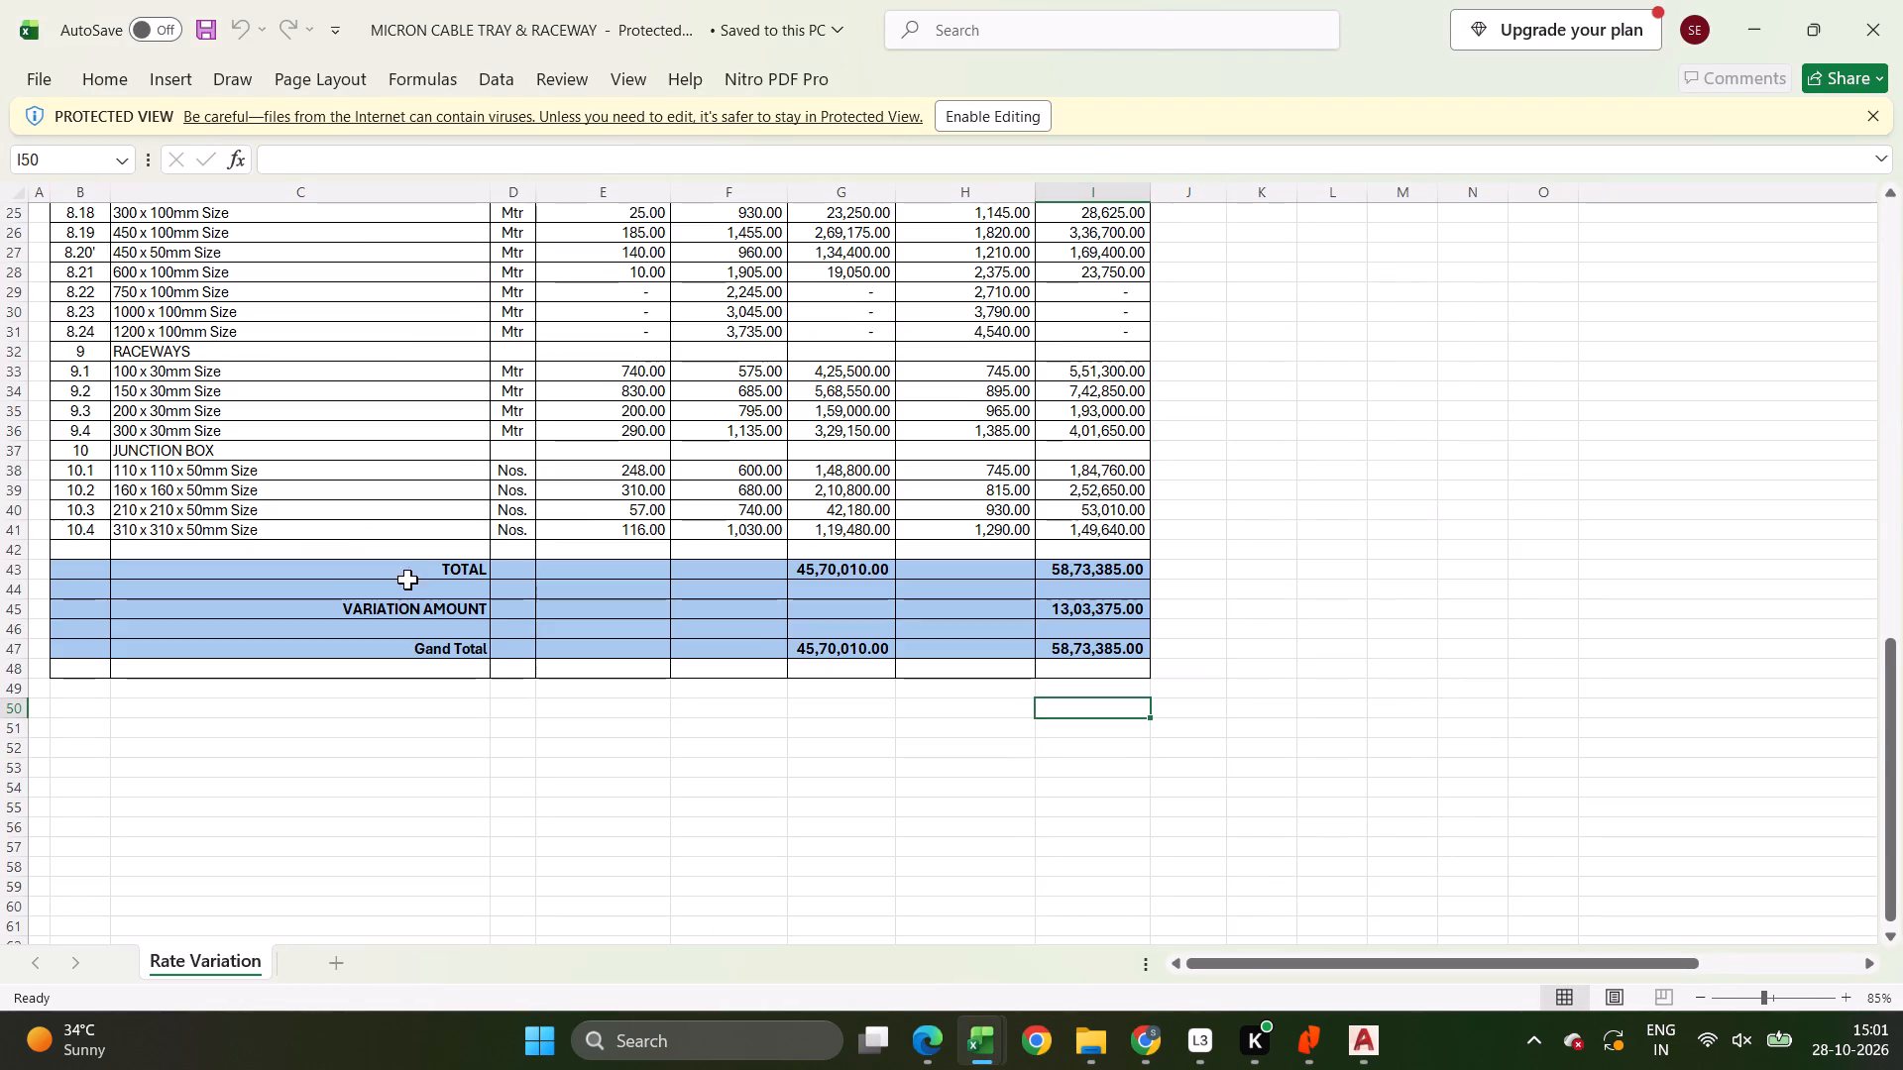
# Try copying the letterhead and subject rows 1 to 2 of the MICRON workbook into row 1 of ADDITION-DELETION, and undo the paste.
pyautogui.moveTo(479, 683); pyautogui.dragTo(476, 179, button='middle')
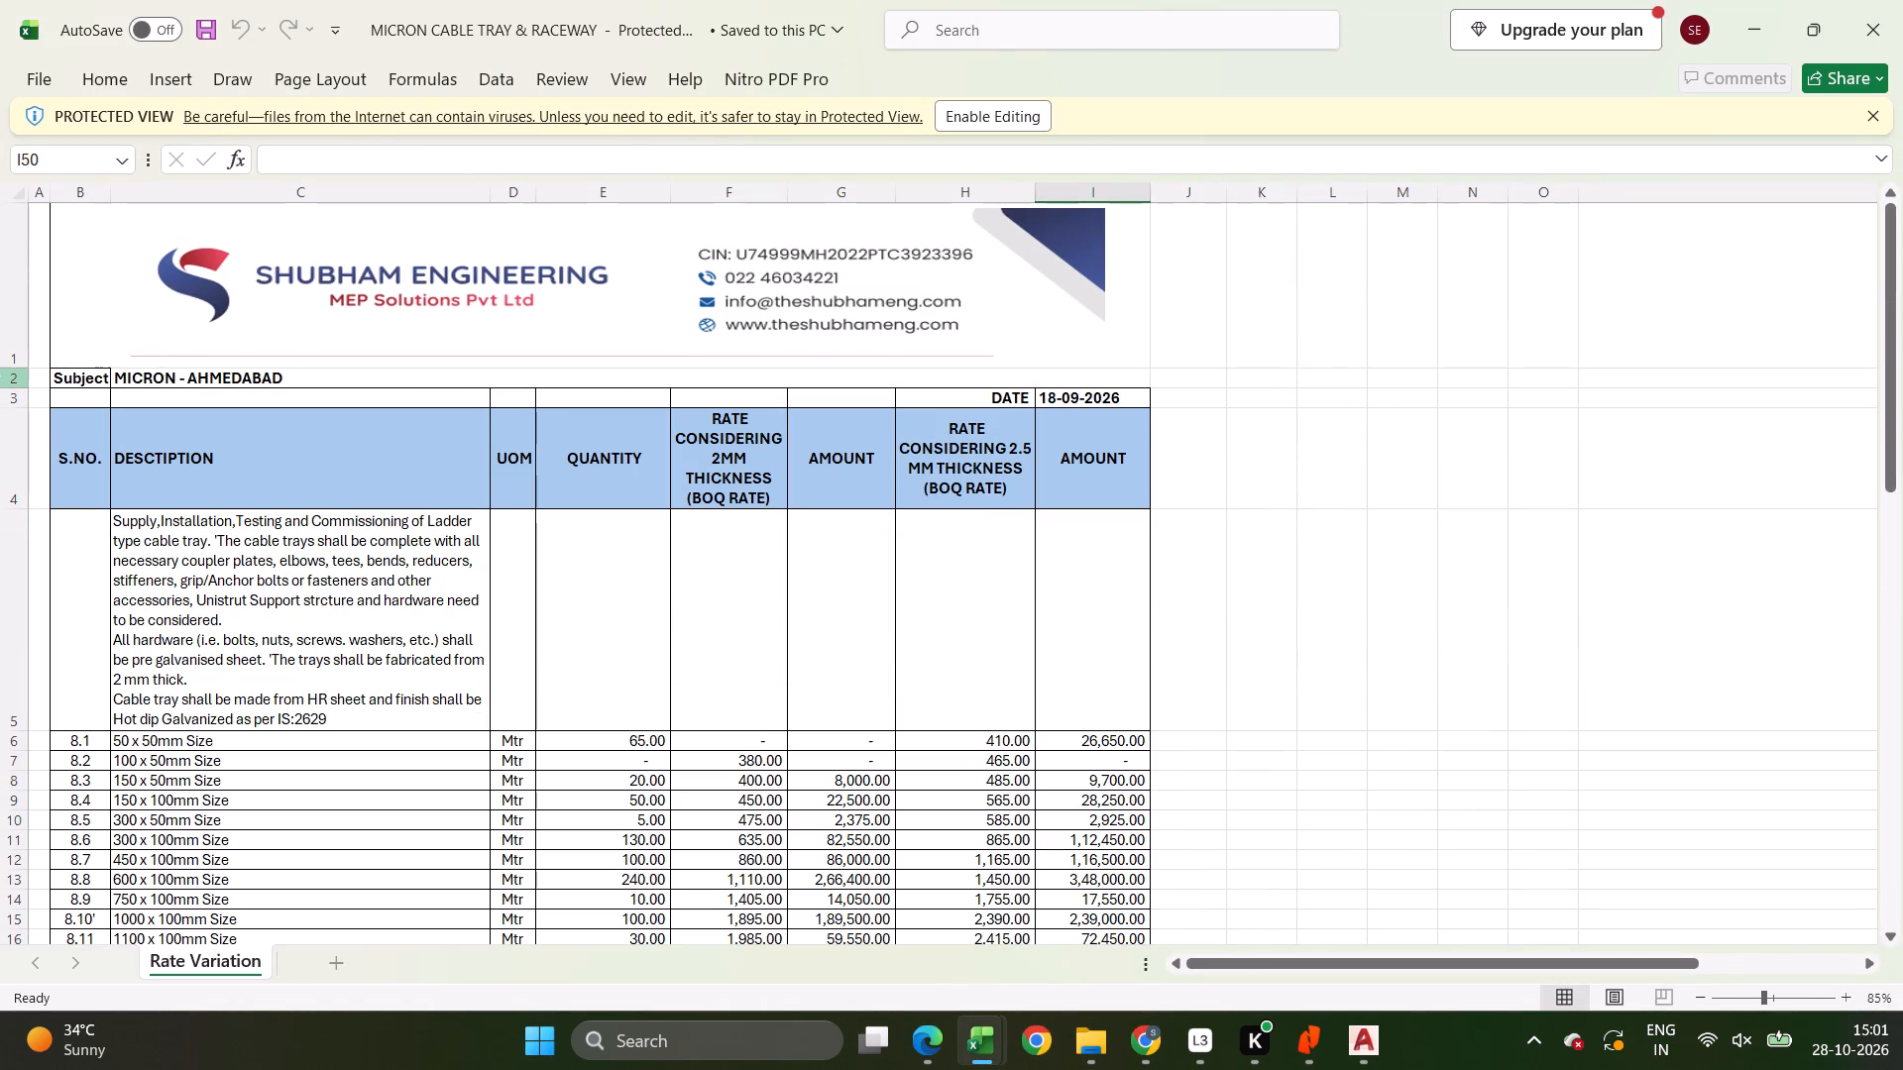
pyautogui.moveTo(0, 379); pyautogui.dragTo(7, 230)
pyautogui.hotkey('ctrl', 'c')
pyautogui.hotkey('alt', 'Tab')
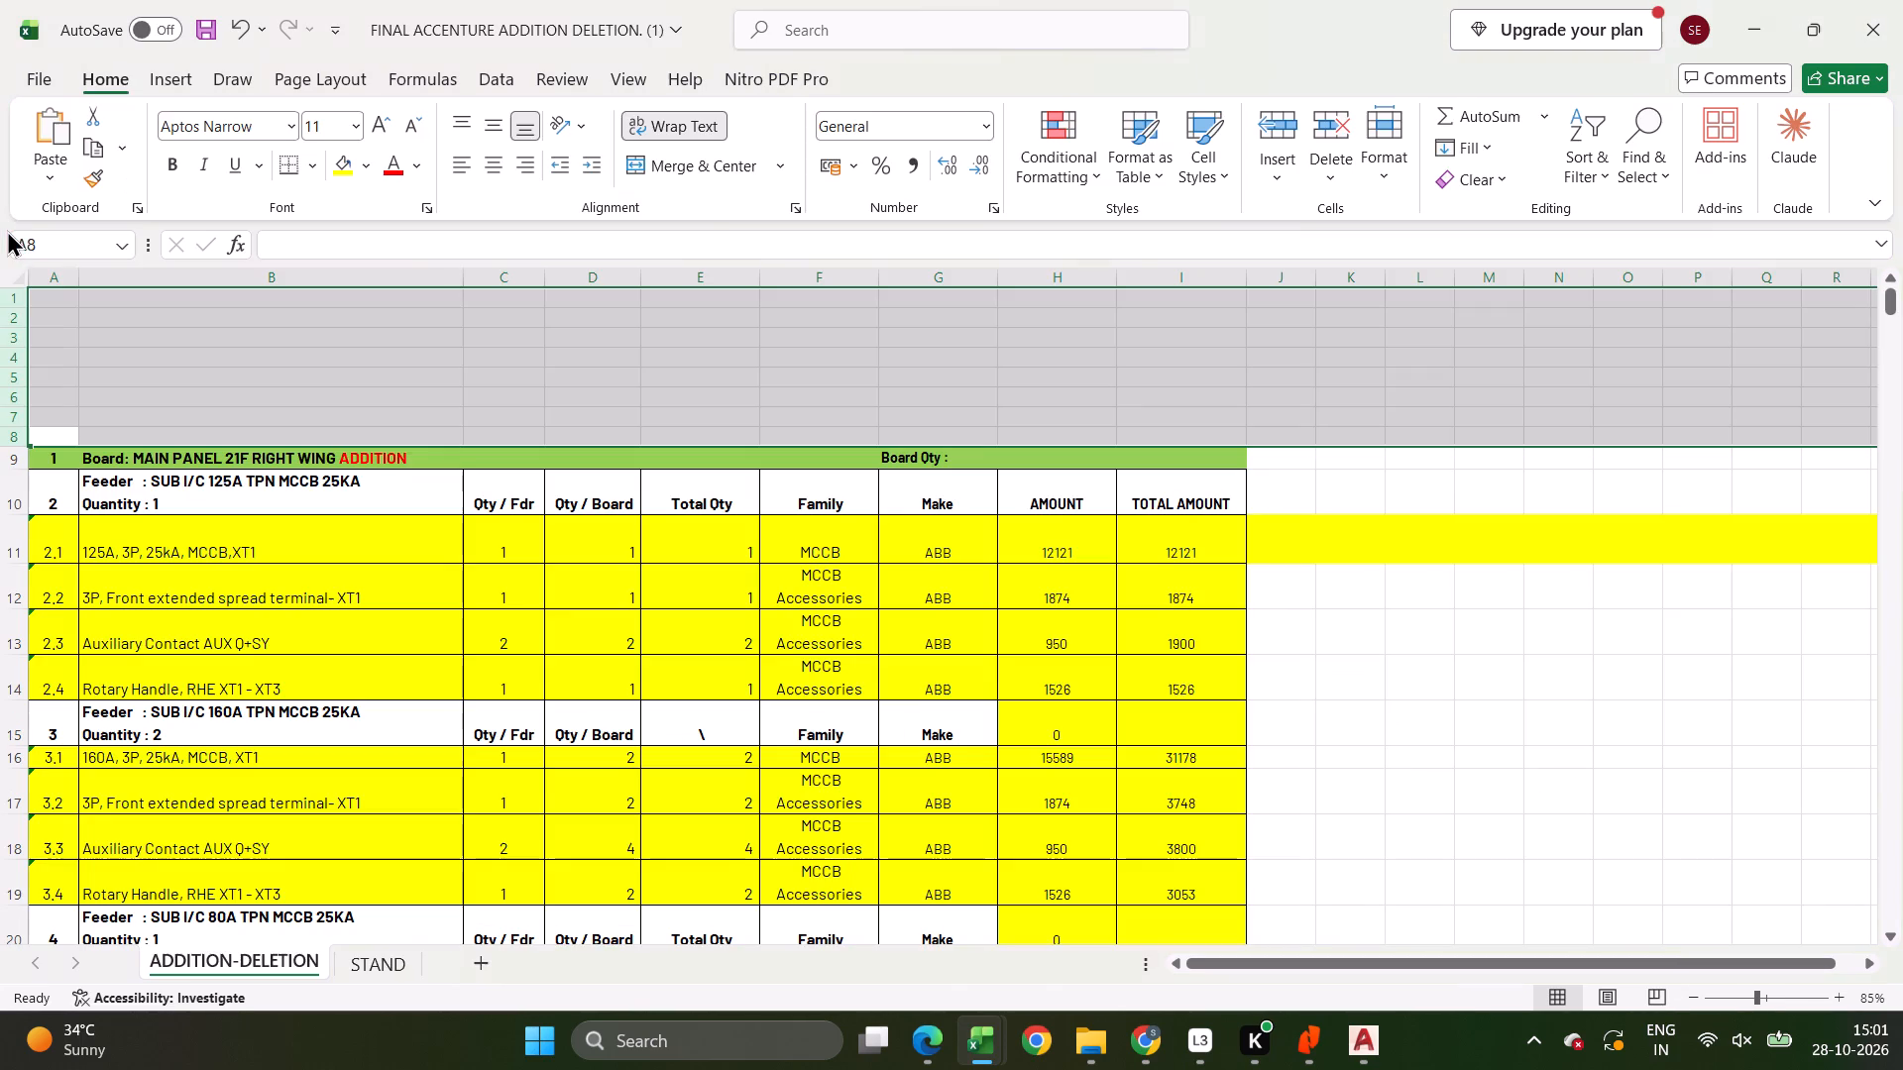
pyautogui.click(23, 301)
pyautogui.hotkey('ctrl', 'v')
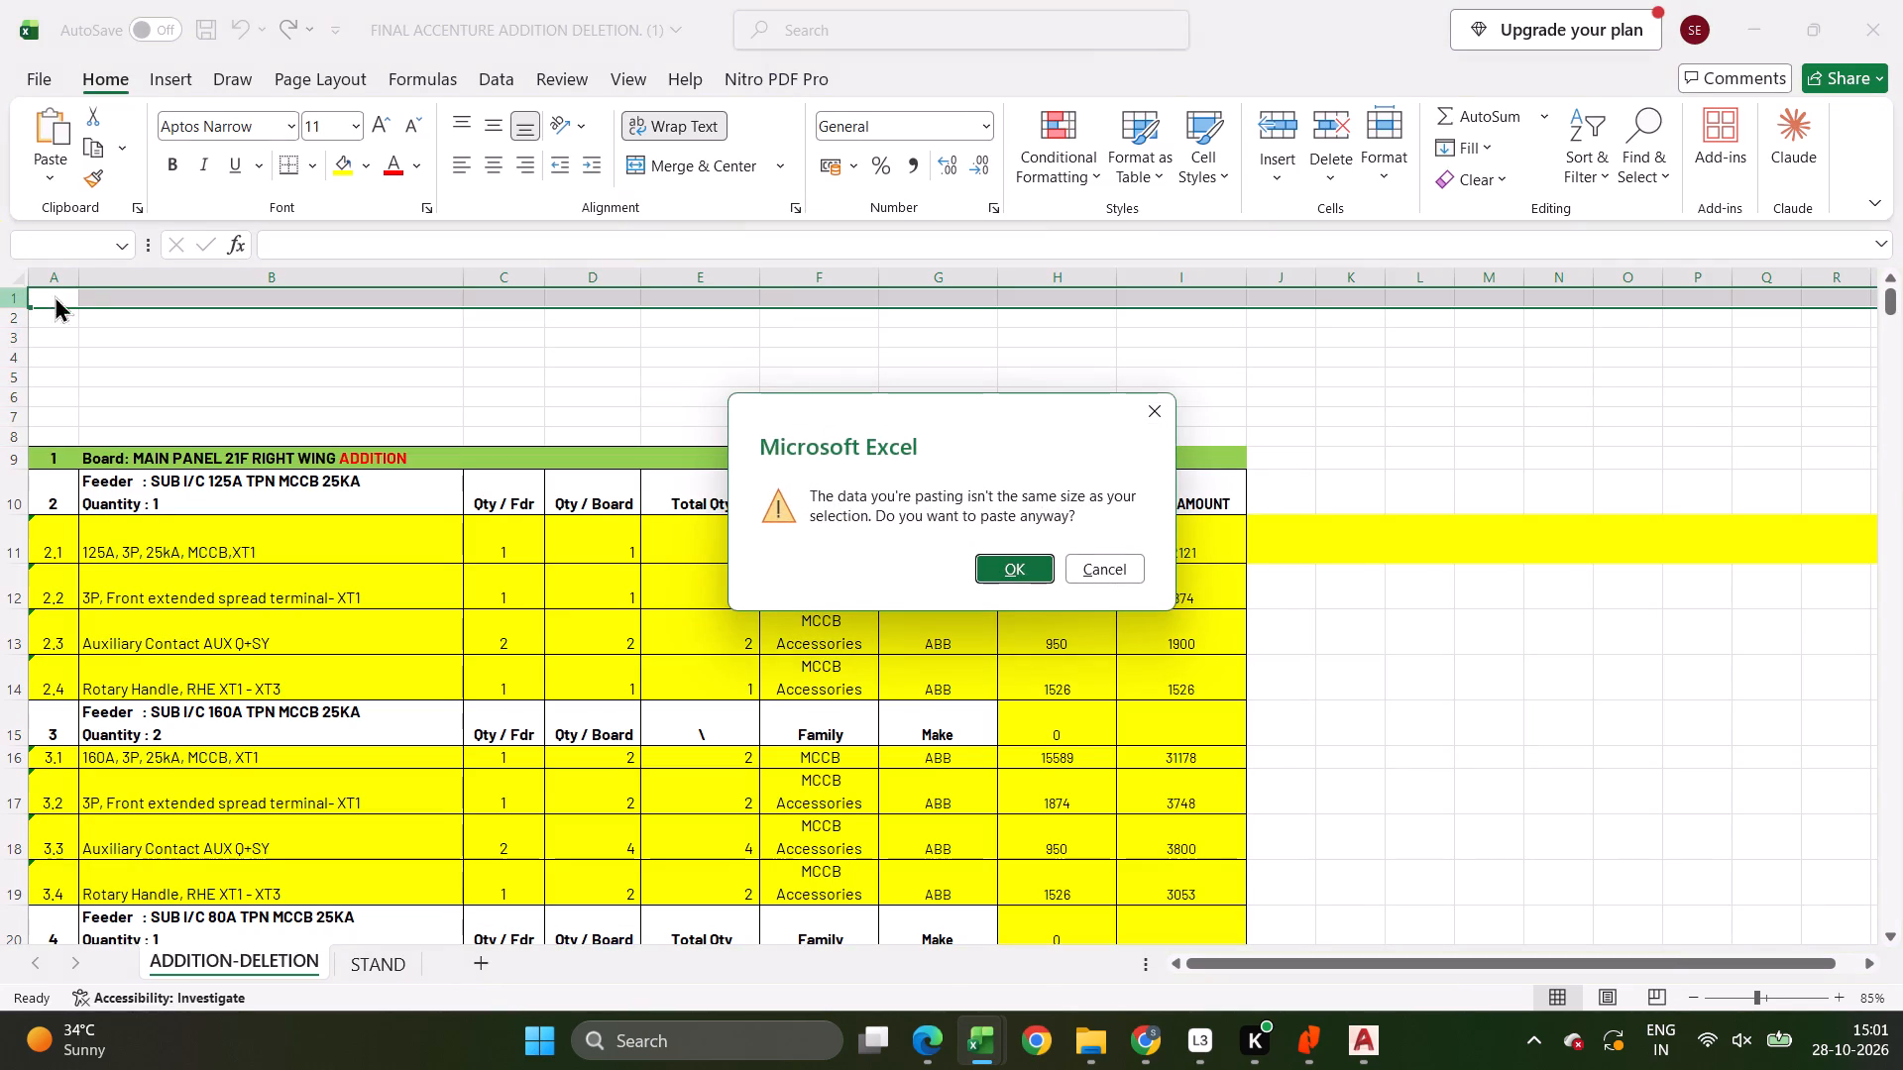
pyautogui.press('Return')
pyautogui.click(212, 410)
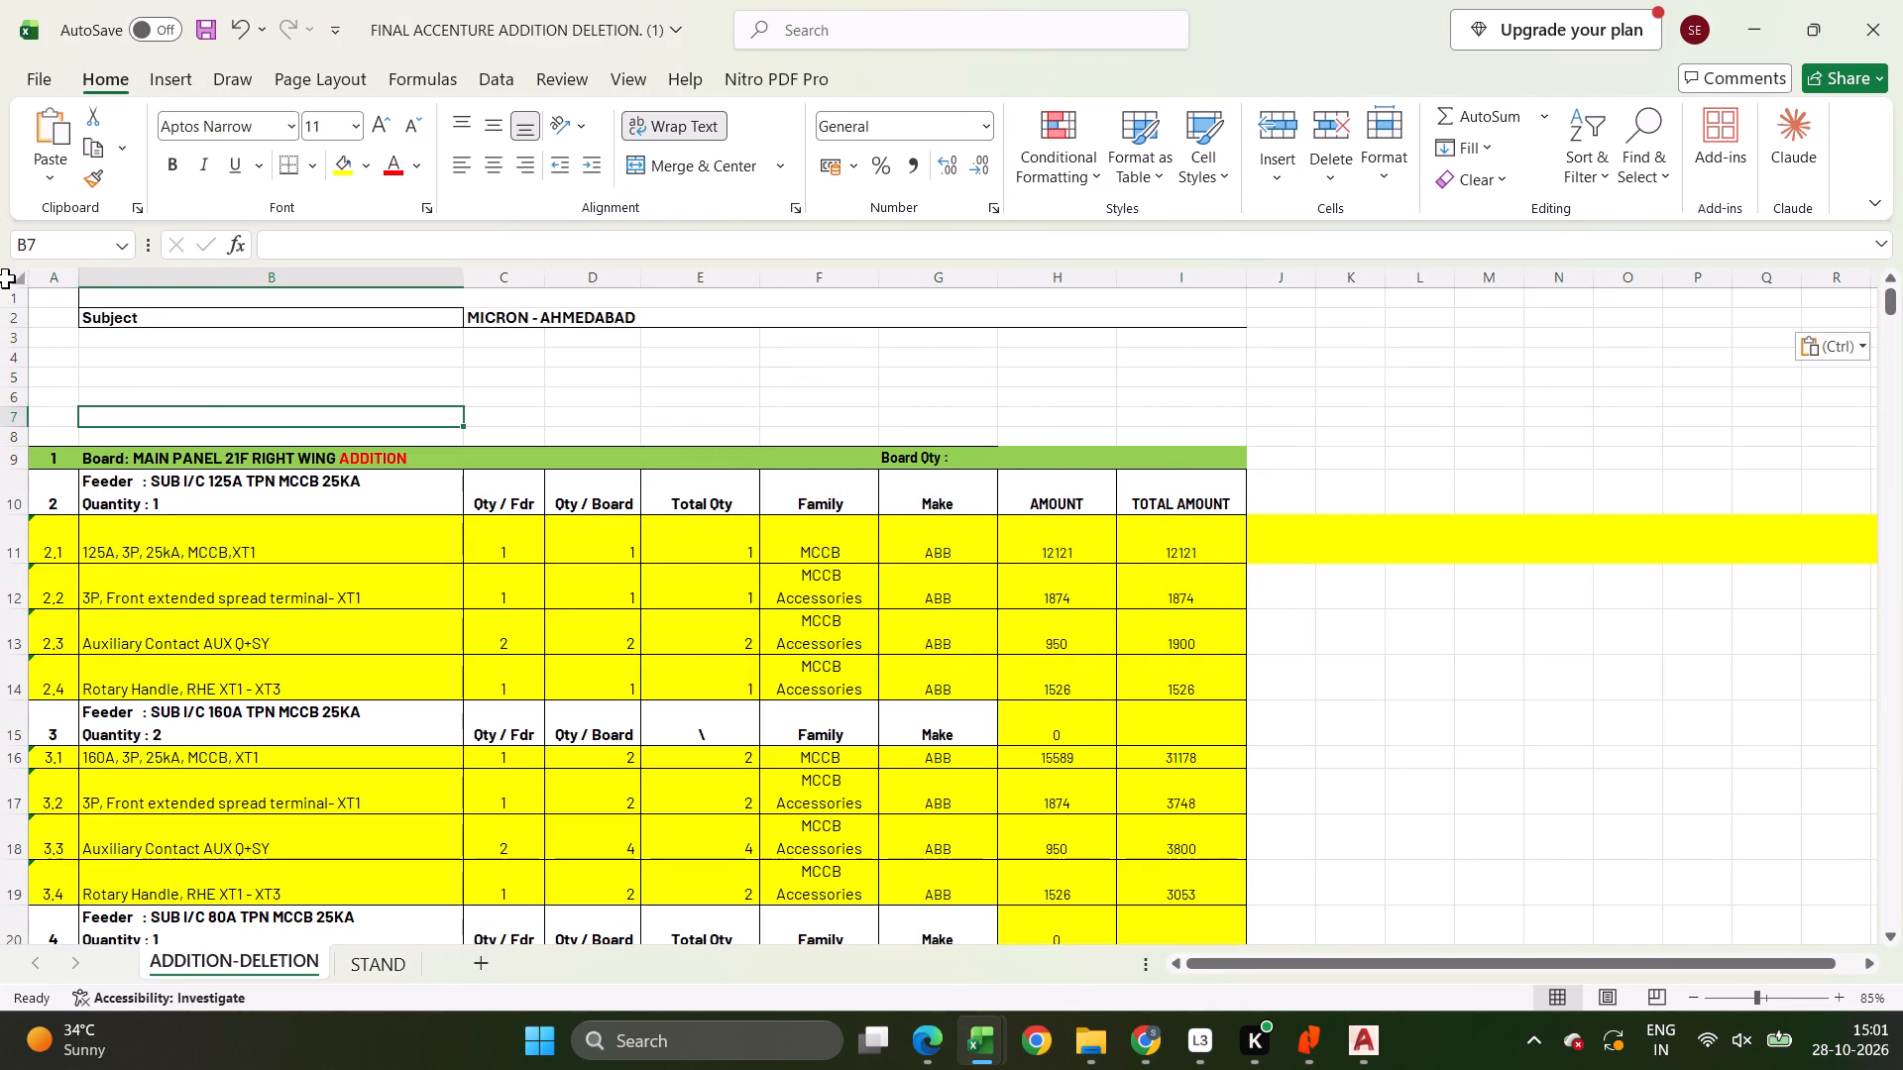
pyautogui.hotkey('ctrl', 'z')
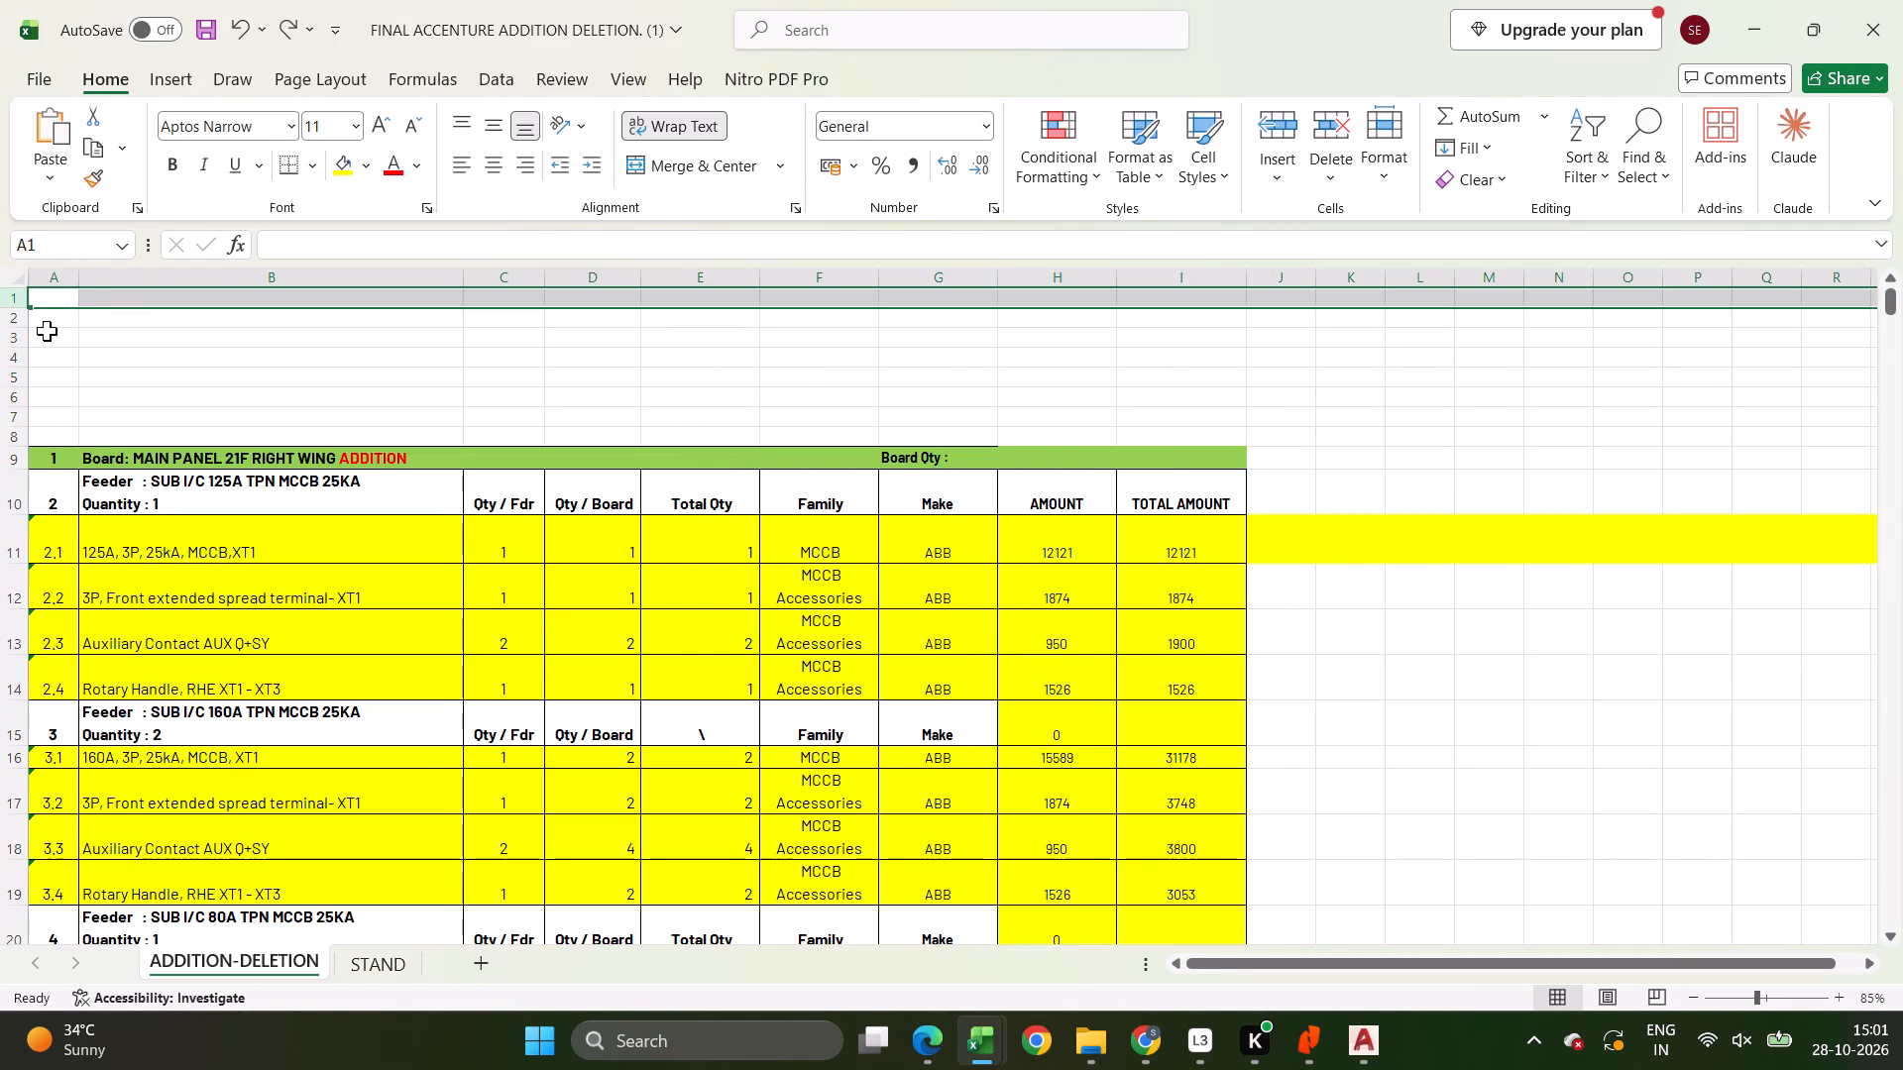
# Copy the Shubham Engineering letterhead picture from the MICRON workbook into ADDITION-DELETION, stretching it over the blank rows from column A.
pyautogui.click(47, 336)
pyautogui.hotkey('alt', 'Tab')
pyautogui.scroll(4, 167, 438)
pyautogui.click(235, 311)
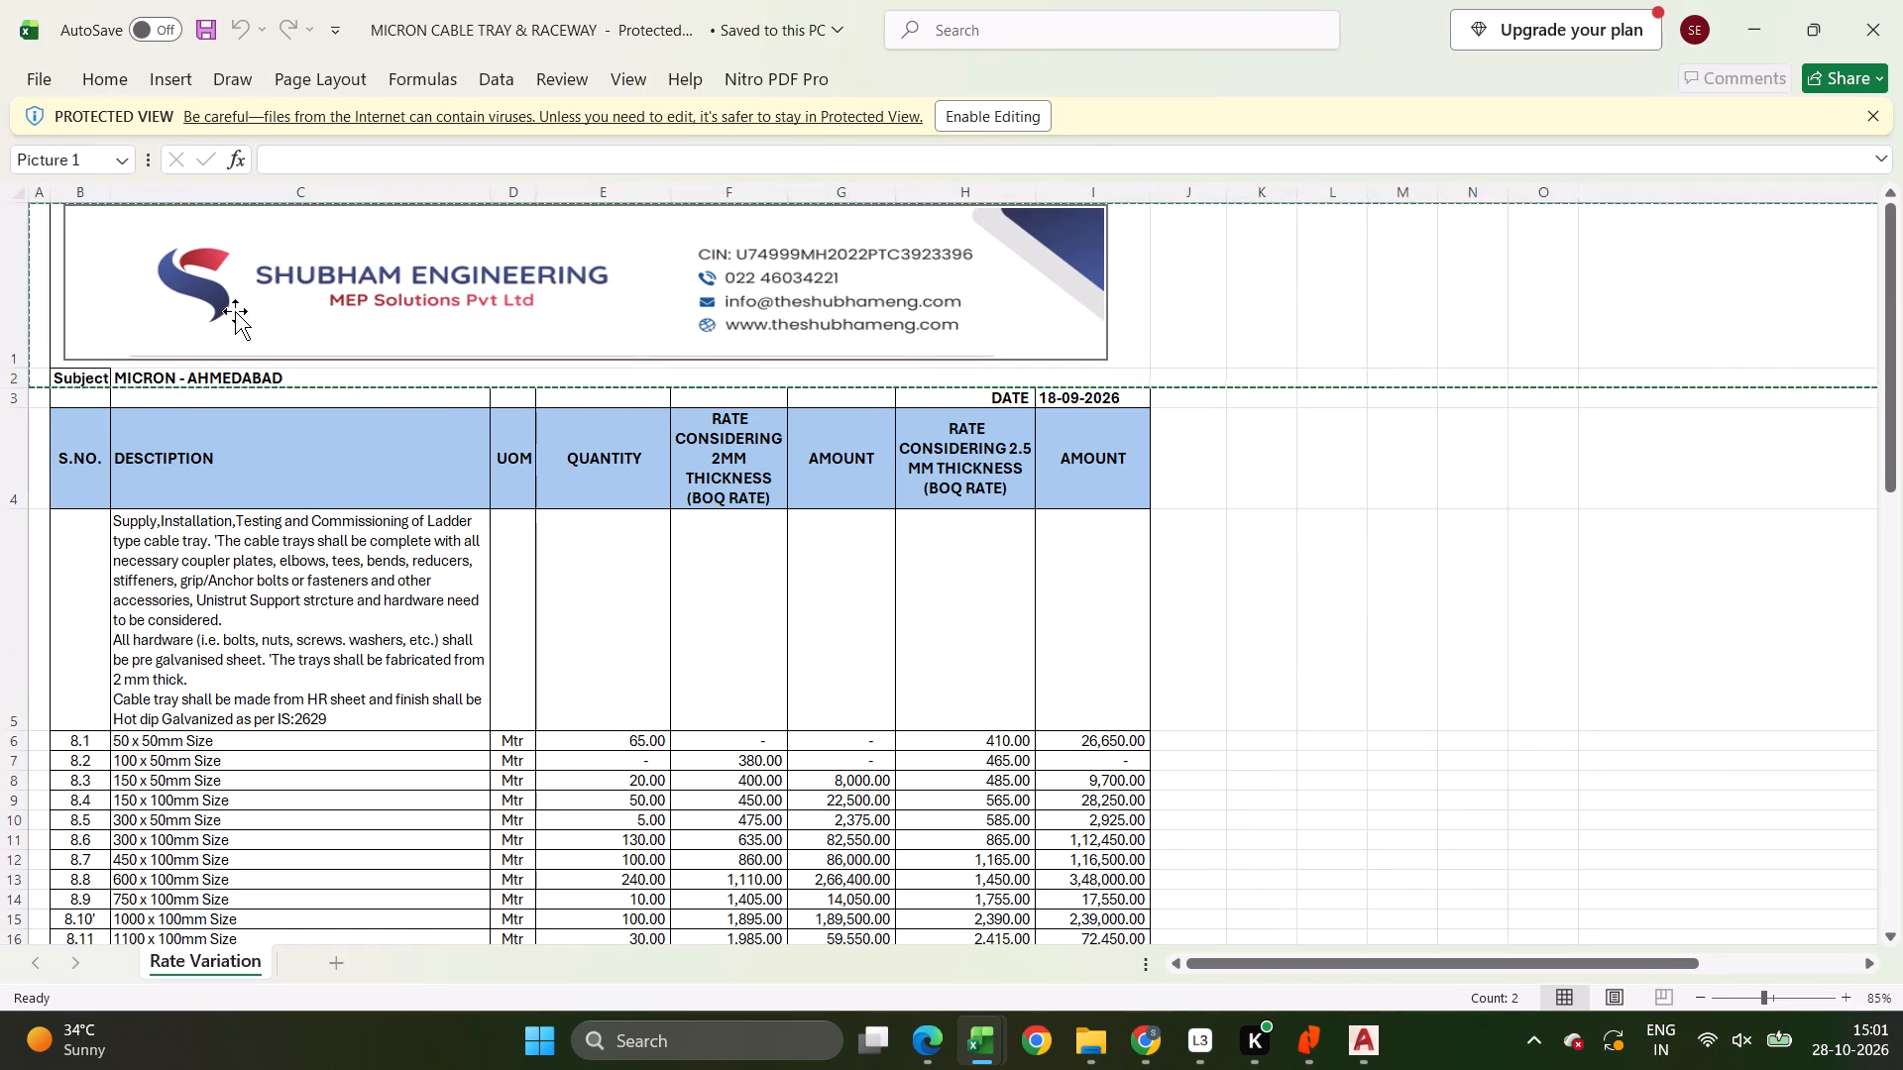
pyautogui.hotkey('ctrl', 'c')
pyautogui.hotkey('alt', 'Tab')
pyautogui.click(124, 313)
pyautogui.hotkey('ctrl', 'v')
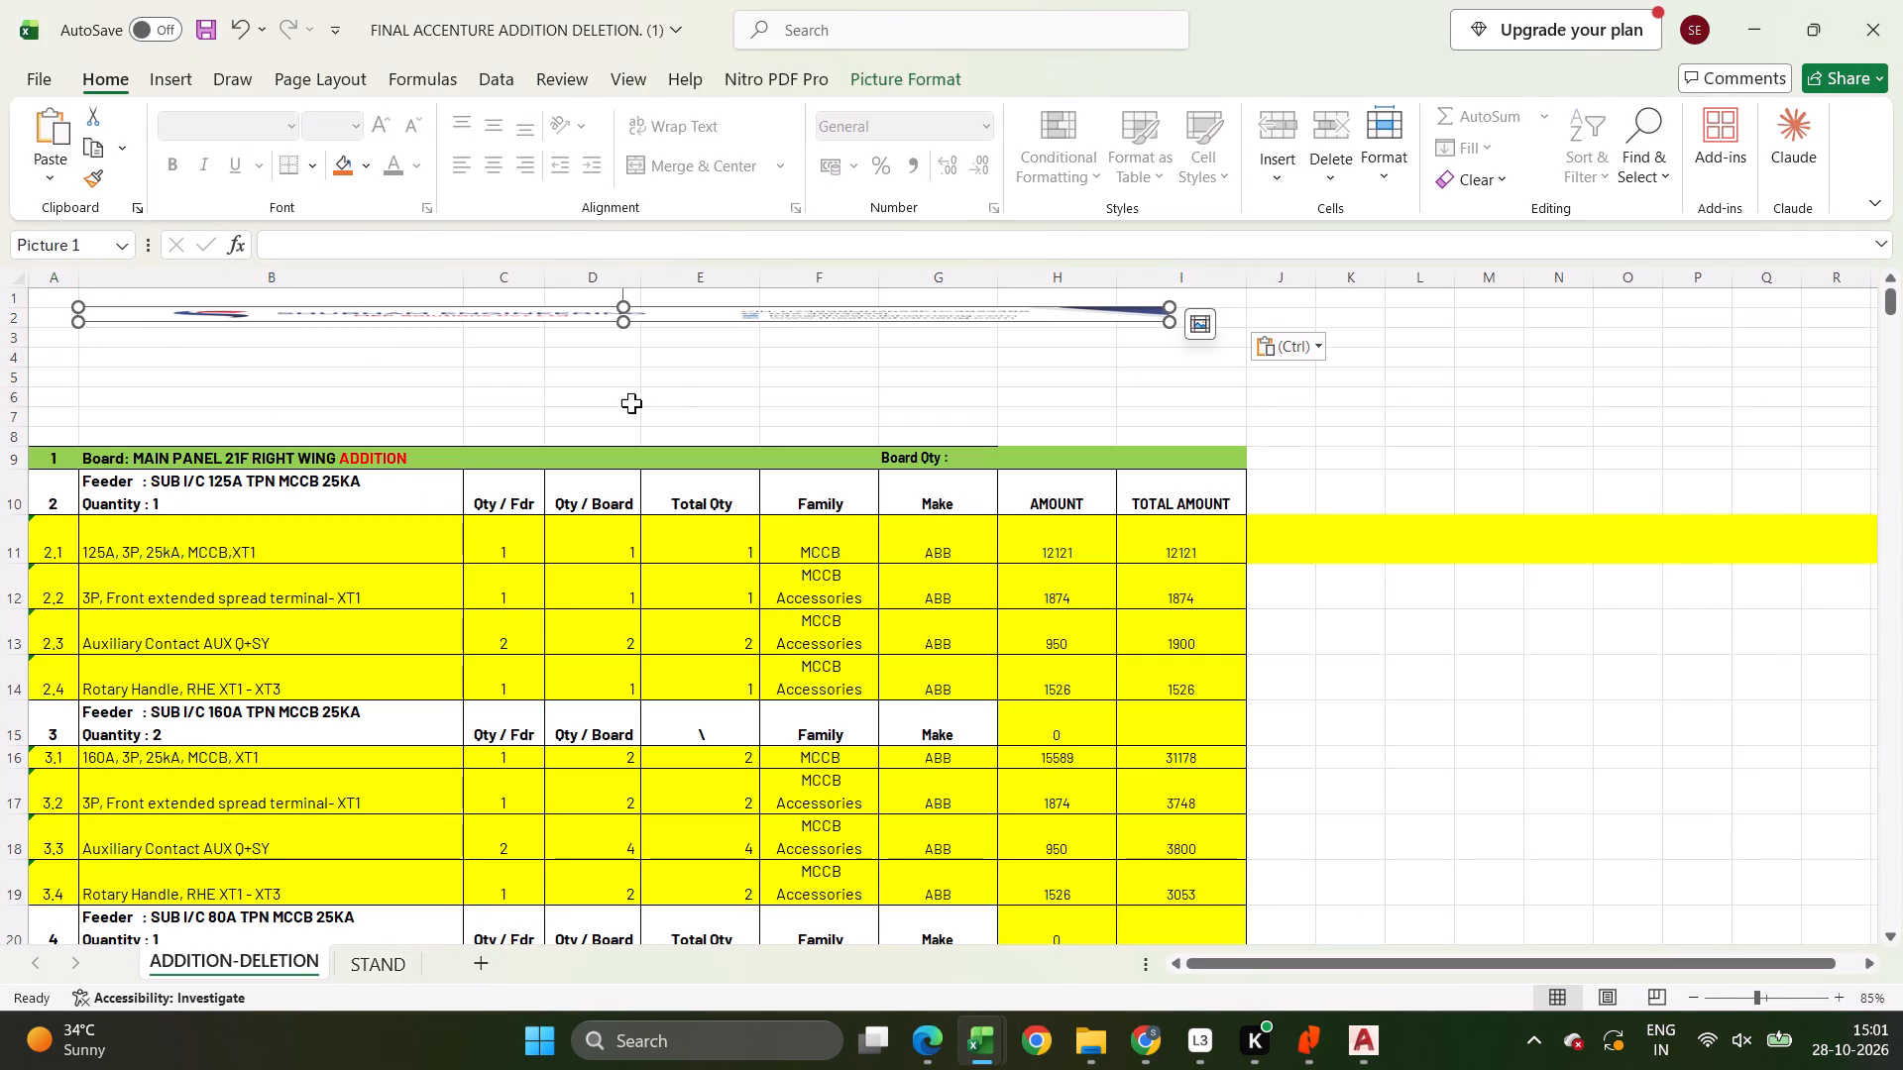
pyautogui.moveTo(619, 321); pyautogui.dragTo(610, 436)
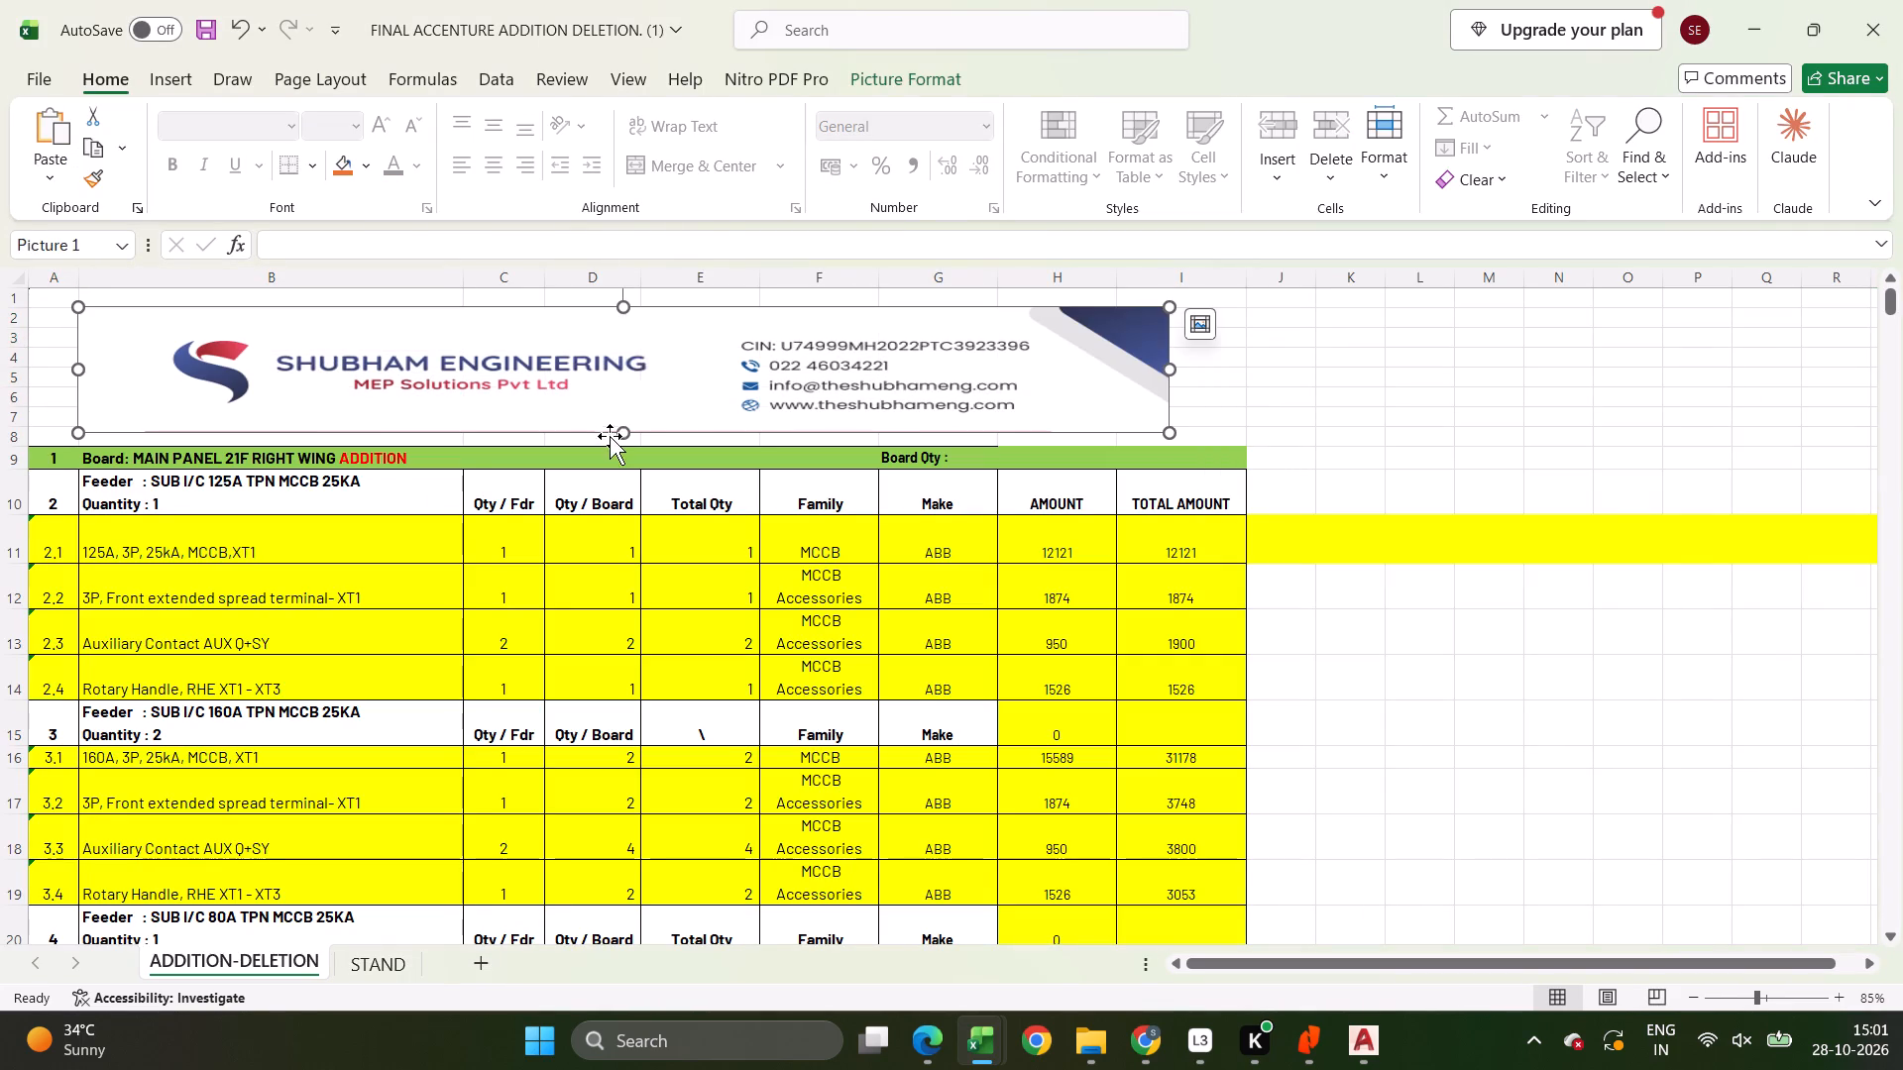
pyautogui.moveTo(623, 304); pyautogui.dragTo(623, 274)
pyautogui.moveTo(628, 350); pyautogui.dragTo(519, 349)
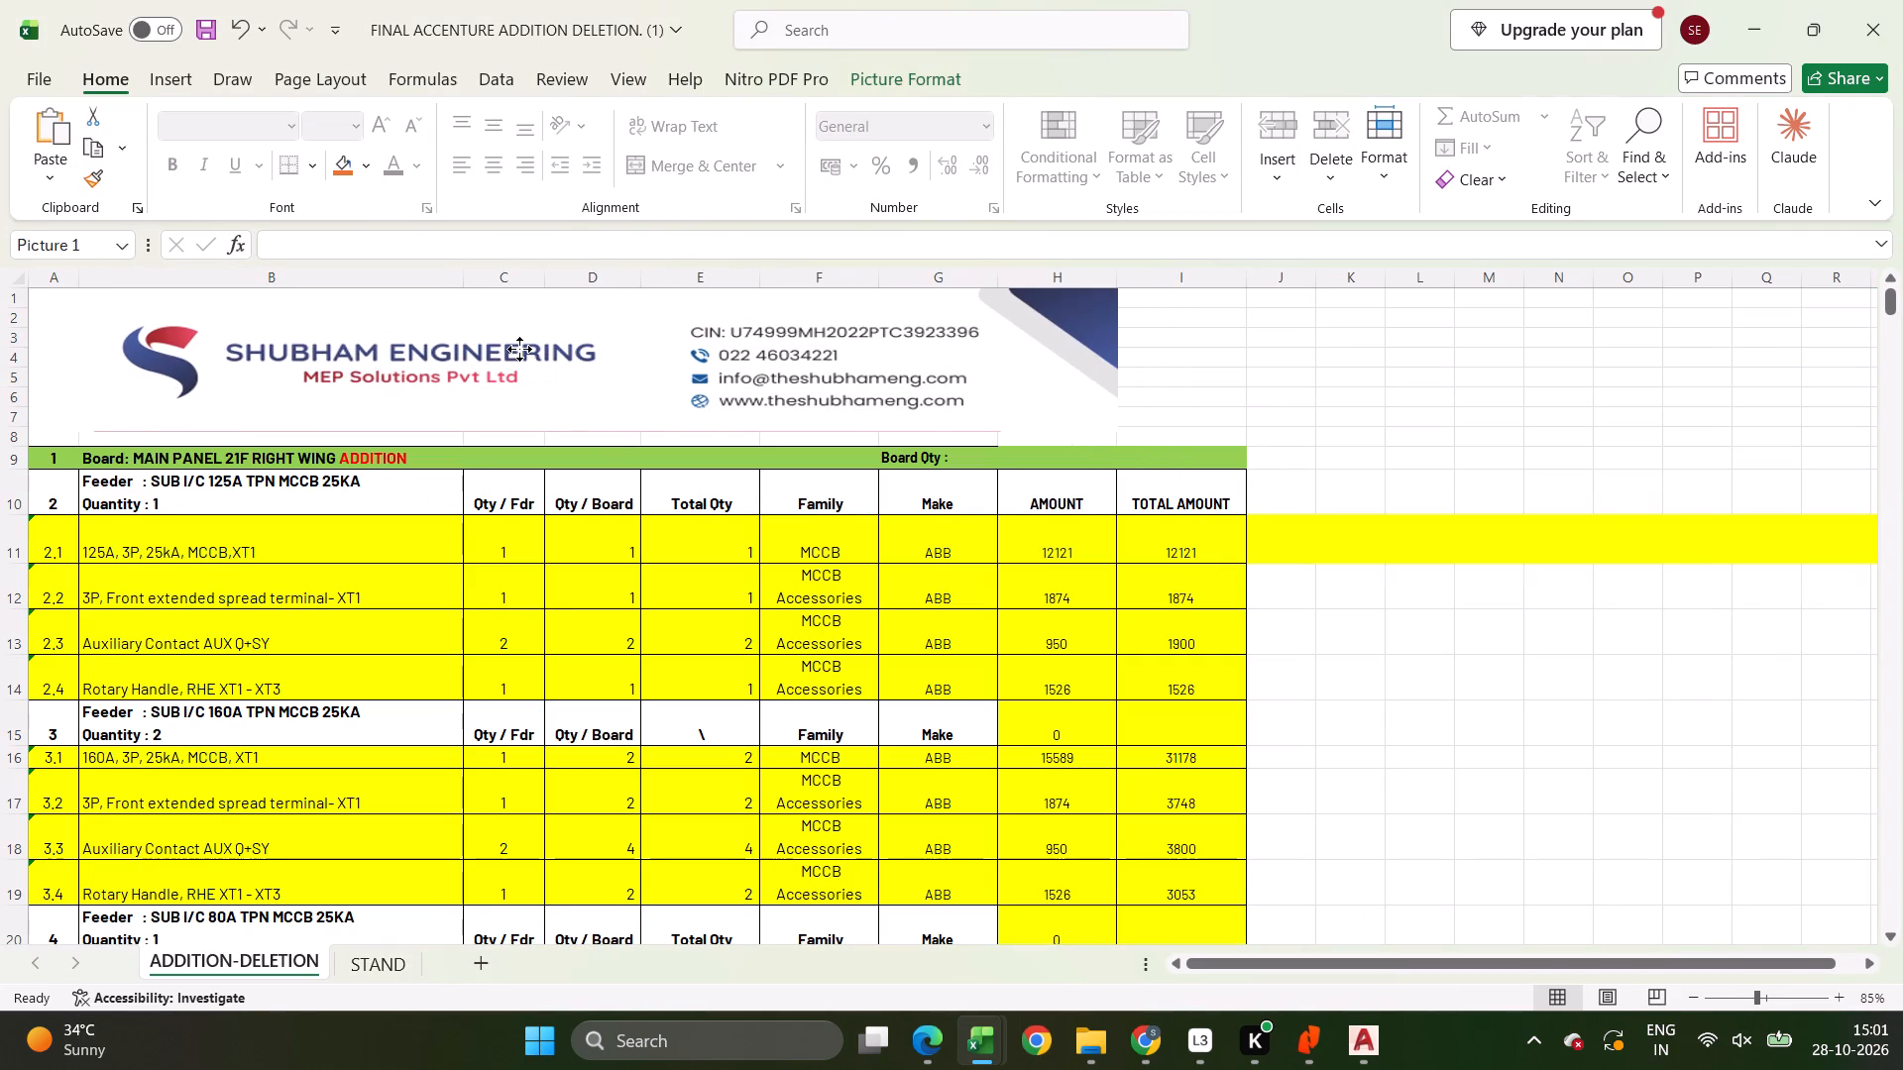
pyautogui.moveTo(519, 349); pyautogui.dragTo(514, 330)
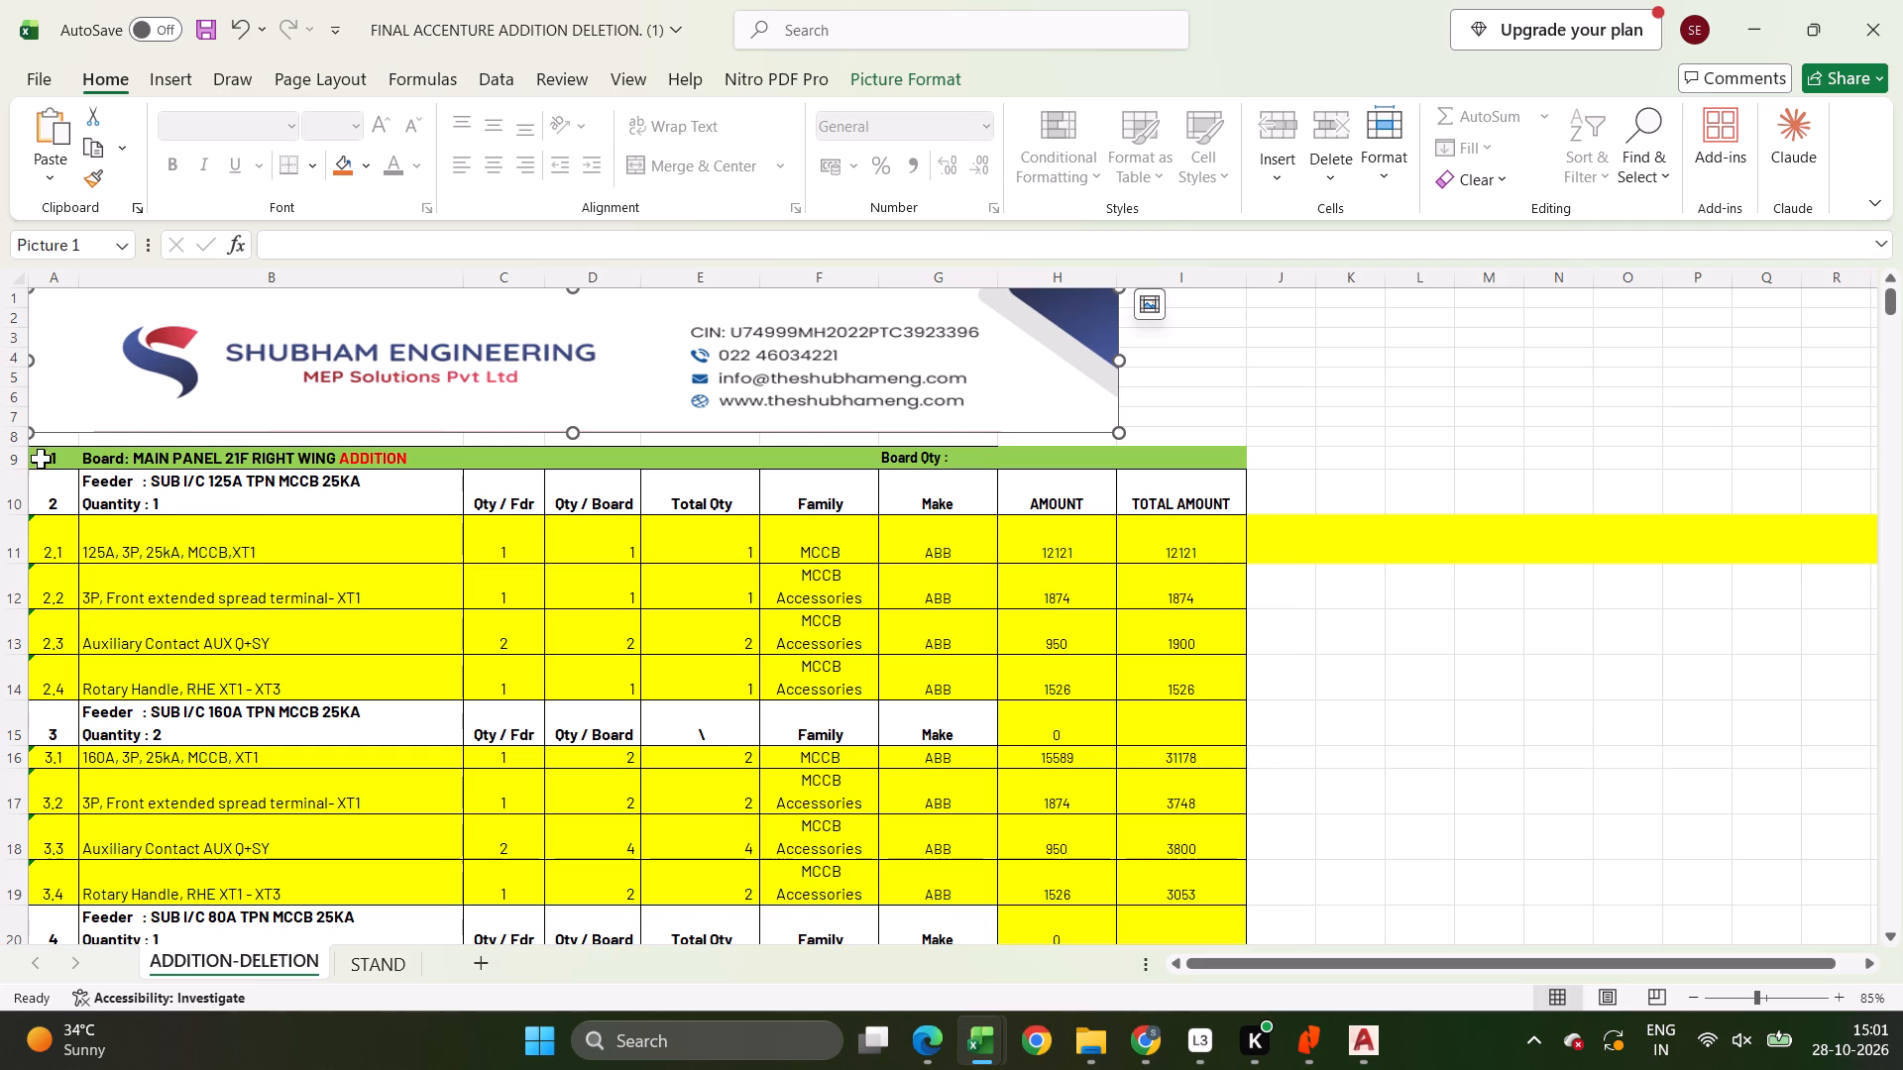
# Make row 8 taller and enter Project in A8 and Accenture Thane in B8.
pyautogui.moveTo(19, 446); pyautogui.dragTo(19, 515)
pyautogui.click(59, 476)
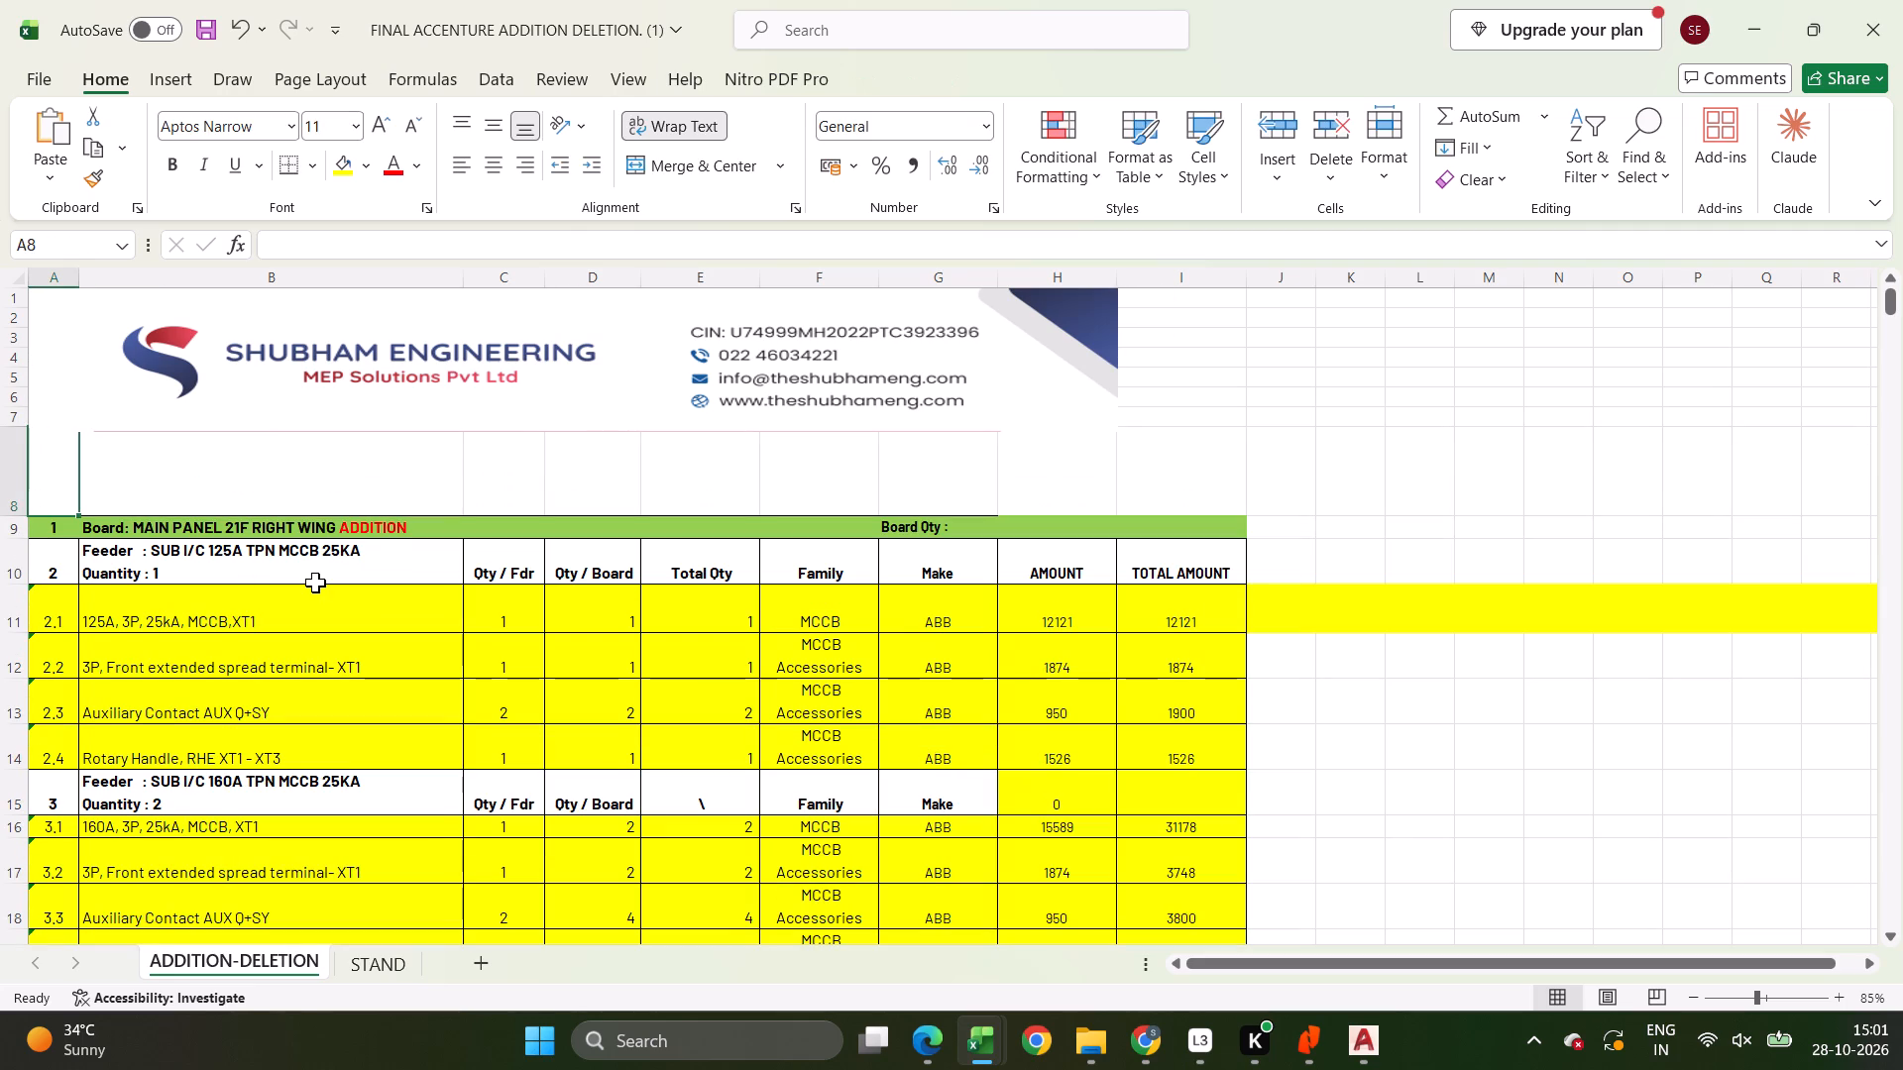
pyautogui.write('pROJECT')
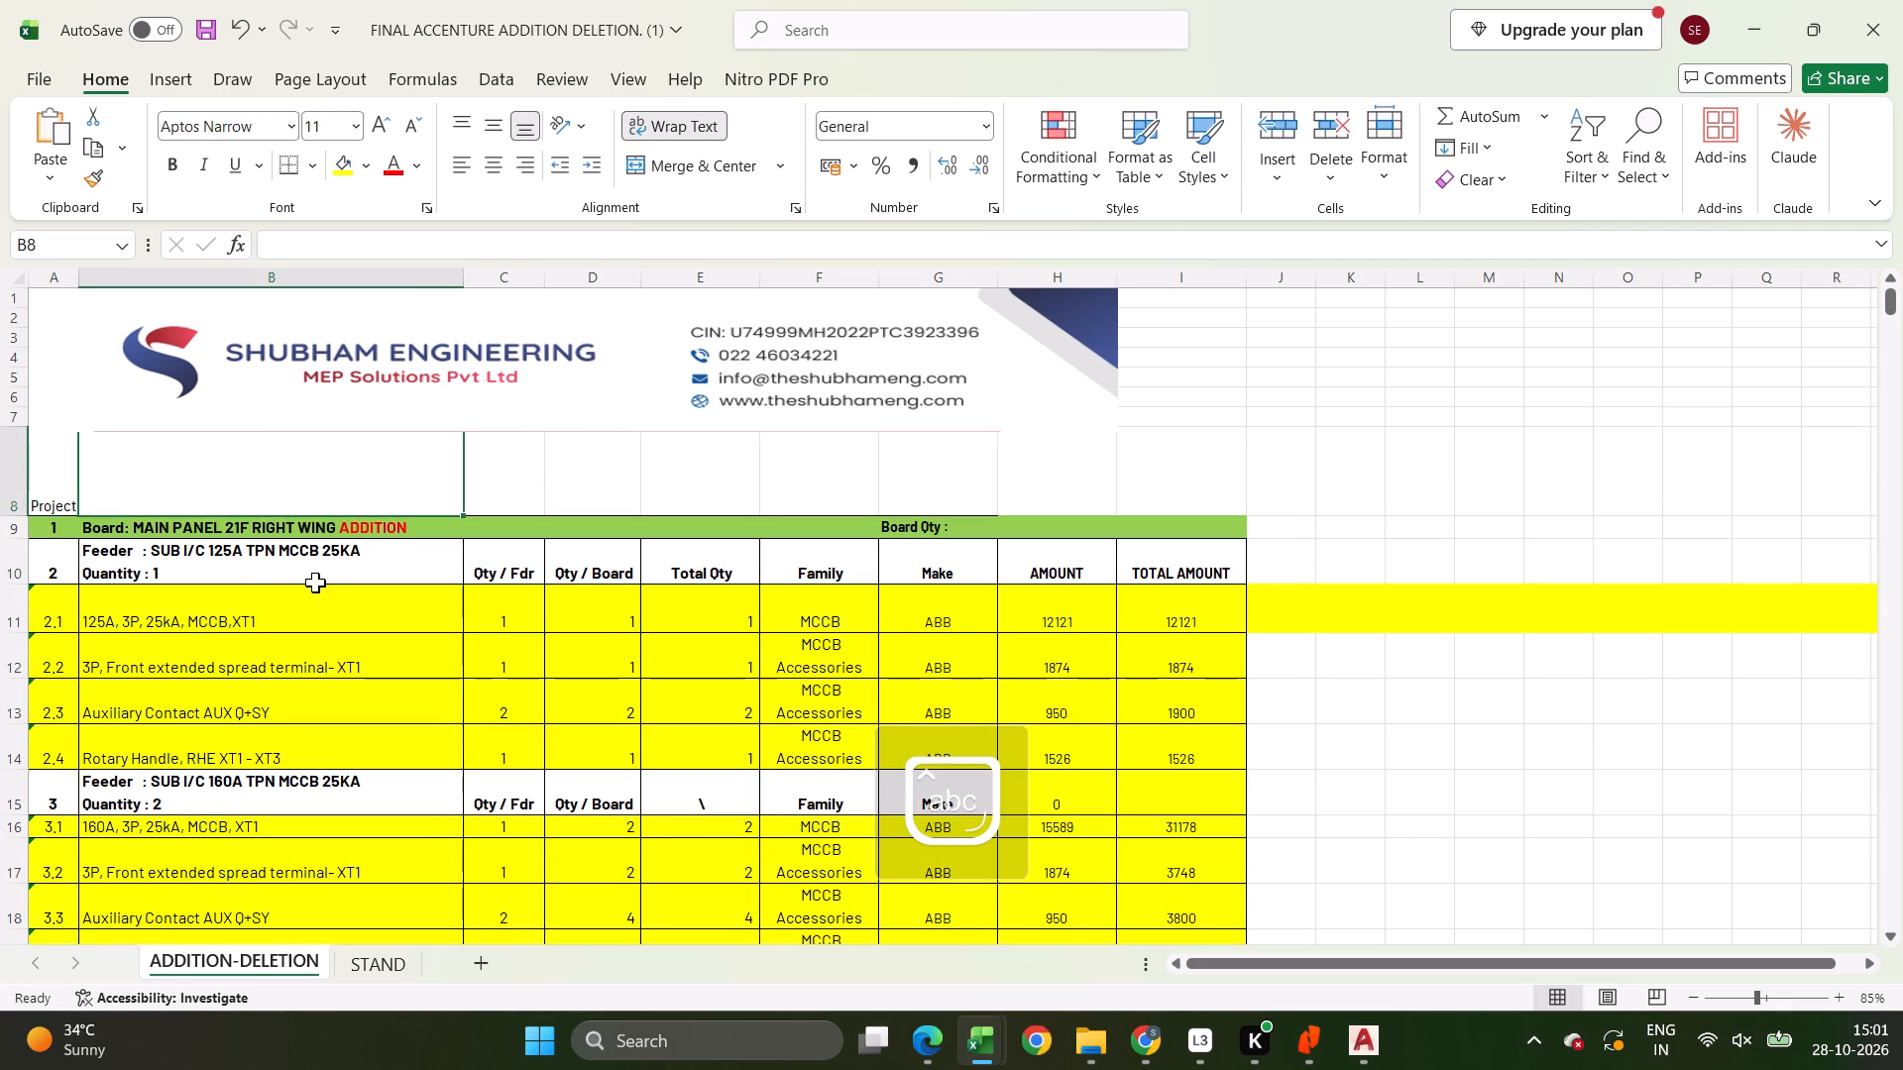
pyautogui.write('Accenture Thane')
pyautogui.press('Return')
# Enable editing in the MICRON workbook and copy its Subject row formatting onto the Project row, A8 to I8, of ADDITION-DELETION.
pyautogui.hotkey('alt', 'Tab')
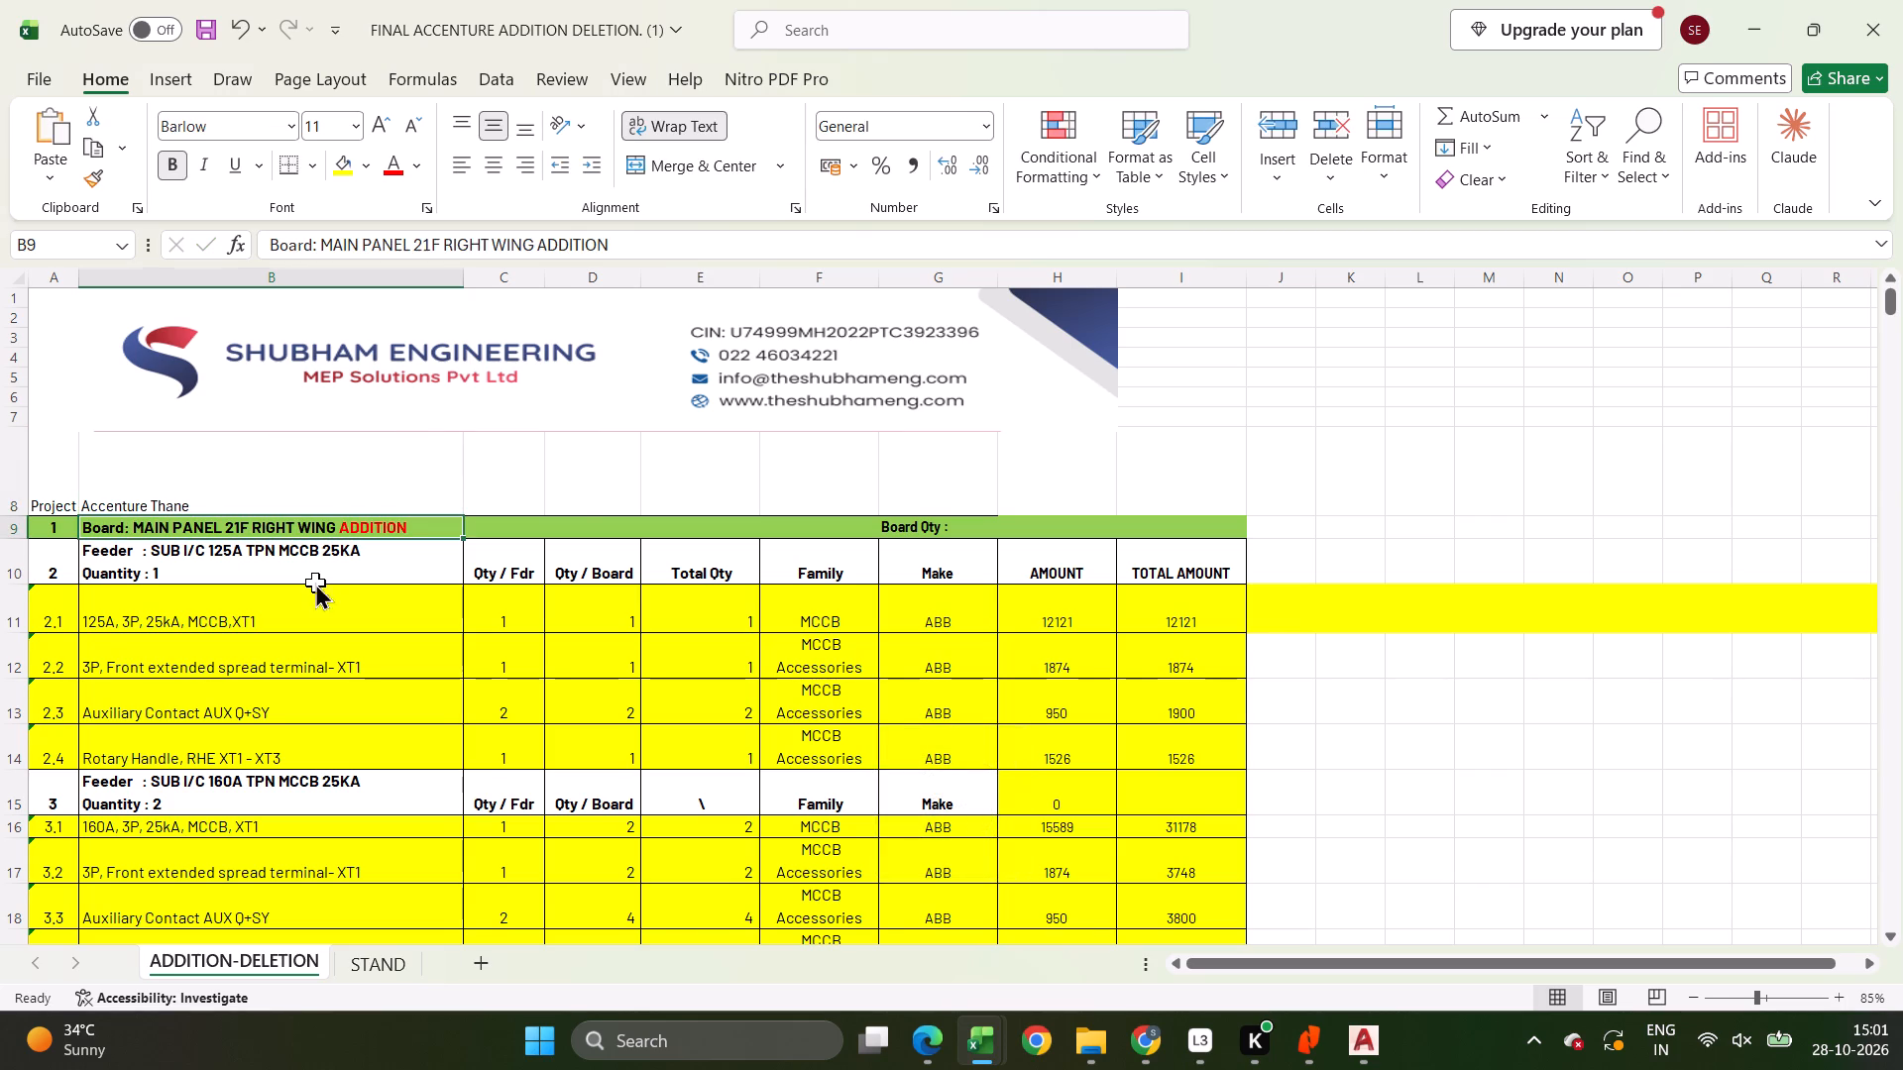
pyautogui.click(13, 374)
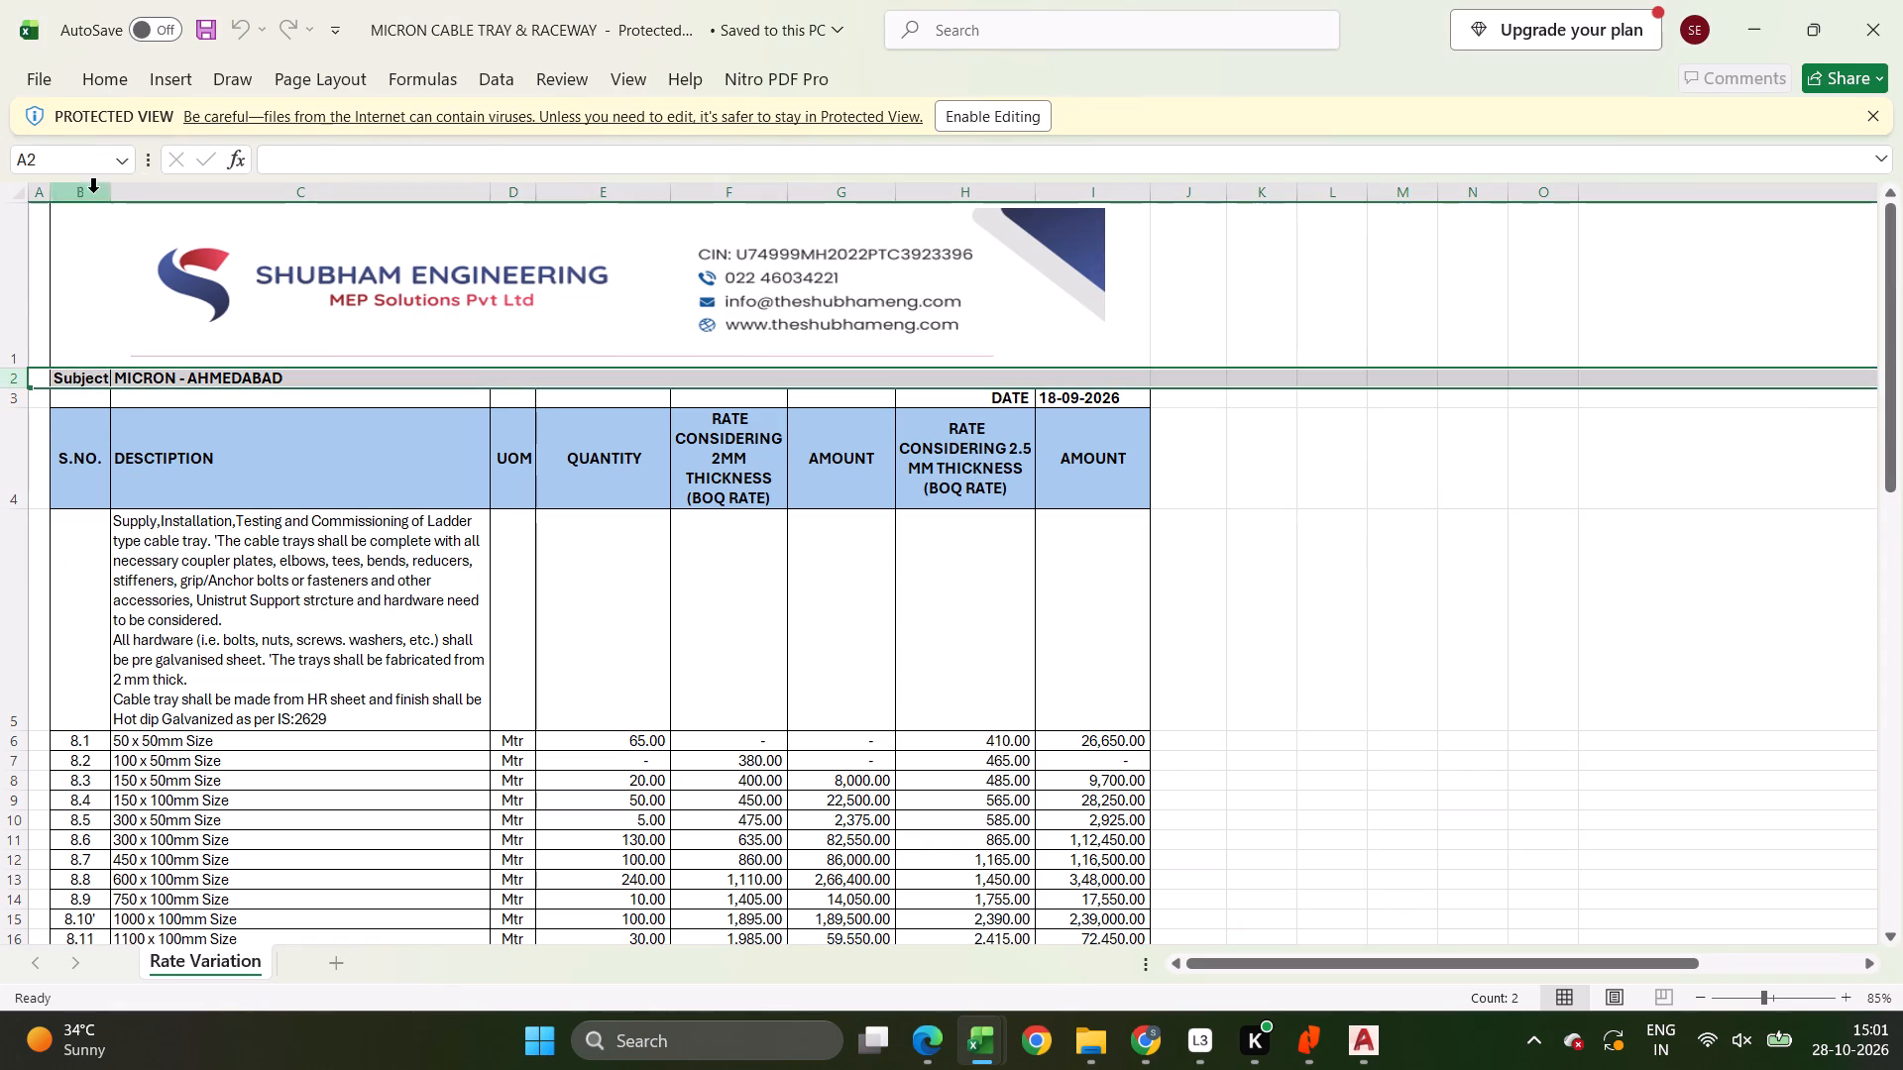
pyautogui.hotkey('alt', 'Tab')
pyautogui.hotkey('alt', 'Tab')
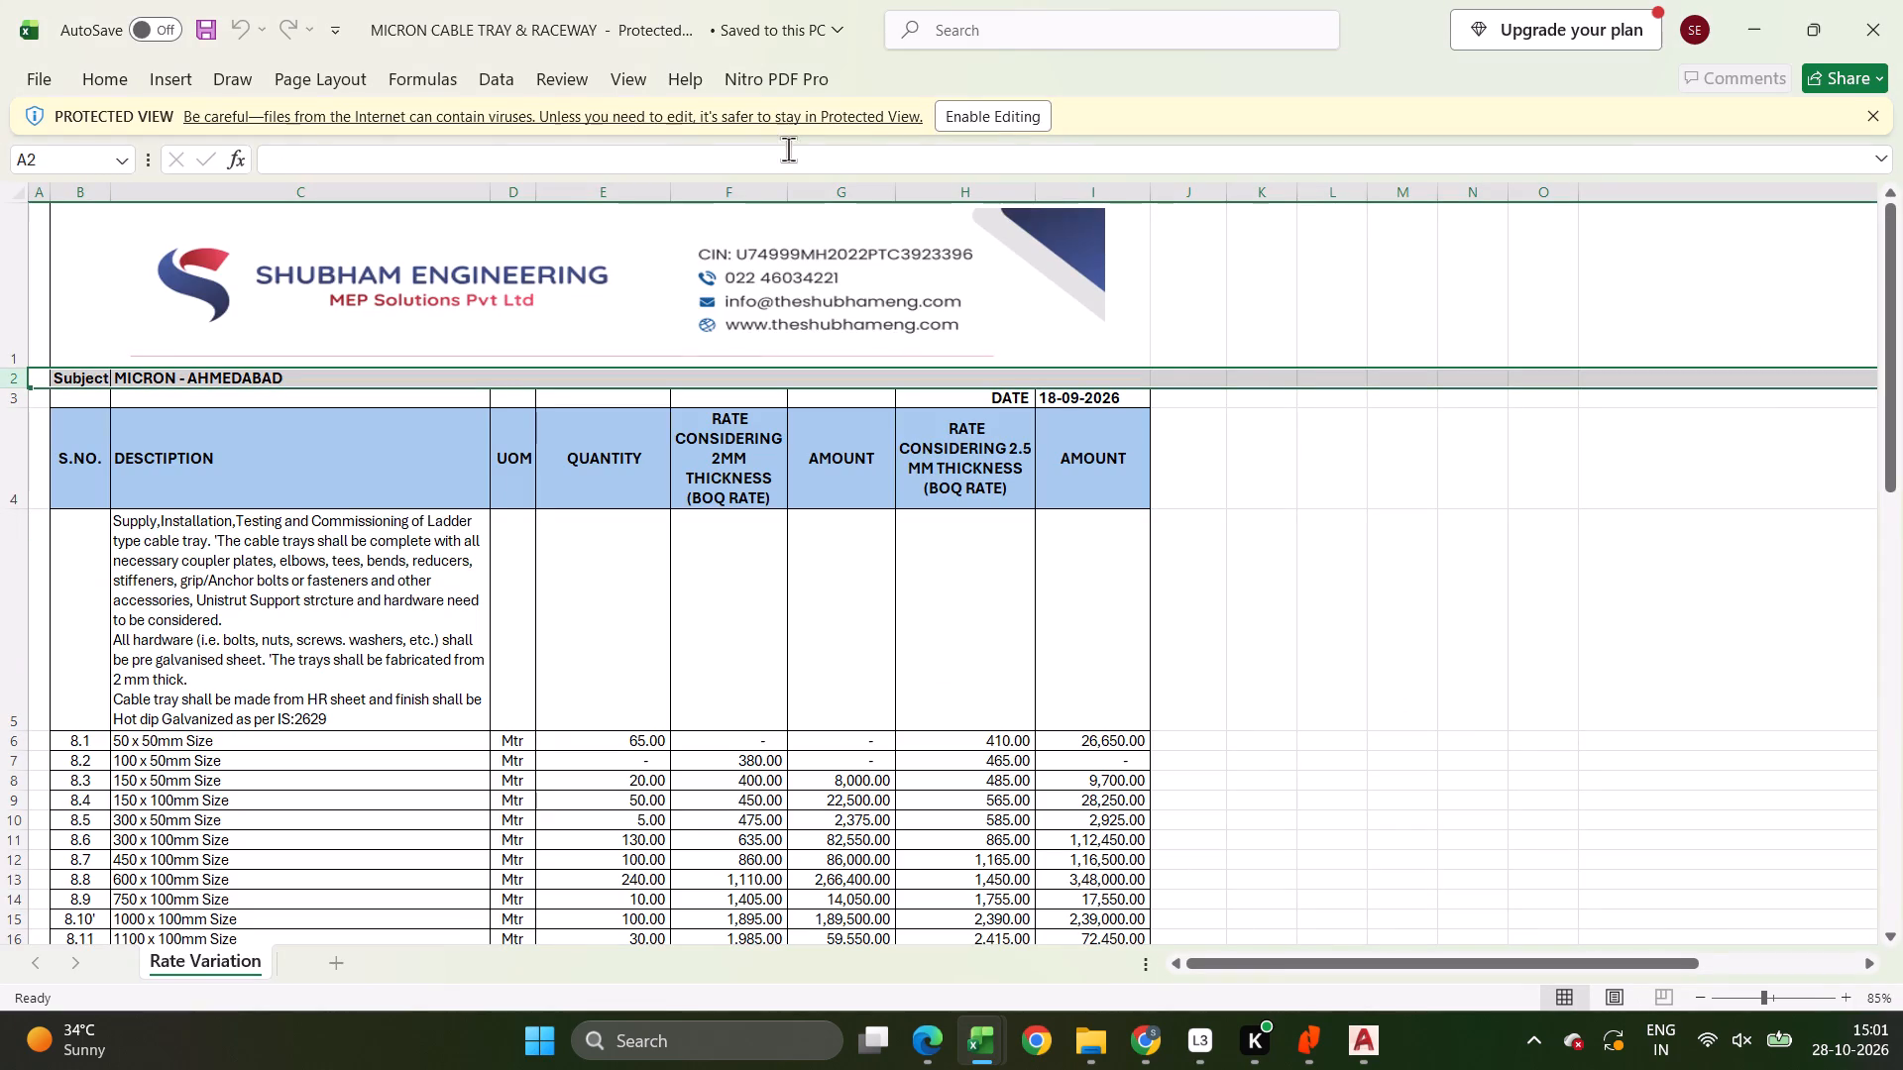
pyautogui.click(1003, 123)
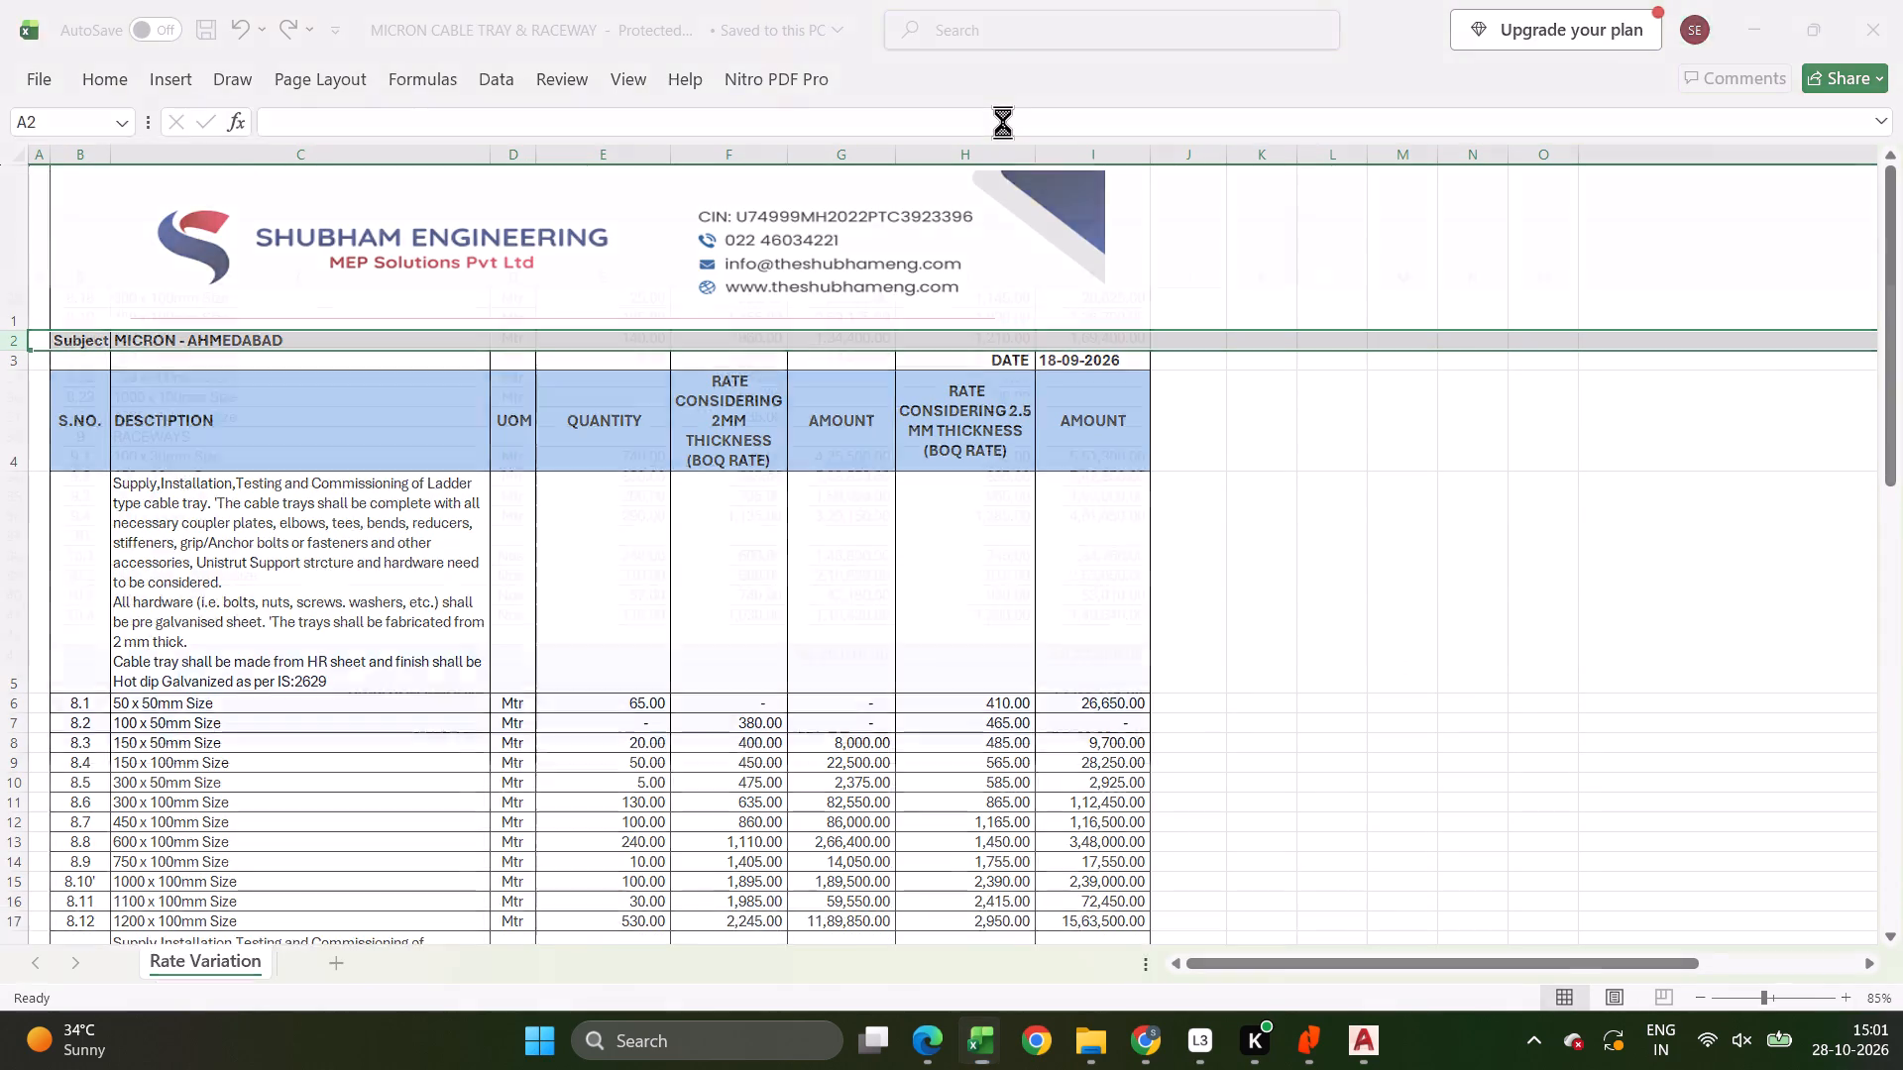
pyautogui.moveTo(74, 464); pyautogui.dragTo(216, 465)
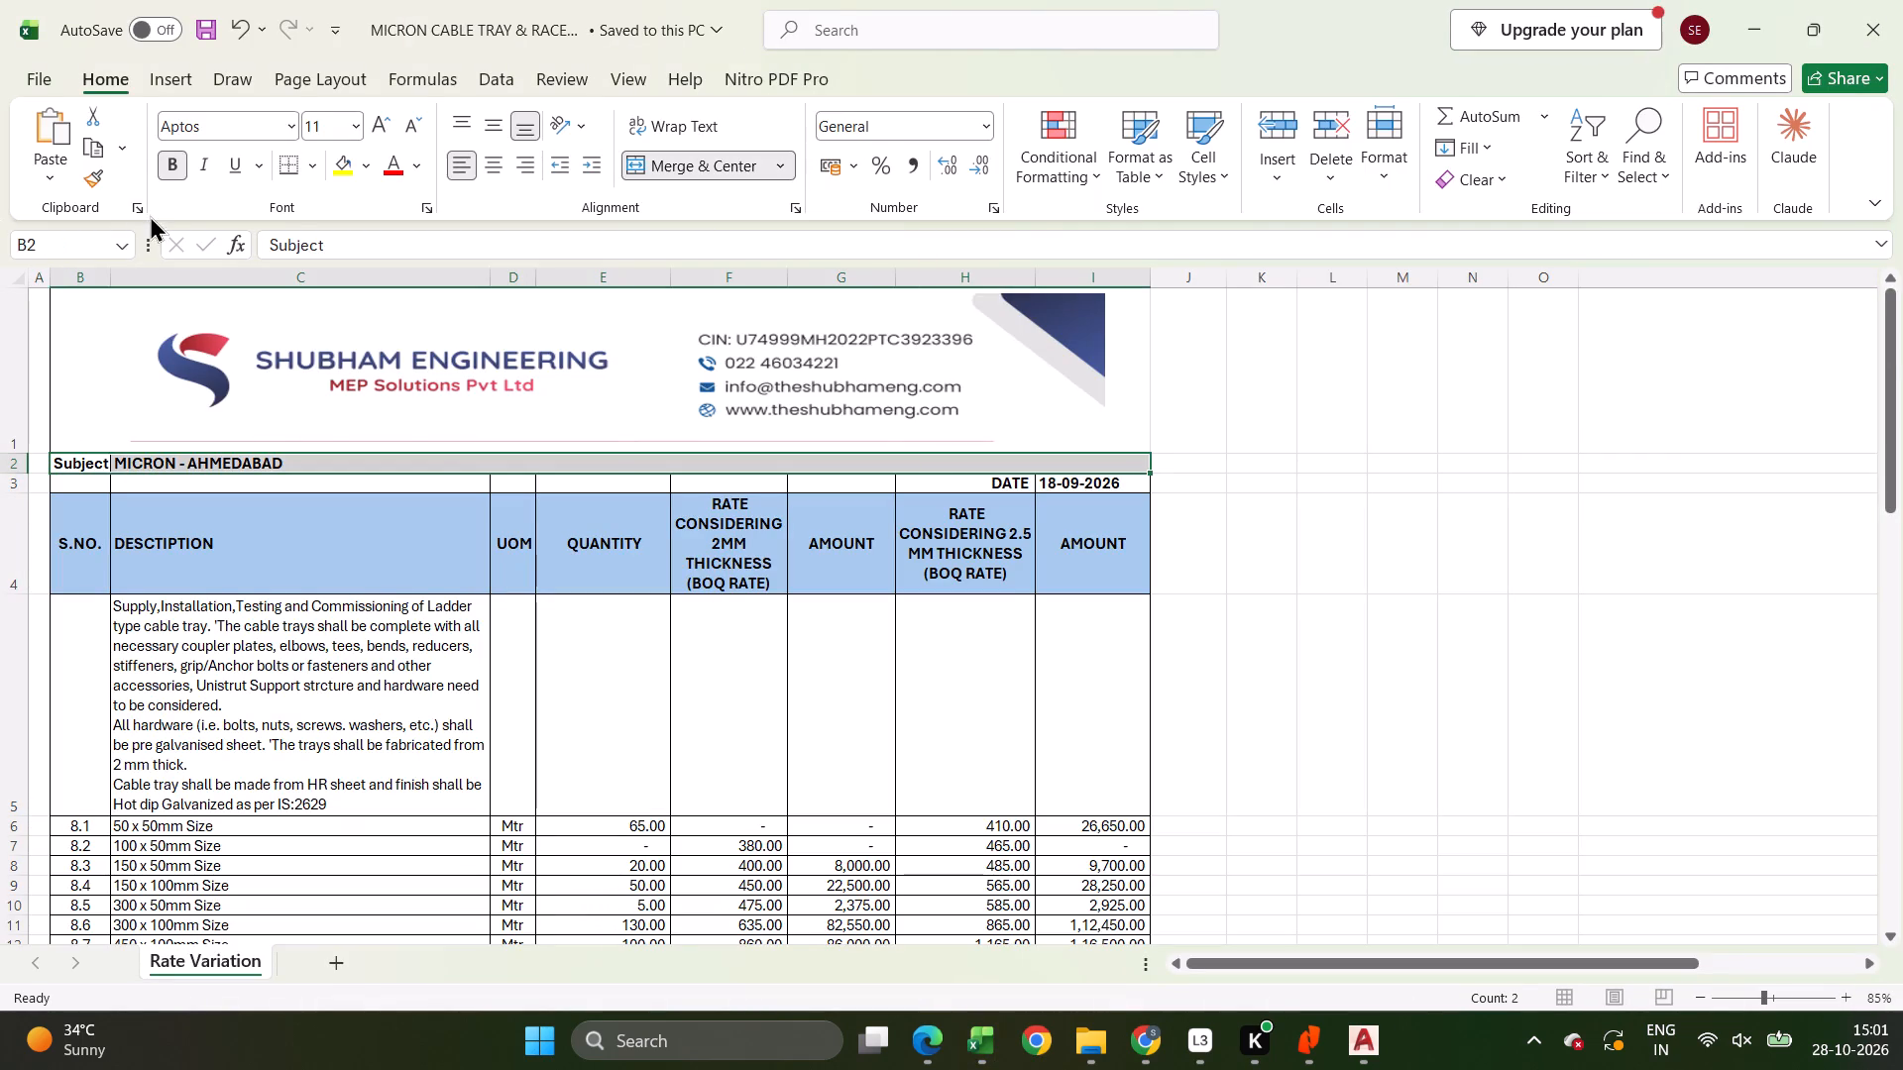
pyautogui.doubleClick(86, 170)
pyautogui.hotkey('alt', 'Tab')
pyautogui.moveTo(38, 504); pyautogui.dragTo(1175, 493)
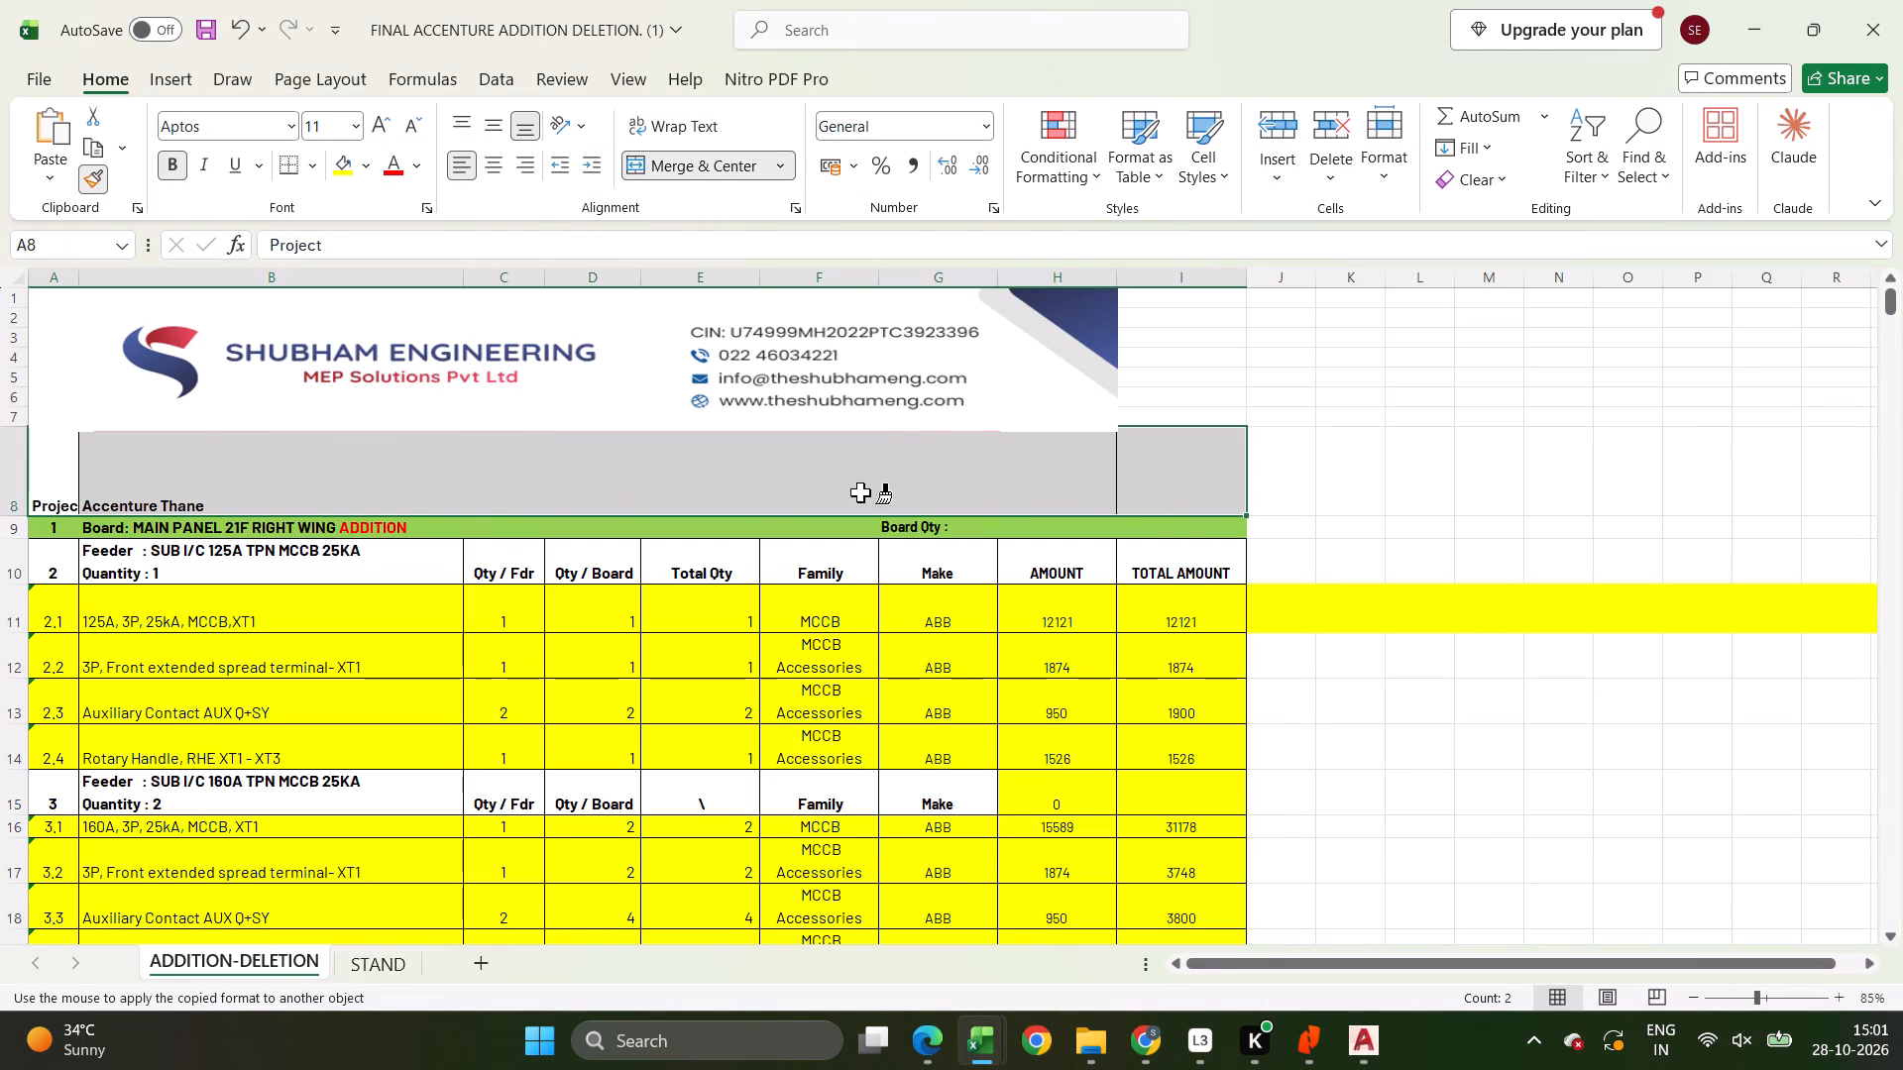
pyautogui.press('Escape')
# Increase the height of row 7 and enlarge the letterhead picture to span almost columns A to I above the Project row.
pyautogui.click(289, 379)
pyautogui.moveTo(13, 431); pyautogui.dragTo(13, 435)
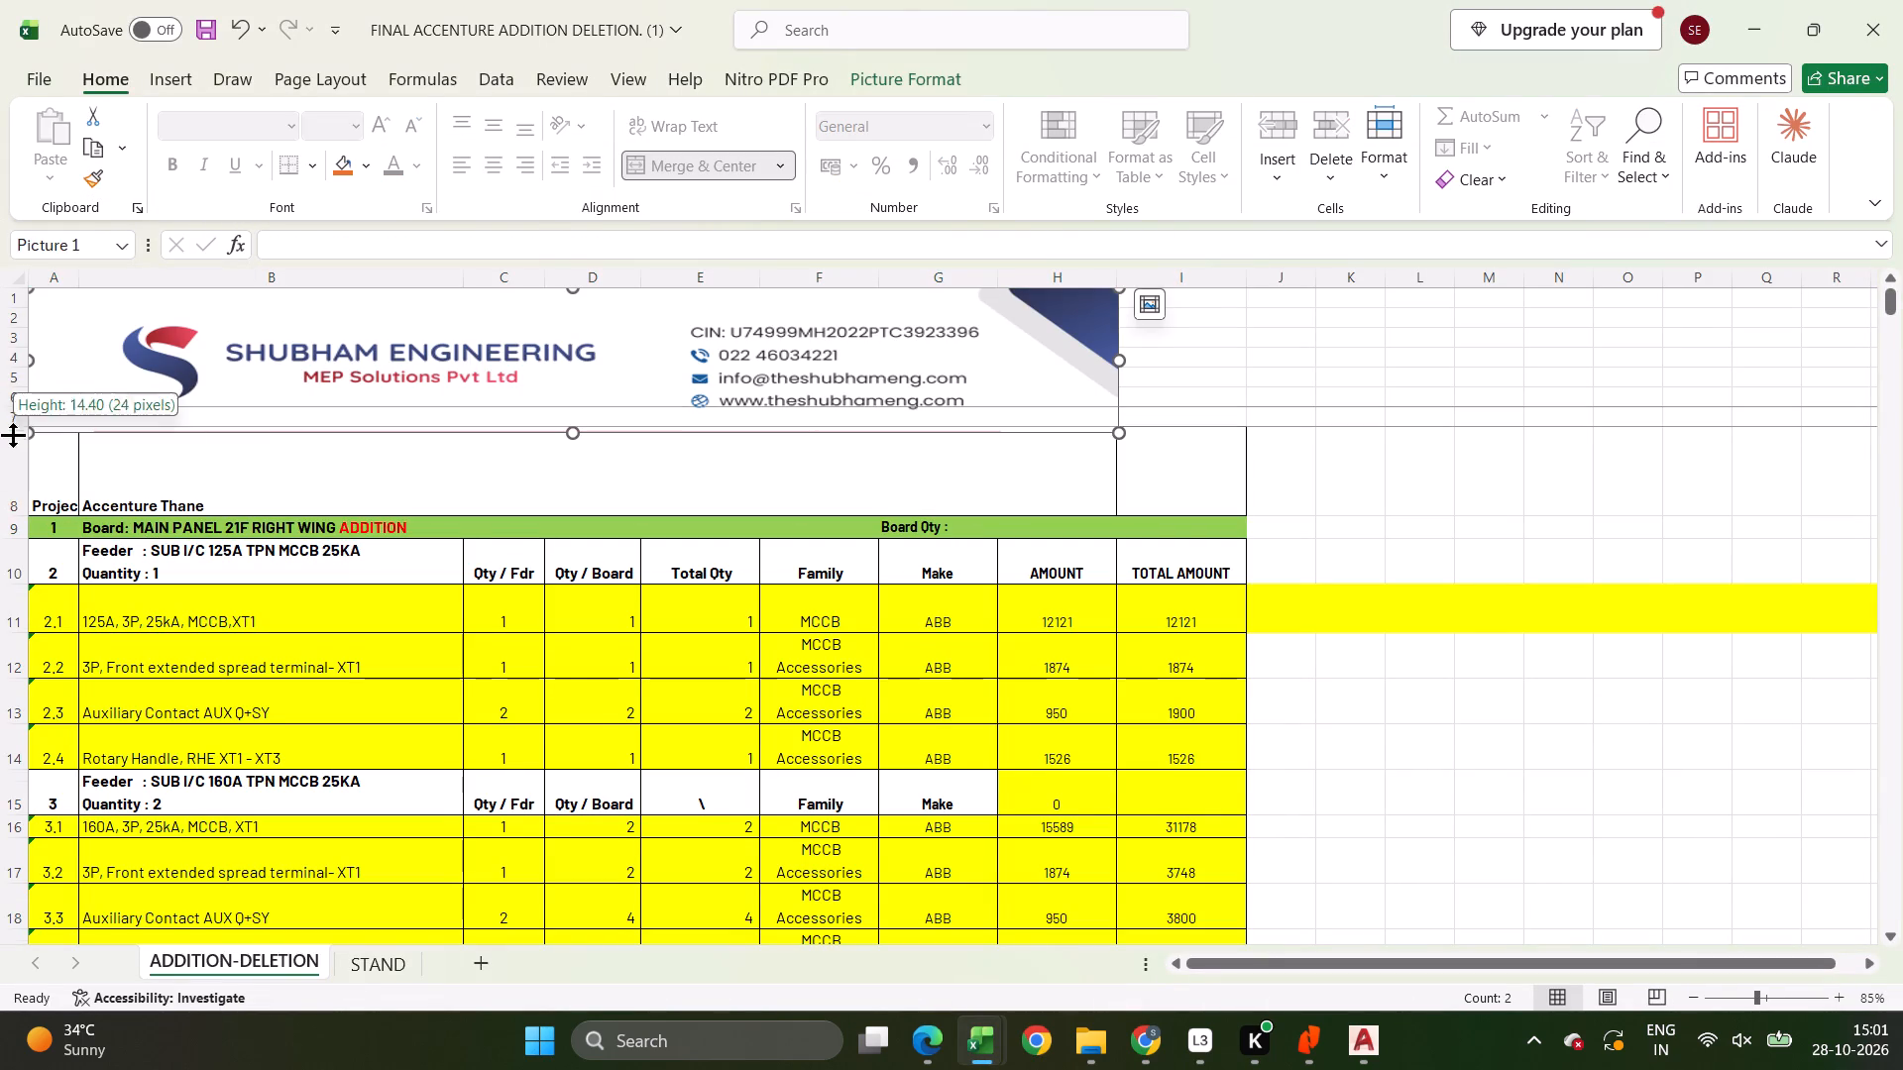
pyautogui.moveTo(13, 435); pyautogui.dragTo(14, 526)
pyautogui.click(782, 375)
pyautogui.moveTo(1114, 429); pyautogui.dragTo(1140, 479)
pyautogui.click(1463, 374)
pyautogui.moveTo(1474, 383); pyautogui.dragTo(1209, 434)
pyautogui.moveTo(871, 442); pyautogui.dragTo(877, 472)
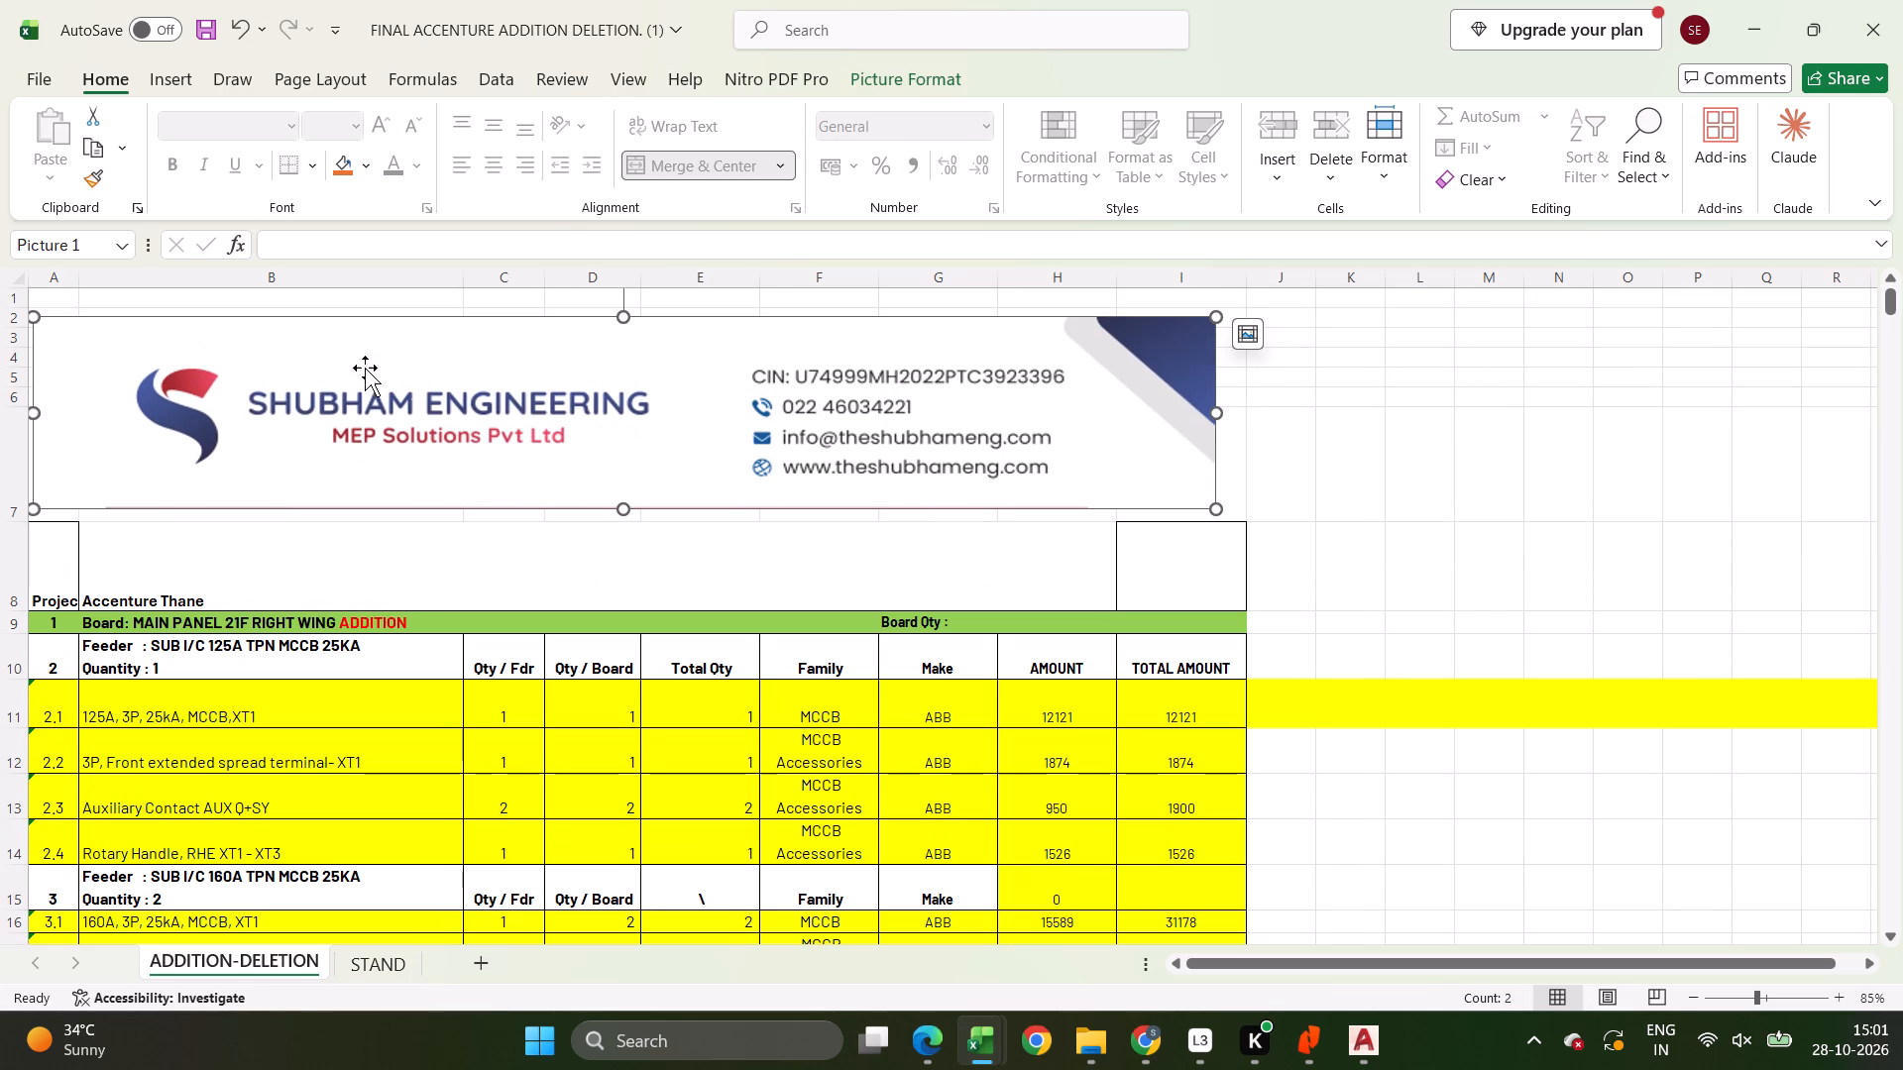
# Apply all borders to the range A2 to I366, from behind the letterhead down to the last TOTAL DELETION AMOUNT row.
pyautogui.moveTo(39, 299); pyautogui.dragTo(49, 306)
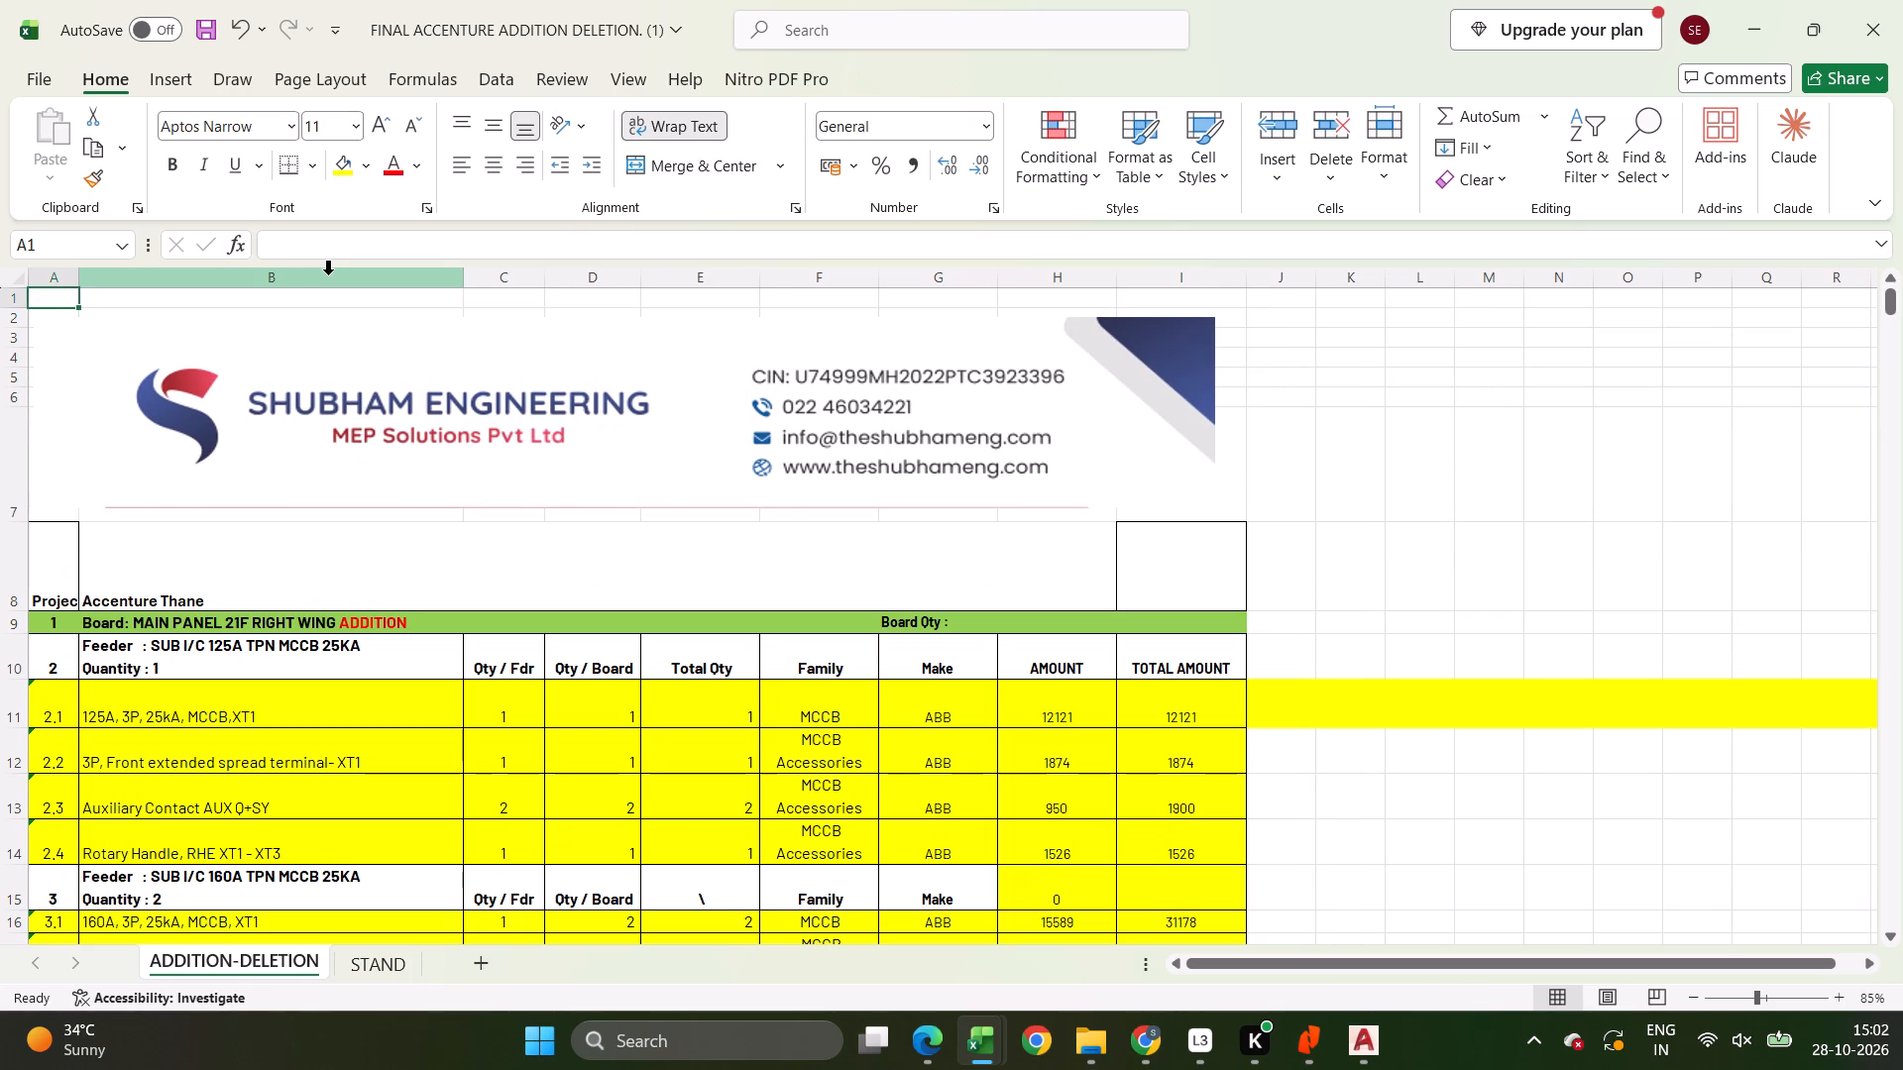
pyautogui.press('Down')
pyautogui.hotkey('shift', 'Right')
pyautogui.hotkey('ctrl', 'shift', 'Right')
pyautogui.hotkey('shift', 'Left')
pyautogui.hotkey('shift', 'Right')
pyautogui.press('Left')
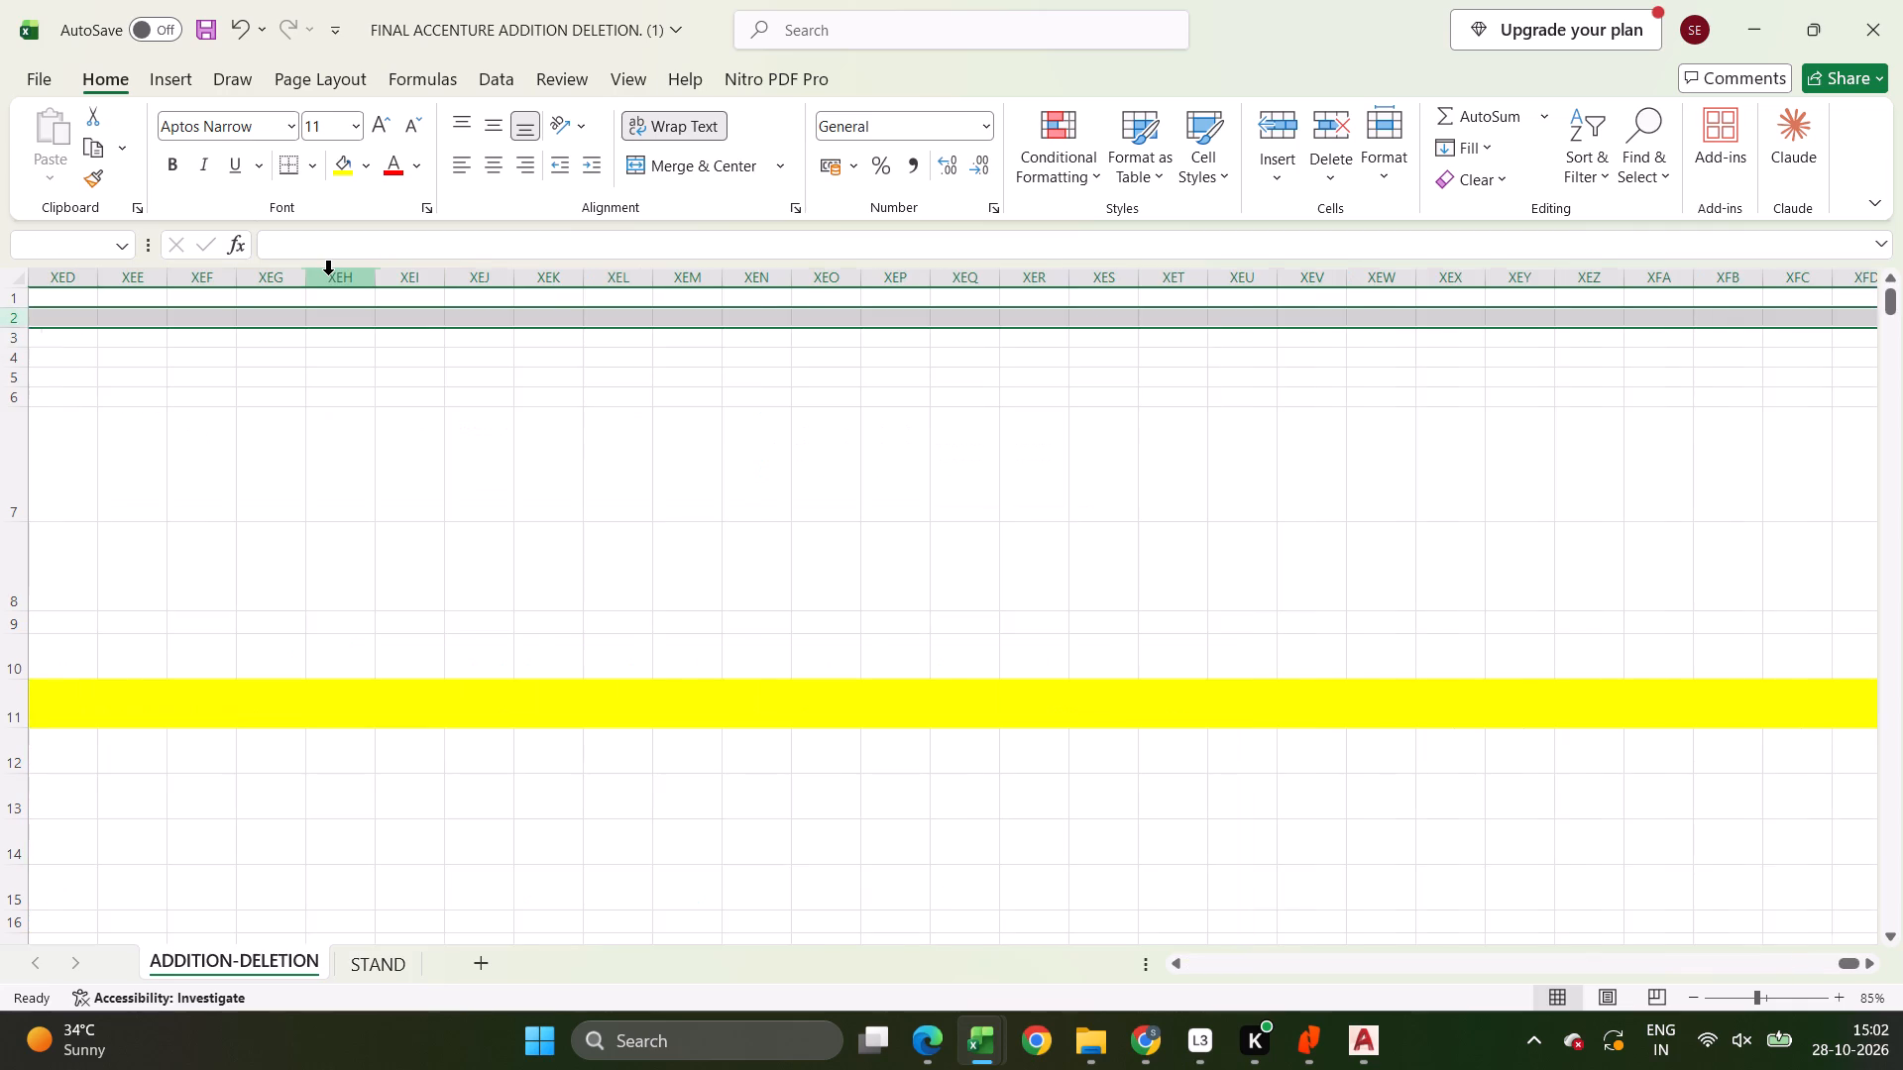
pyautogui.press('Right')
pyautogui.press('Left')
pyautogui.hotkey('shift', 'Right')
pyautogui.hotkey('shift', 'Right')
pyautogui.hotkey('shift', 'Right')
pyautogui.hotkey('shift', 'Right')
pyautogui.hotkey('shift', 'Right')
pyautogui.hotkey('shift', 'Right')
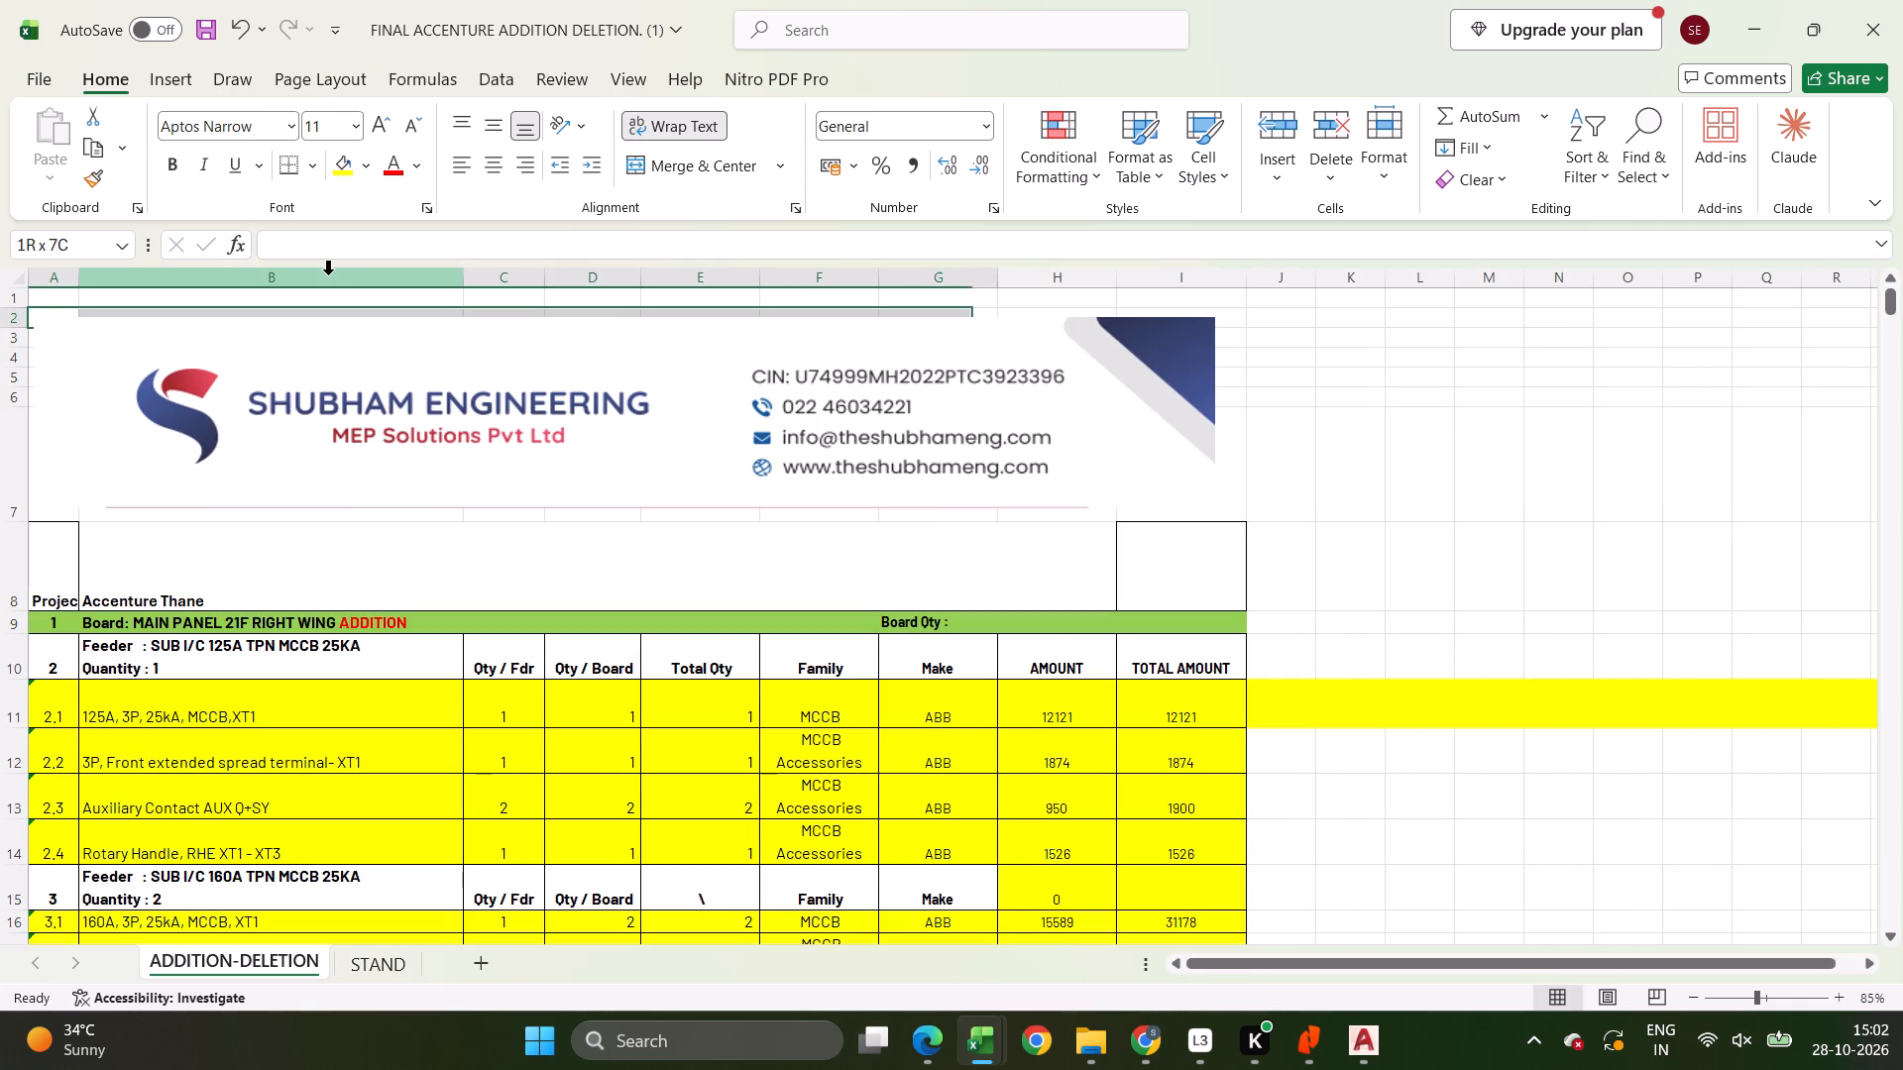
pyautogui.hotkey('shift', 'Right')
pyautogui.hotkey('shift', 'Right')
pyautogui.hotkey('ctrl', 'shift', 'Down')
pyautogui.hotkey('ctrl', 'shift', 'Down')
pyautogui.hotkey('ctrl', 'shift', 'Down')
pyautogui.hotkey('ctrl', 'shift', 'Down')
pyautogui.hotkey('ctrl', 'shift', 'Down')
pyautogui.hotkey('ctrl', 'shift', 'Down')
pyautogui.hotkey('ctrl', 'shift', 'Down')
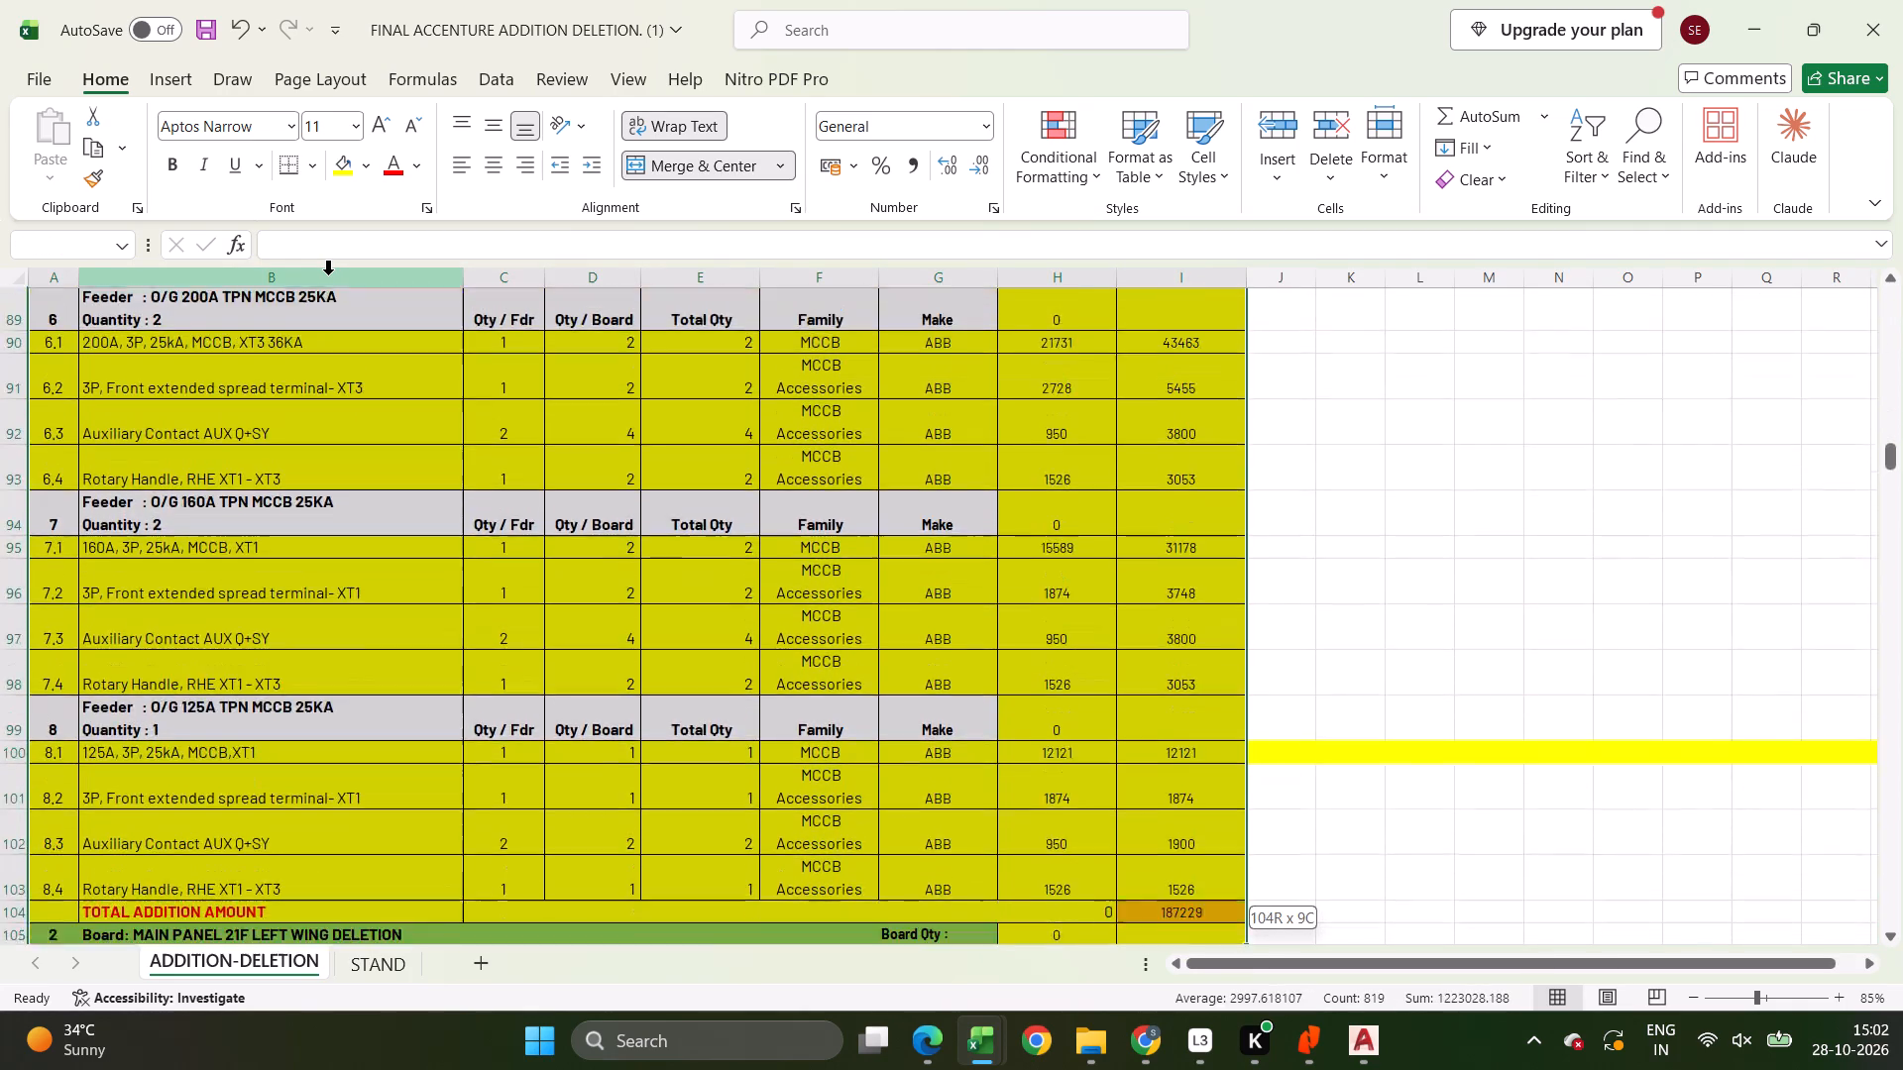
pyautogui.hotkey('ctrl', 'shift', 'Down')
pyautogui.hotkey('ctrl', 'shift', 'Down')
pyautogui.hotkey('ctrl', 'shift', 'Down')
pyautogui.hotkey('ctrl', 'shift', 'Down')
pyautogui.hotkey('ctrl', 'shift', 'Down')
pyautogui.hotkey('ctrl', 'shift', 'Down')
pyautogui.hotkey('ctrl', 'shift', 'Down')
pyautogui.hotkey('ctrl', 'shift', 'Down')
pyautogui.hotkey('ctrl', 'shift', 'Down')
pyautogui.hotkey('ctrl', 'shift', 'Down')
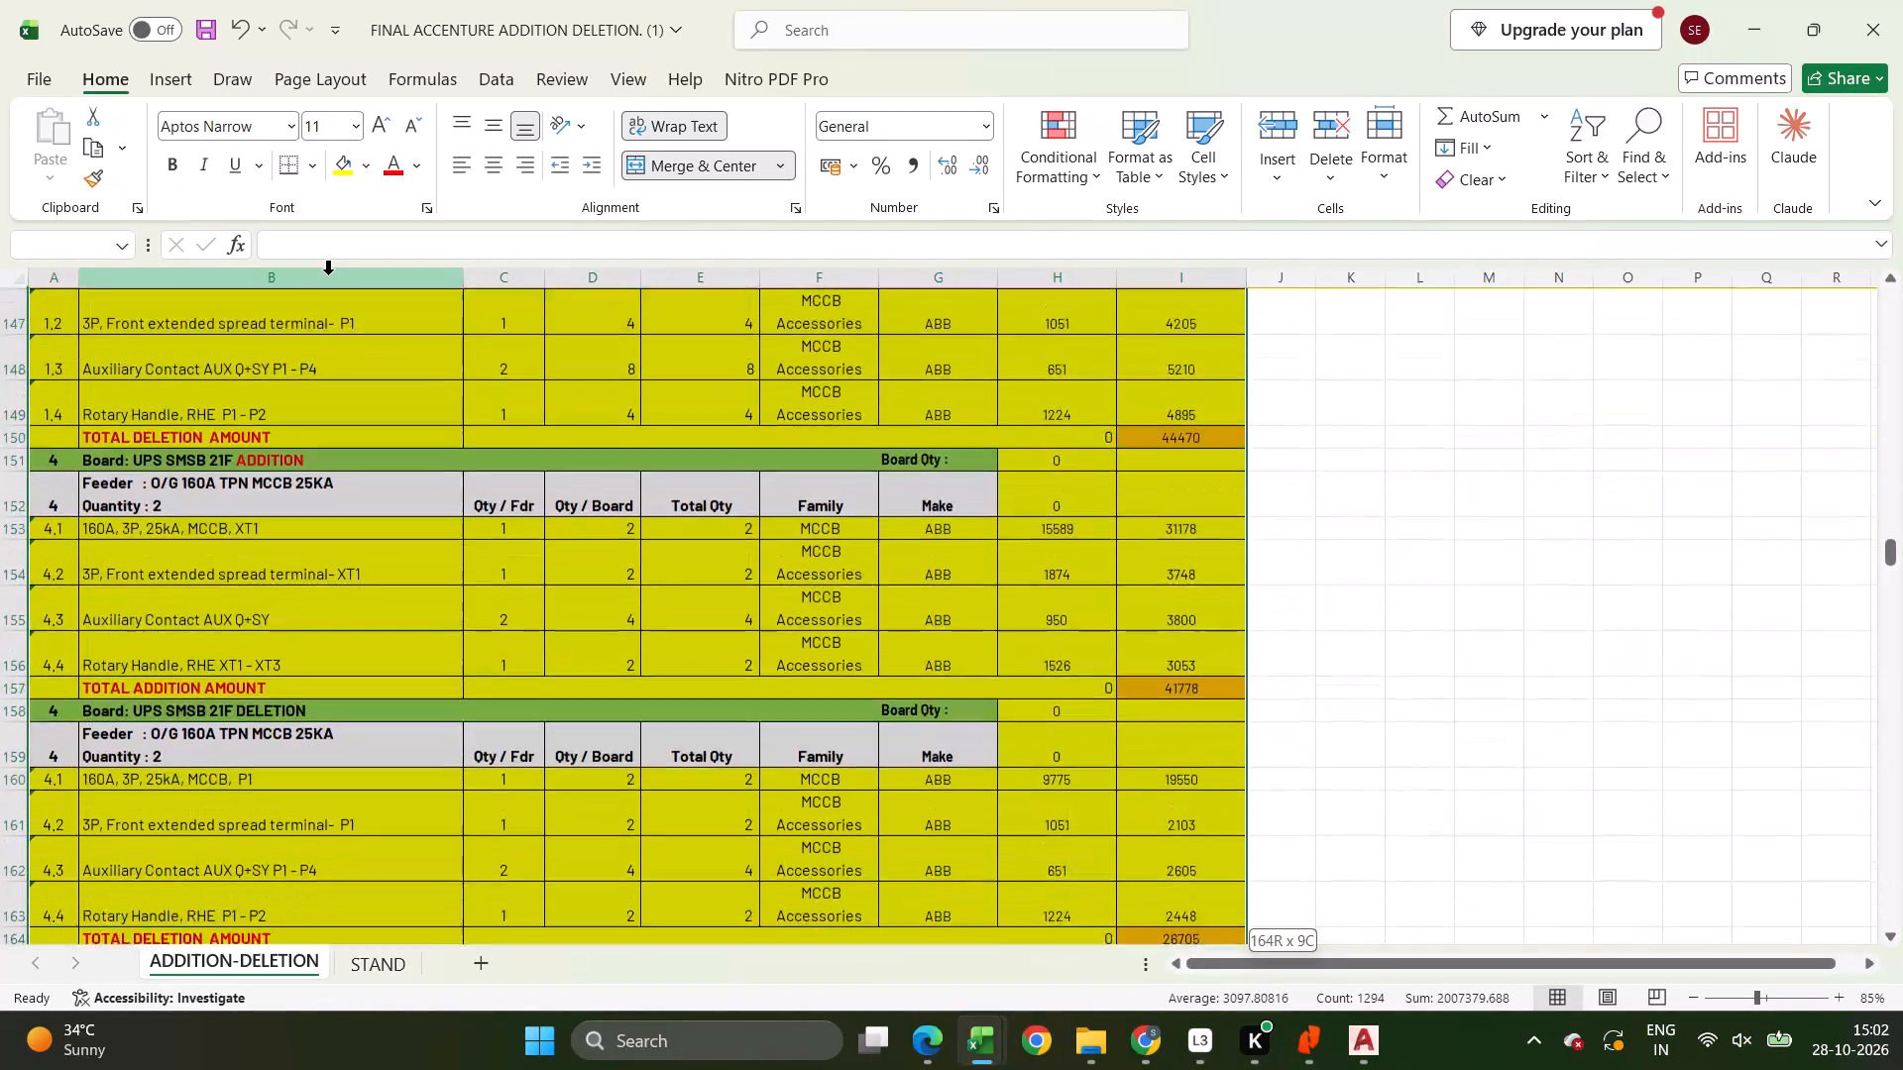
pyautogui.hotkey('ctrl', 'shift', 'Down')
pyautogui.hotkey('ctrl', 'shift', 'Down')
pyautogui.hotkey('ctrl', 'shift', 'Down')
pyautogui.hotkey('ctrl', 'shift', 'Down')
pyautogui.hotkey('ctrl', 'shift', 'Down')
pyautogui.hotkey('ctrl', 'shift', 'Down')
pyautogui.hotkey('ctrl', 'shift', 'Down')
pyautogui.hotkey('ctrl', 'shift', 'Down')
pyautogui.hotkey('ctrl', 'shift', 'Down')
pyautogui.hotkey('ctrl', 'shift', 'Down')
pyautogui.hotkey('ctrl', 'shift', 'Down')
pyautogui.hotkey('ctrl', 'shift', 'Down')
pyautogui.hotkey('ctrl', 'shift', 'Down')
pyautogui.hotkey('ctrl', 'shift', 'Down')
pyautogui.hotkey('ctrl', 'shift', 'Down')
pyautogui.hotkey('ctrl', 'shift', 'Down')
pyautogui.hotkey('ctrl', 'shift', 'Down')
pyautogui.hotkey('ctrl', 'shift', 'Down')
pyautogui.hotkey('ctrl', 'shift', 'Down')
pyautogui.hotkey('ctrl', 'shift', 'Down')
pyautogui.hotkey('ctrl', 'shift', 'Down')
pyautogui.hotkey('ctrl', 'shift', 'Down')
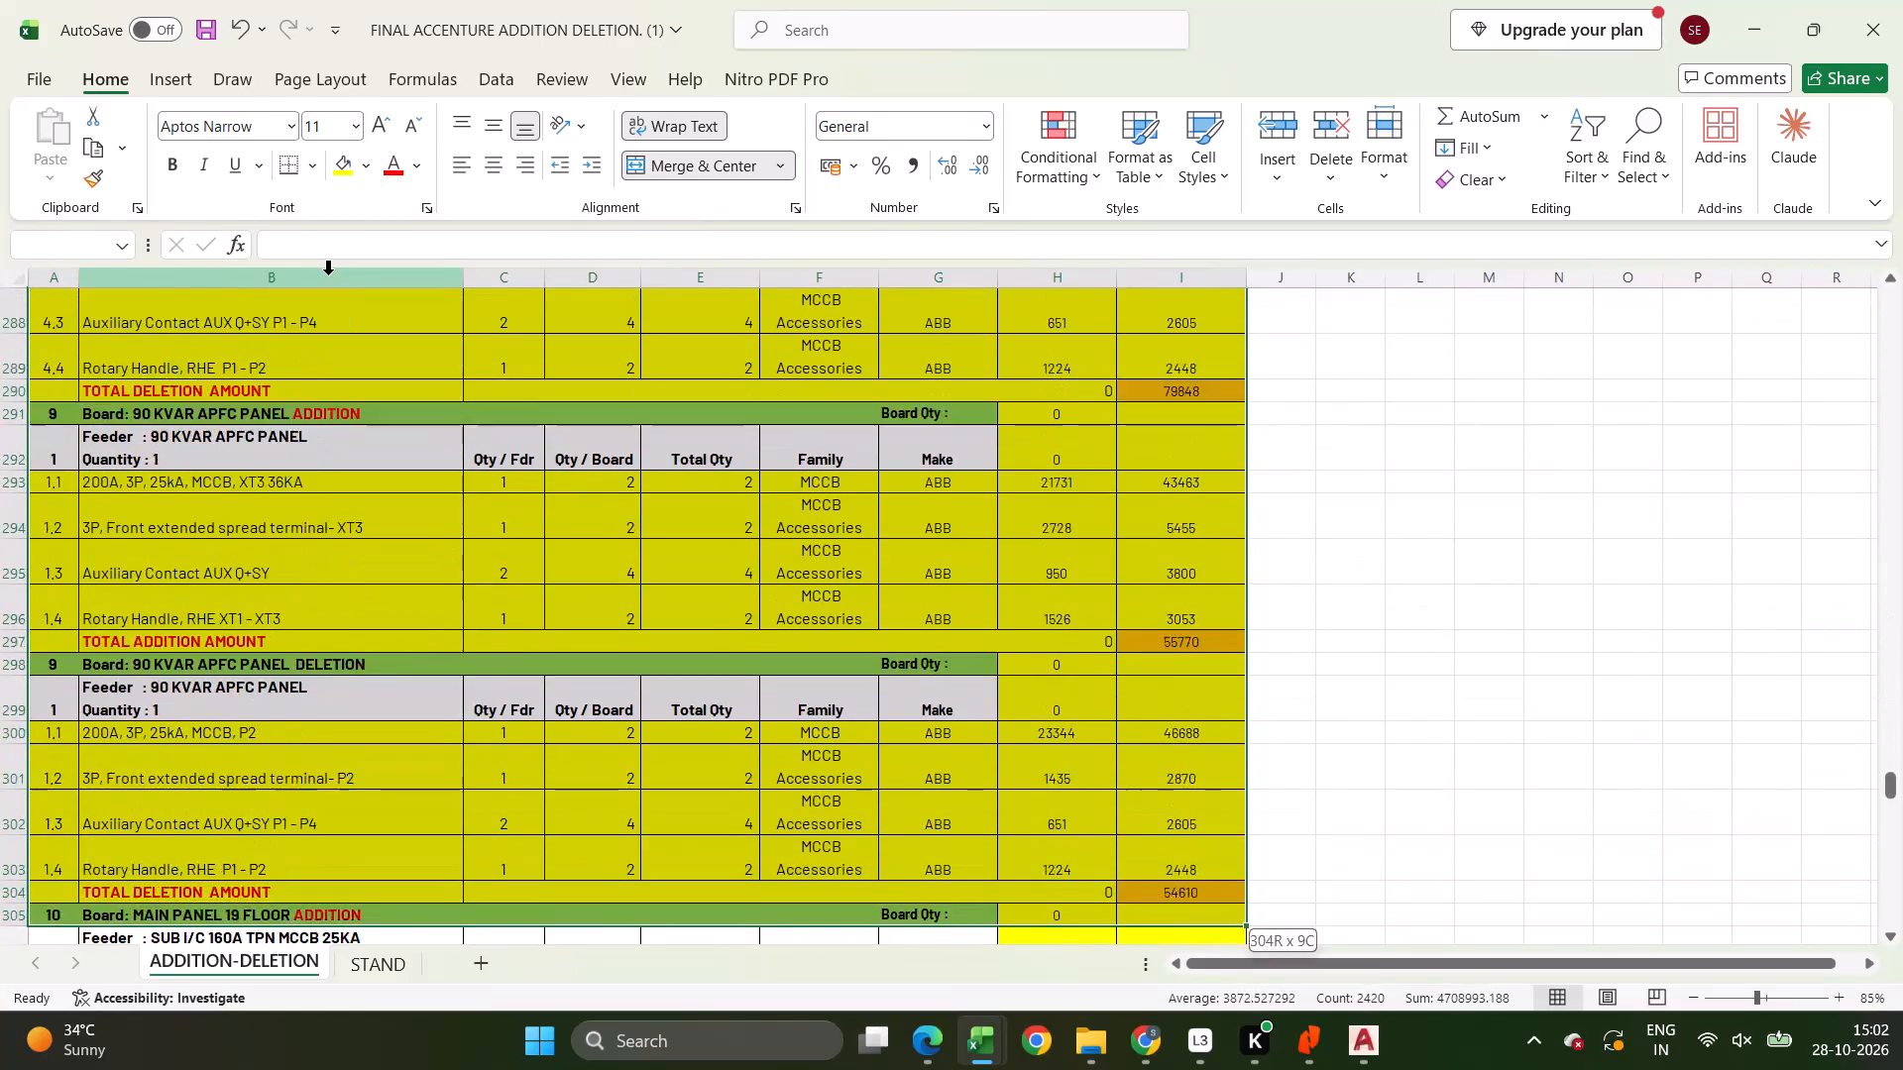
pyautogui.hotkey('ctrl', 'shift', 'Up')
pyautogui.hotkey('ctrl', 'shift', 'Up')
pyautogui.hotkey('ctrl', 'shift', 'Up')
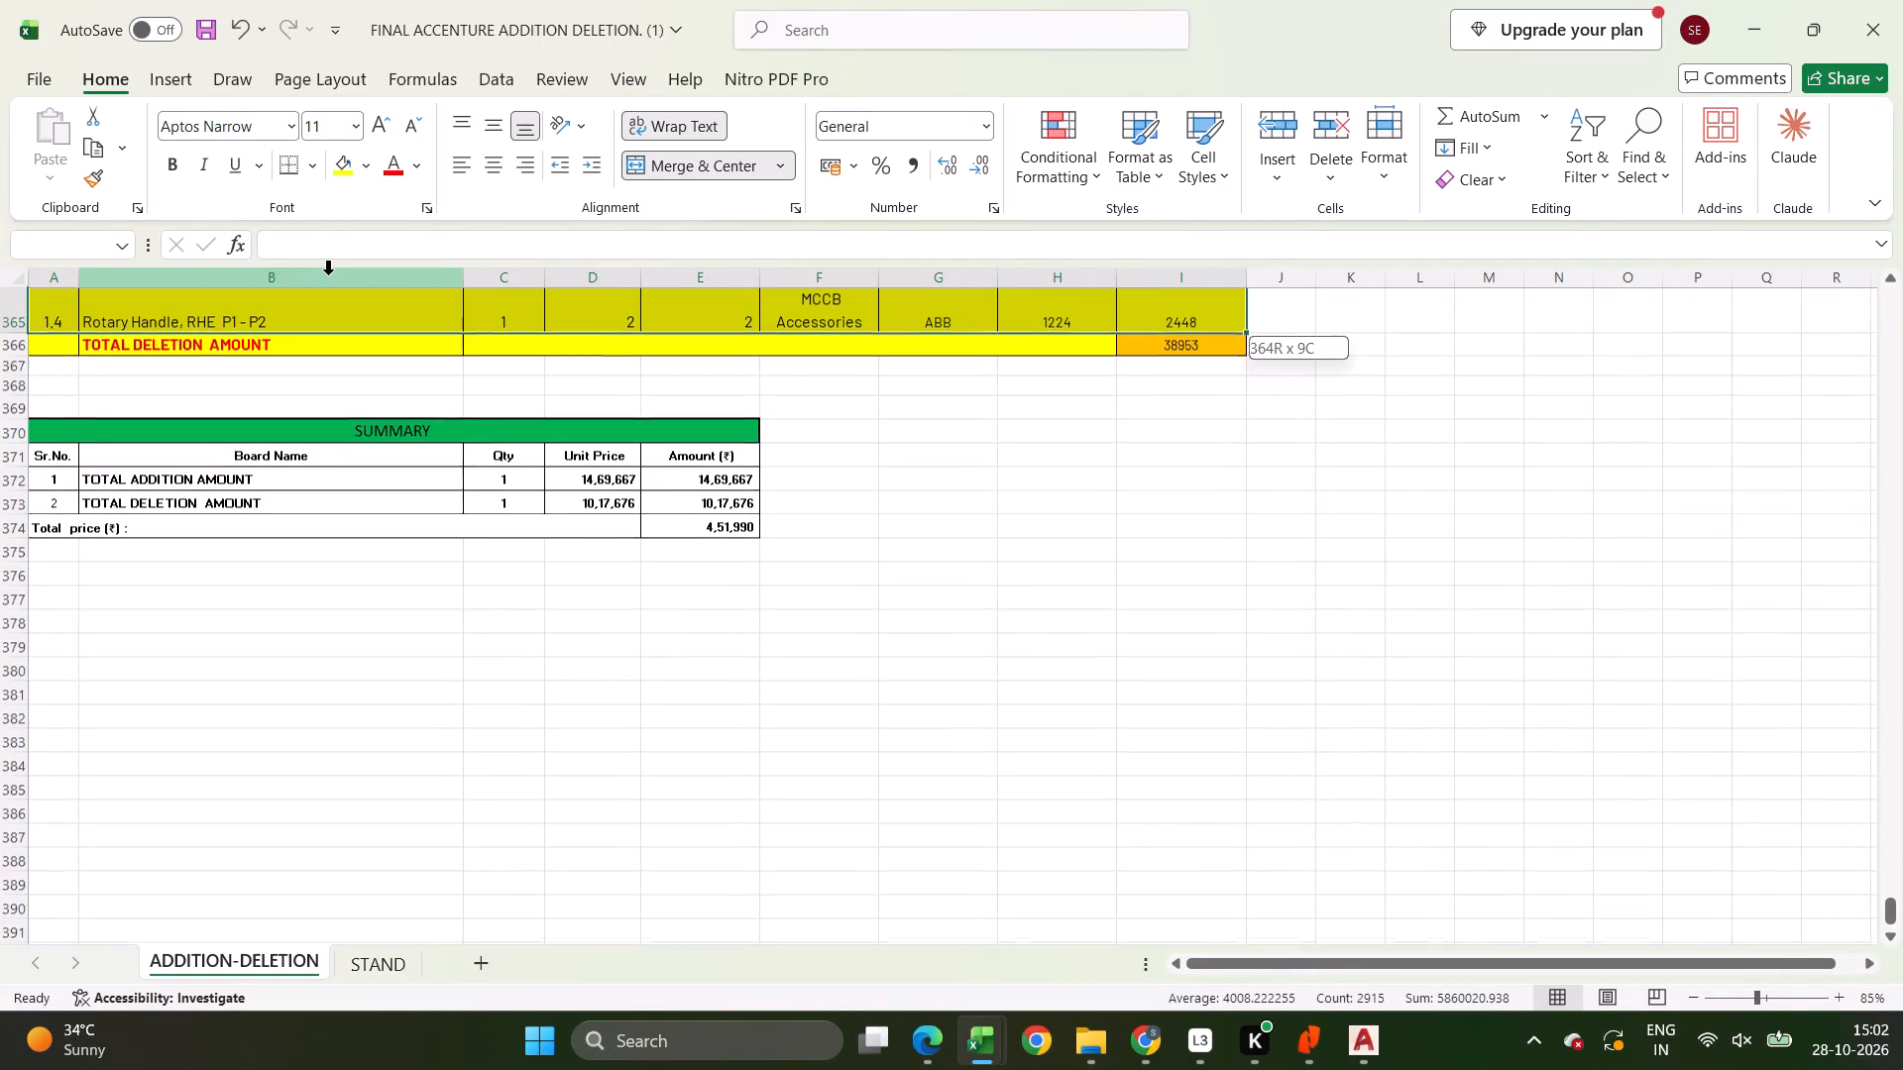
pyautogui.hotkey('shift', 'Down')
pyautogui.click(318, 155)
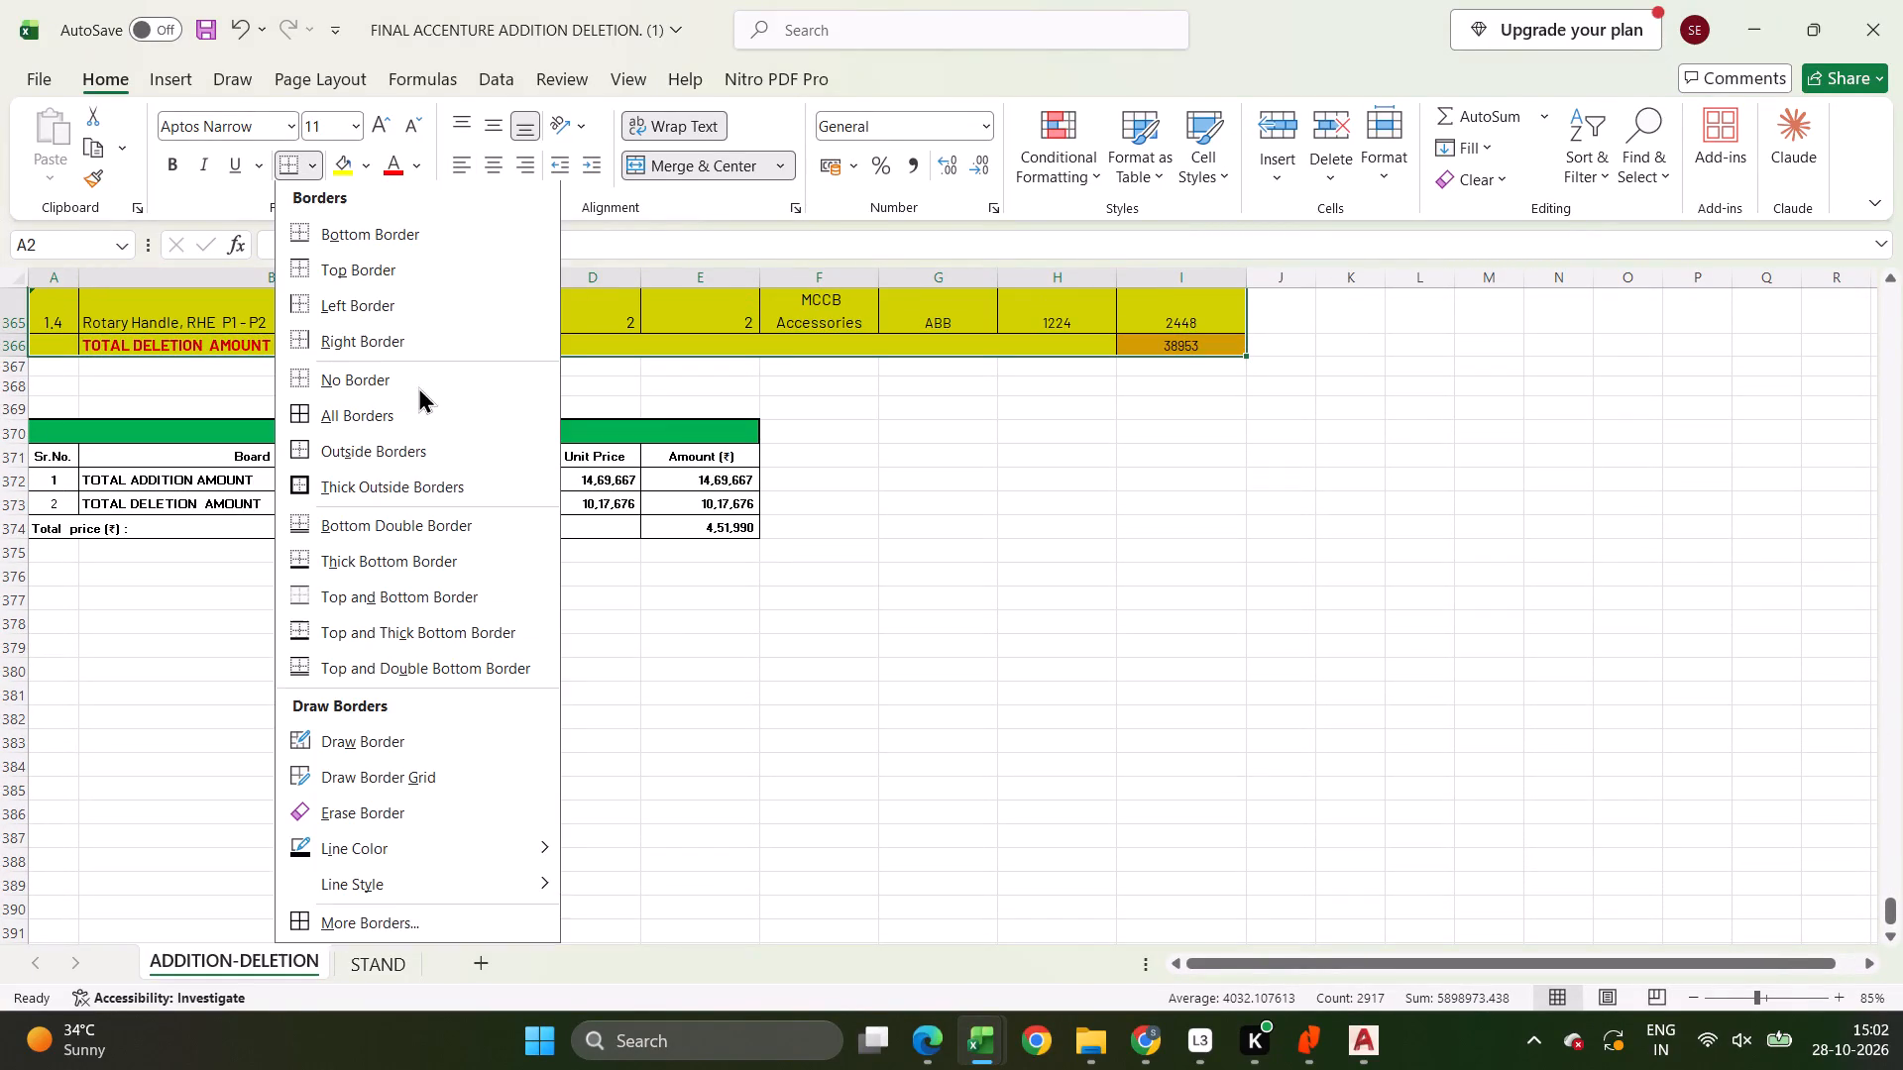
pyautogui.click(365, 409)
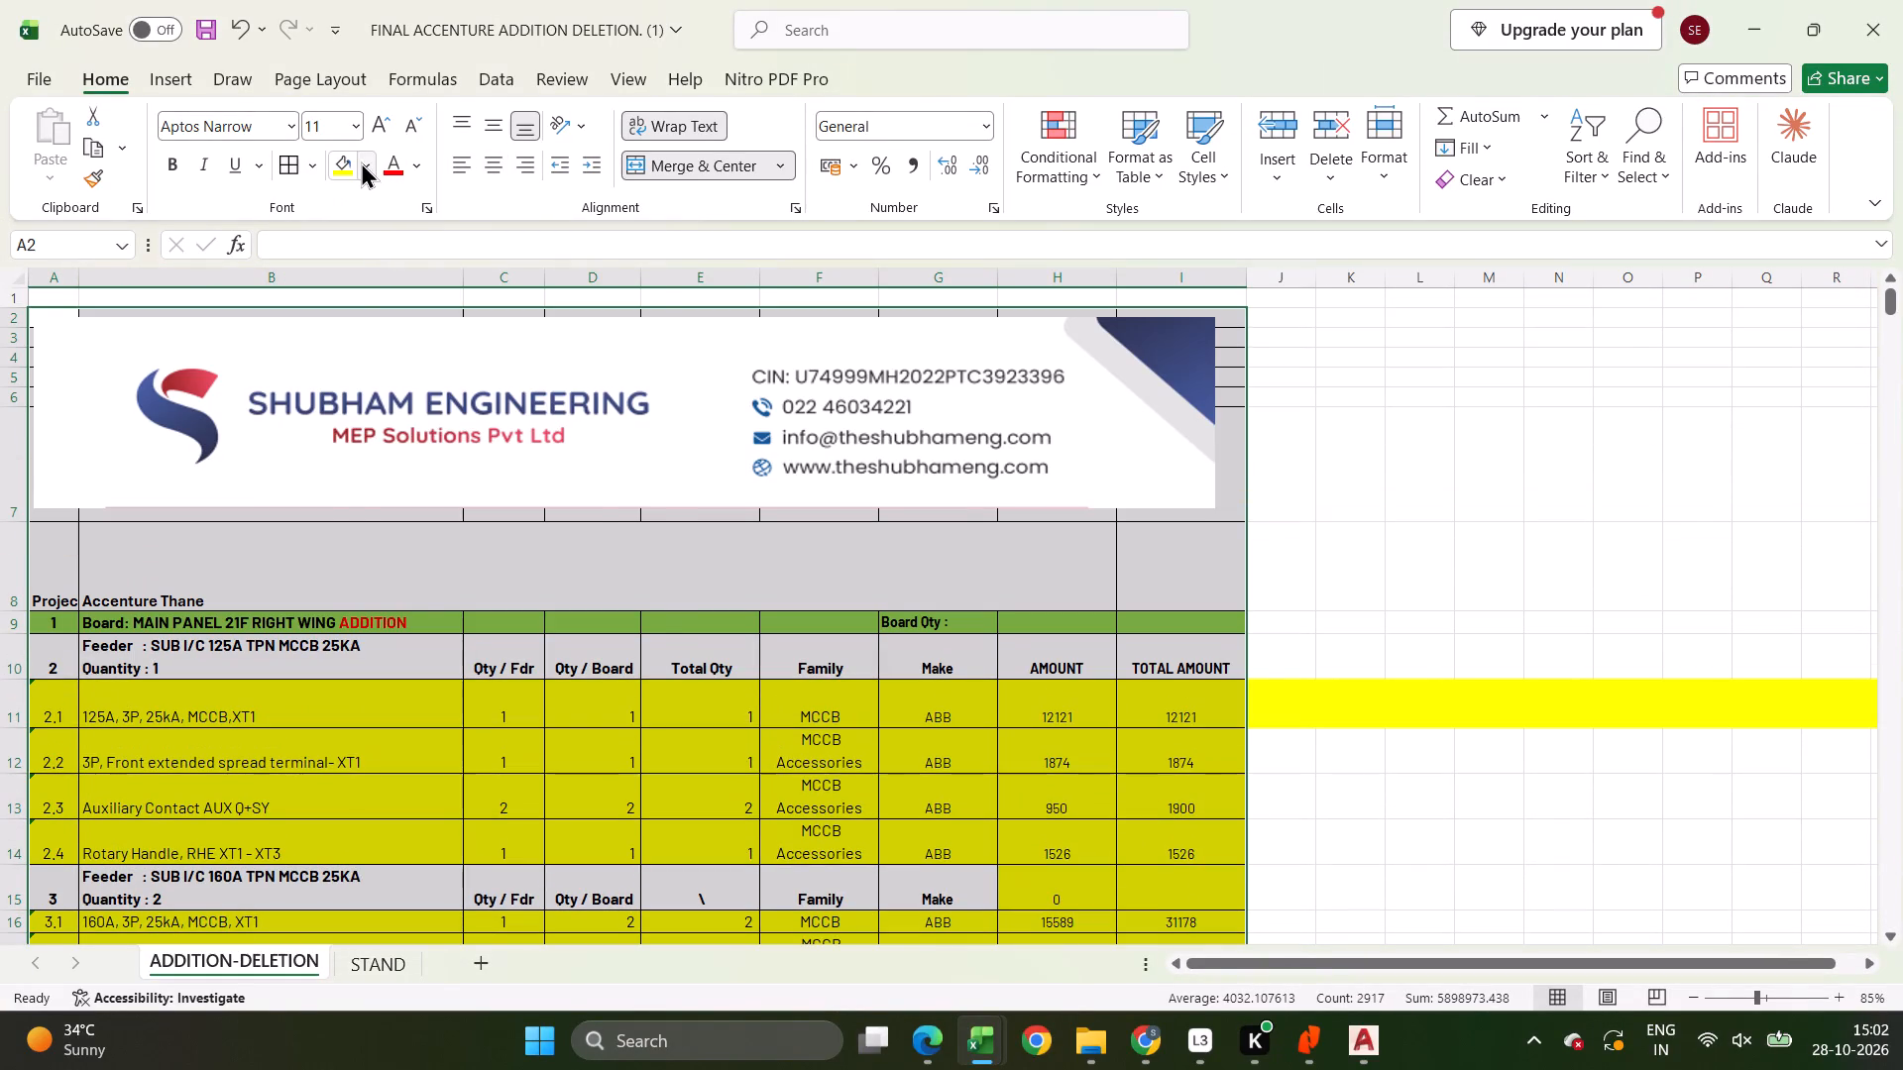
# Remove the fill colour from the bordered range A2 to I366.
pyautogui.click(361, 161)
pyautogui.click(382, 579)
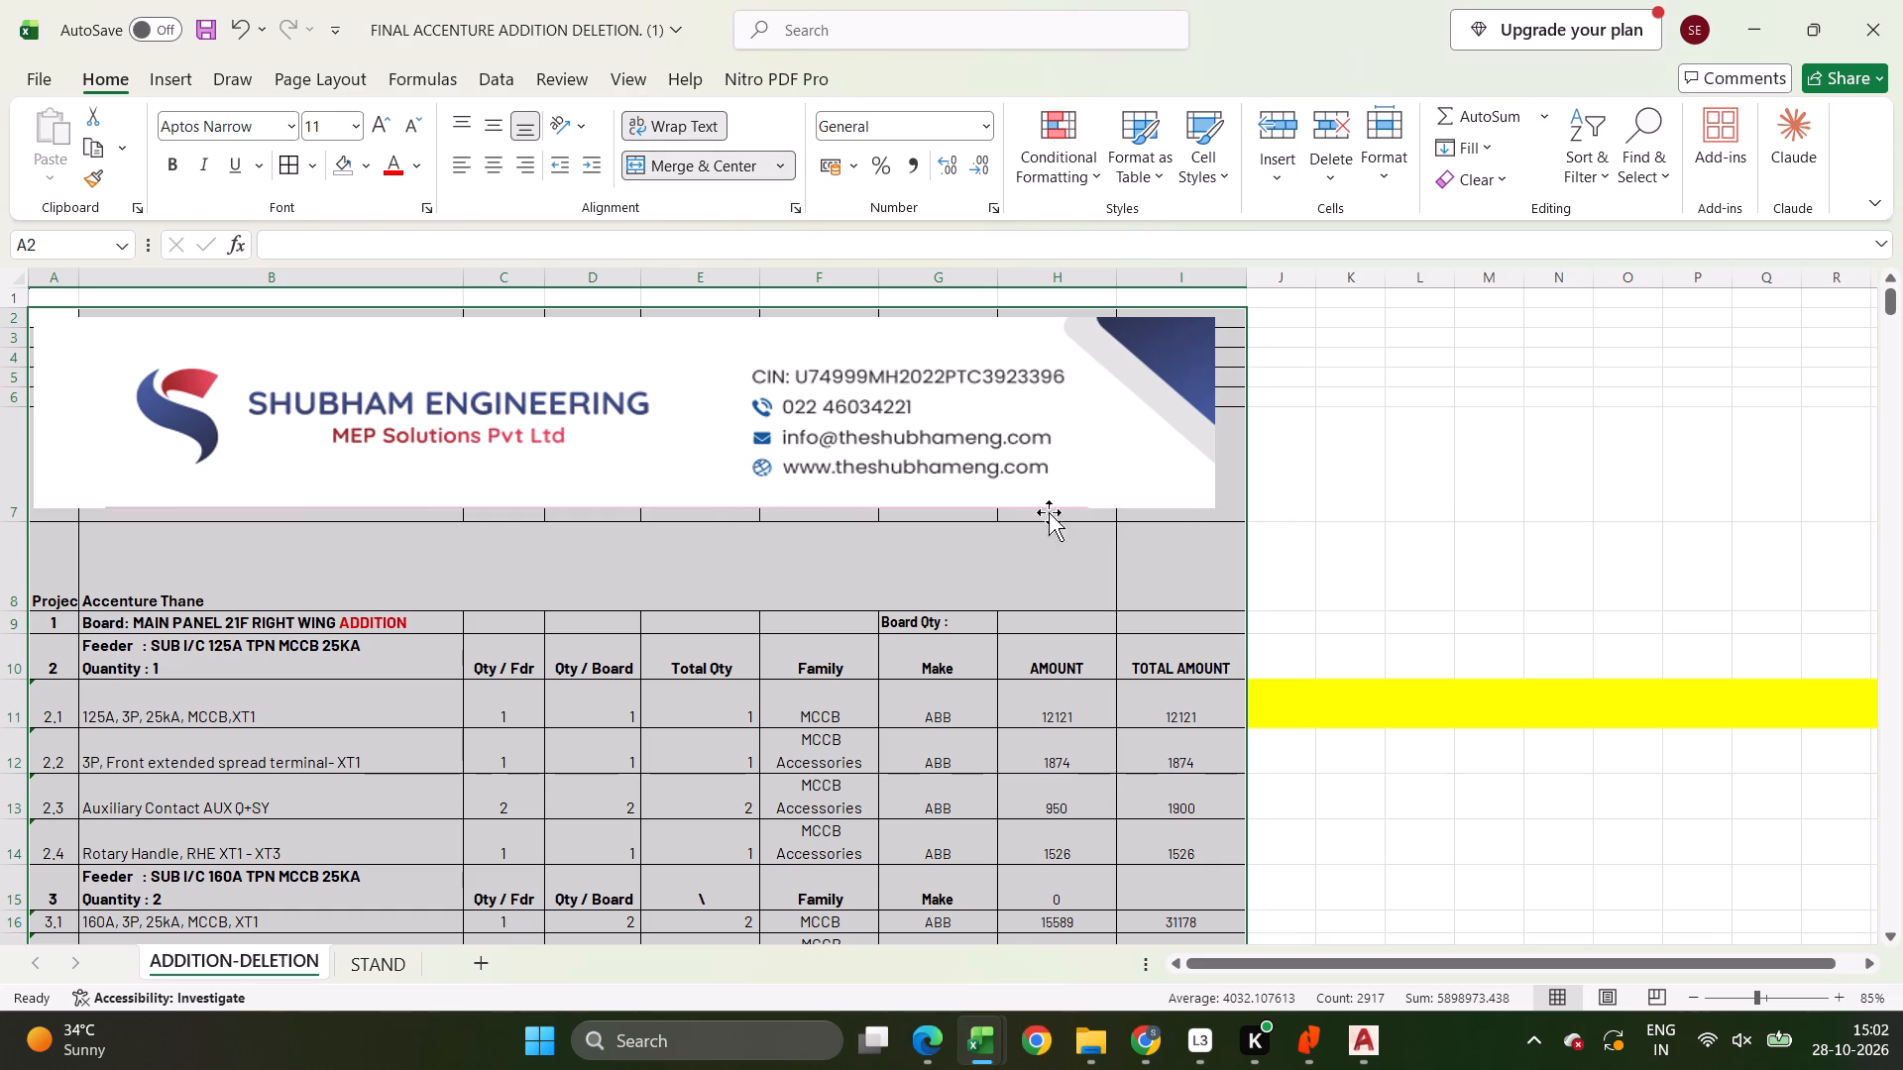
# Apply no fill and a white font colour to the blank cells A2 to I7 behind the letterhead.
pyautogui.click(1231, 523)
pyautogui.moveTo(1230, 507); pyautogui.dragTo(0, 411)
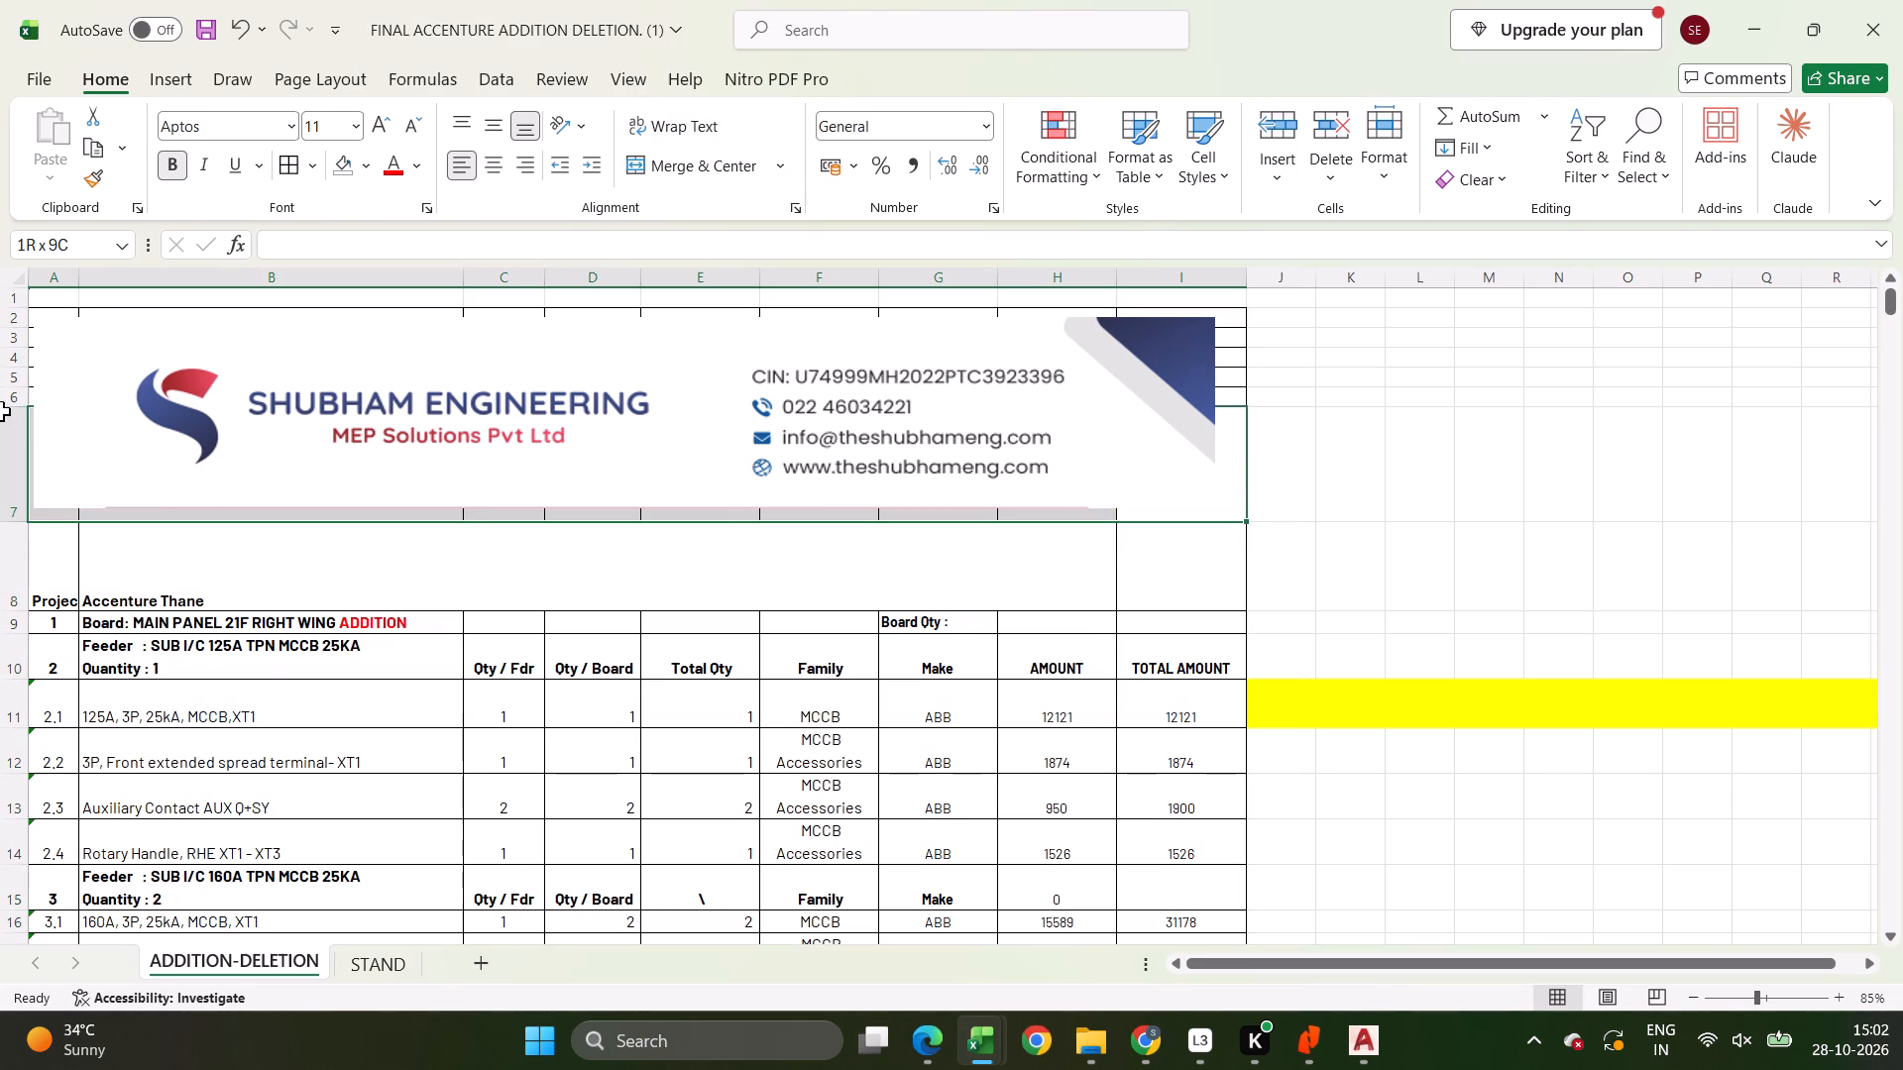
pyautogui.moveTo(0, 411); pyautogui.dragTo(22, 325)
pyautogui.click(348, 160)
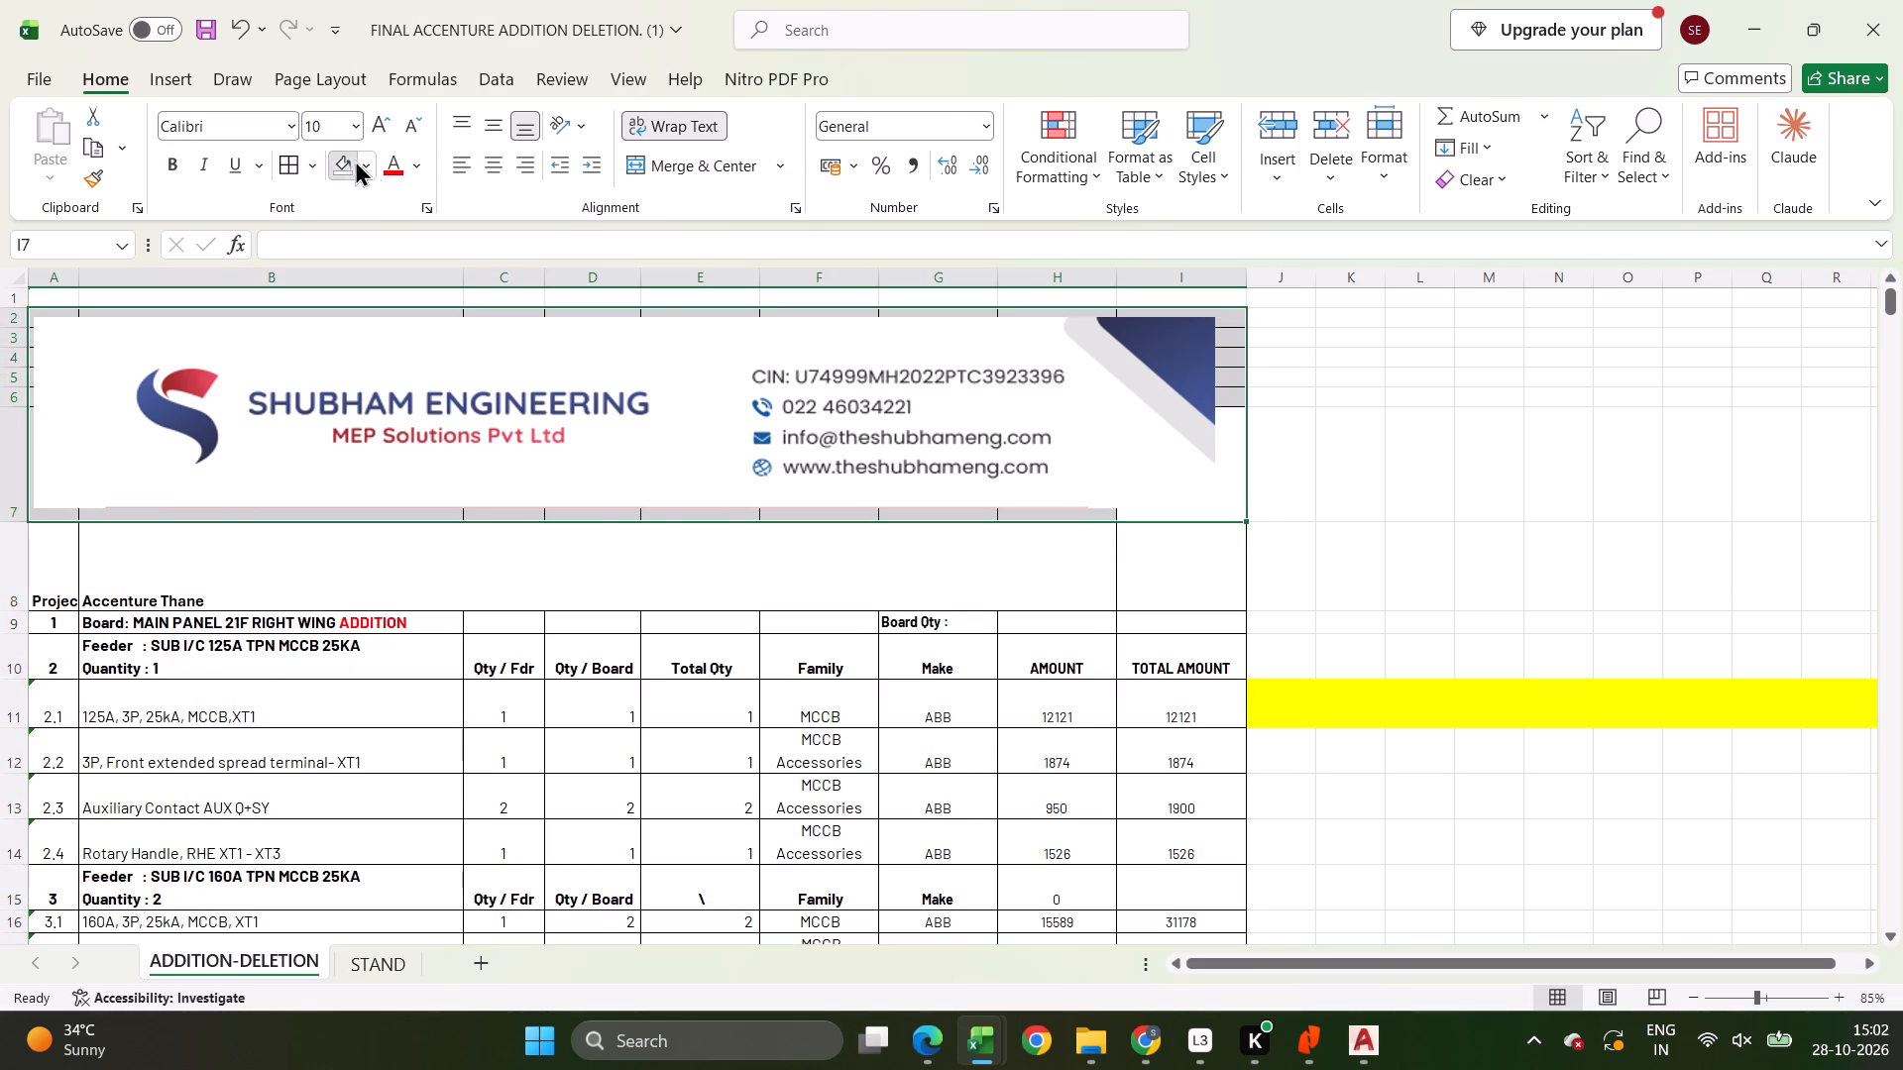
pyautogui.click(369, 160)
pyautogui.click(414, 164)
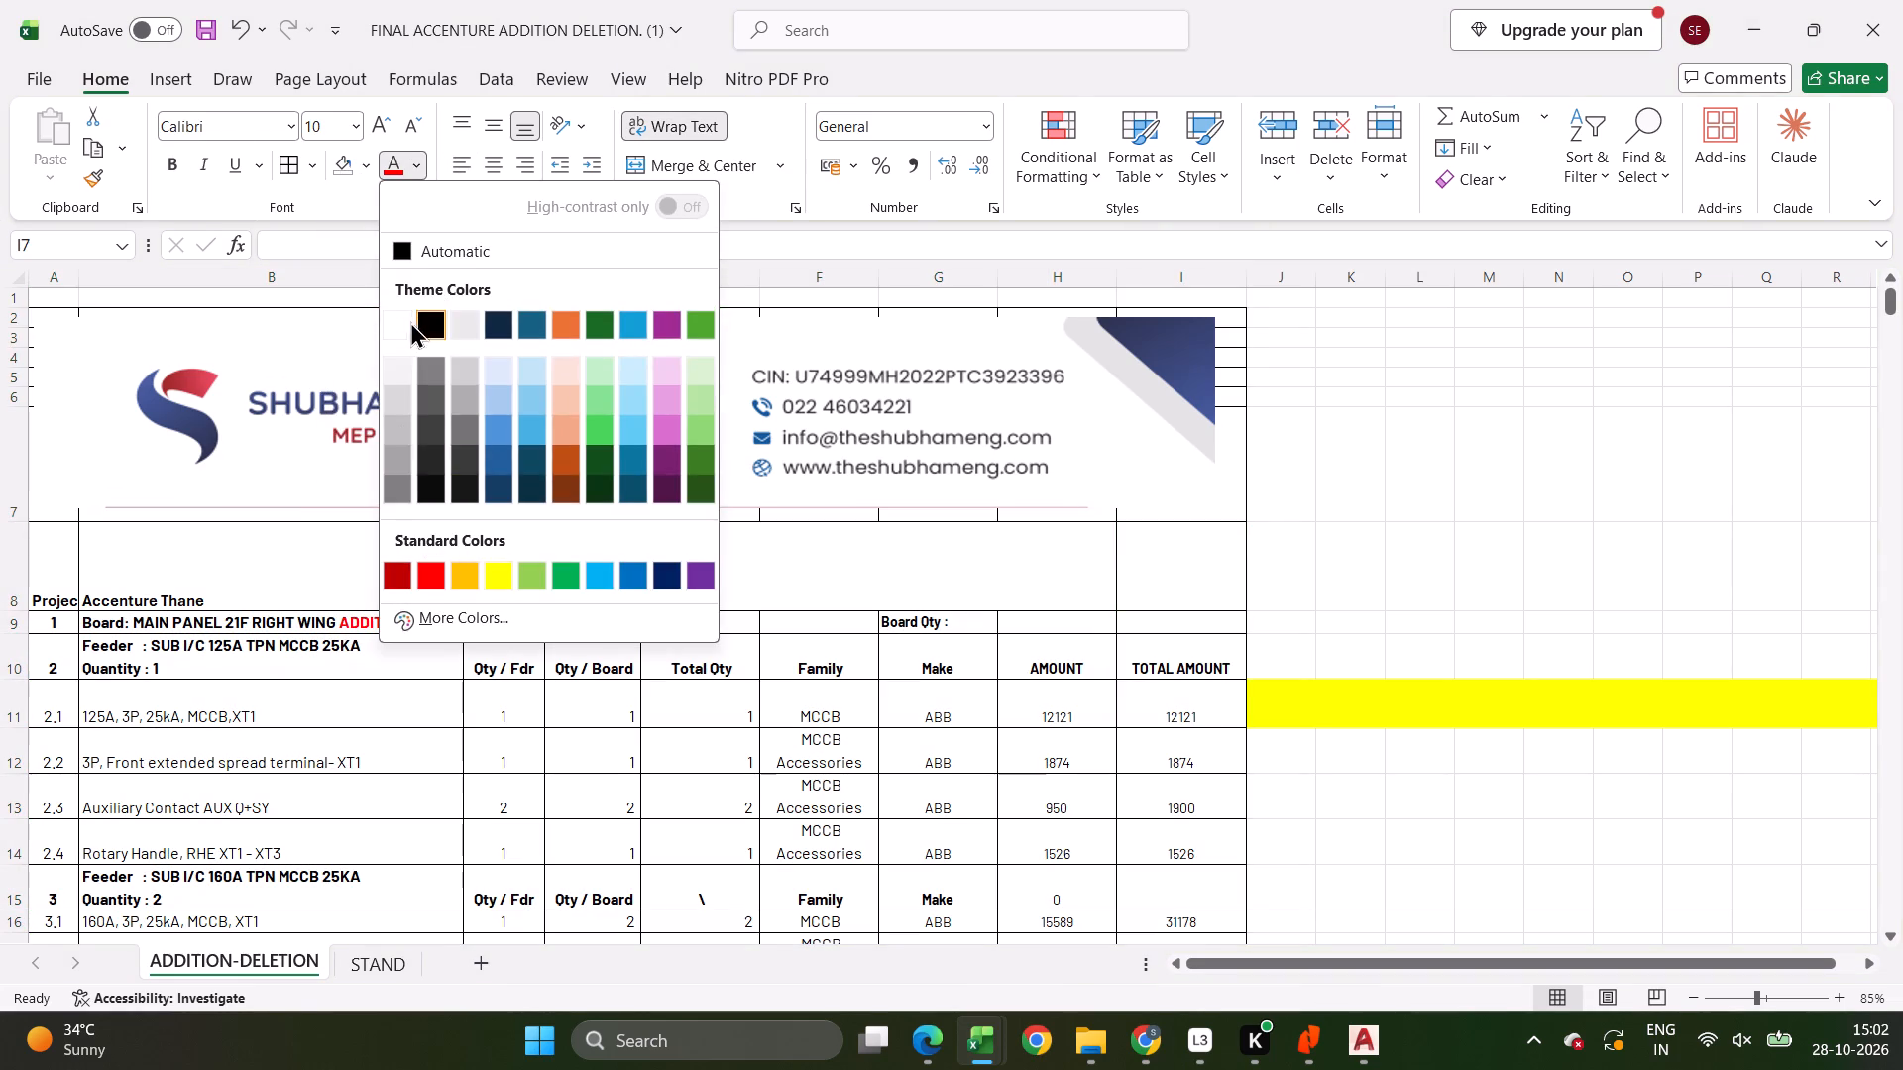
pyautogui.click(403, 321)
pyautogui.click(468, 633)
pyautogui.click(491, 464)
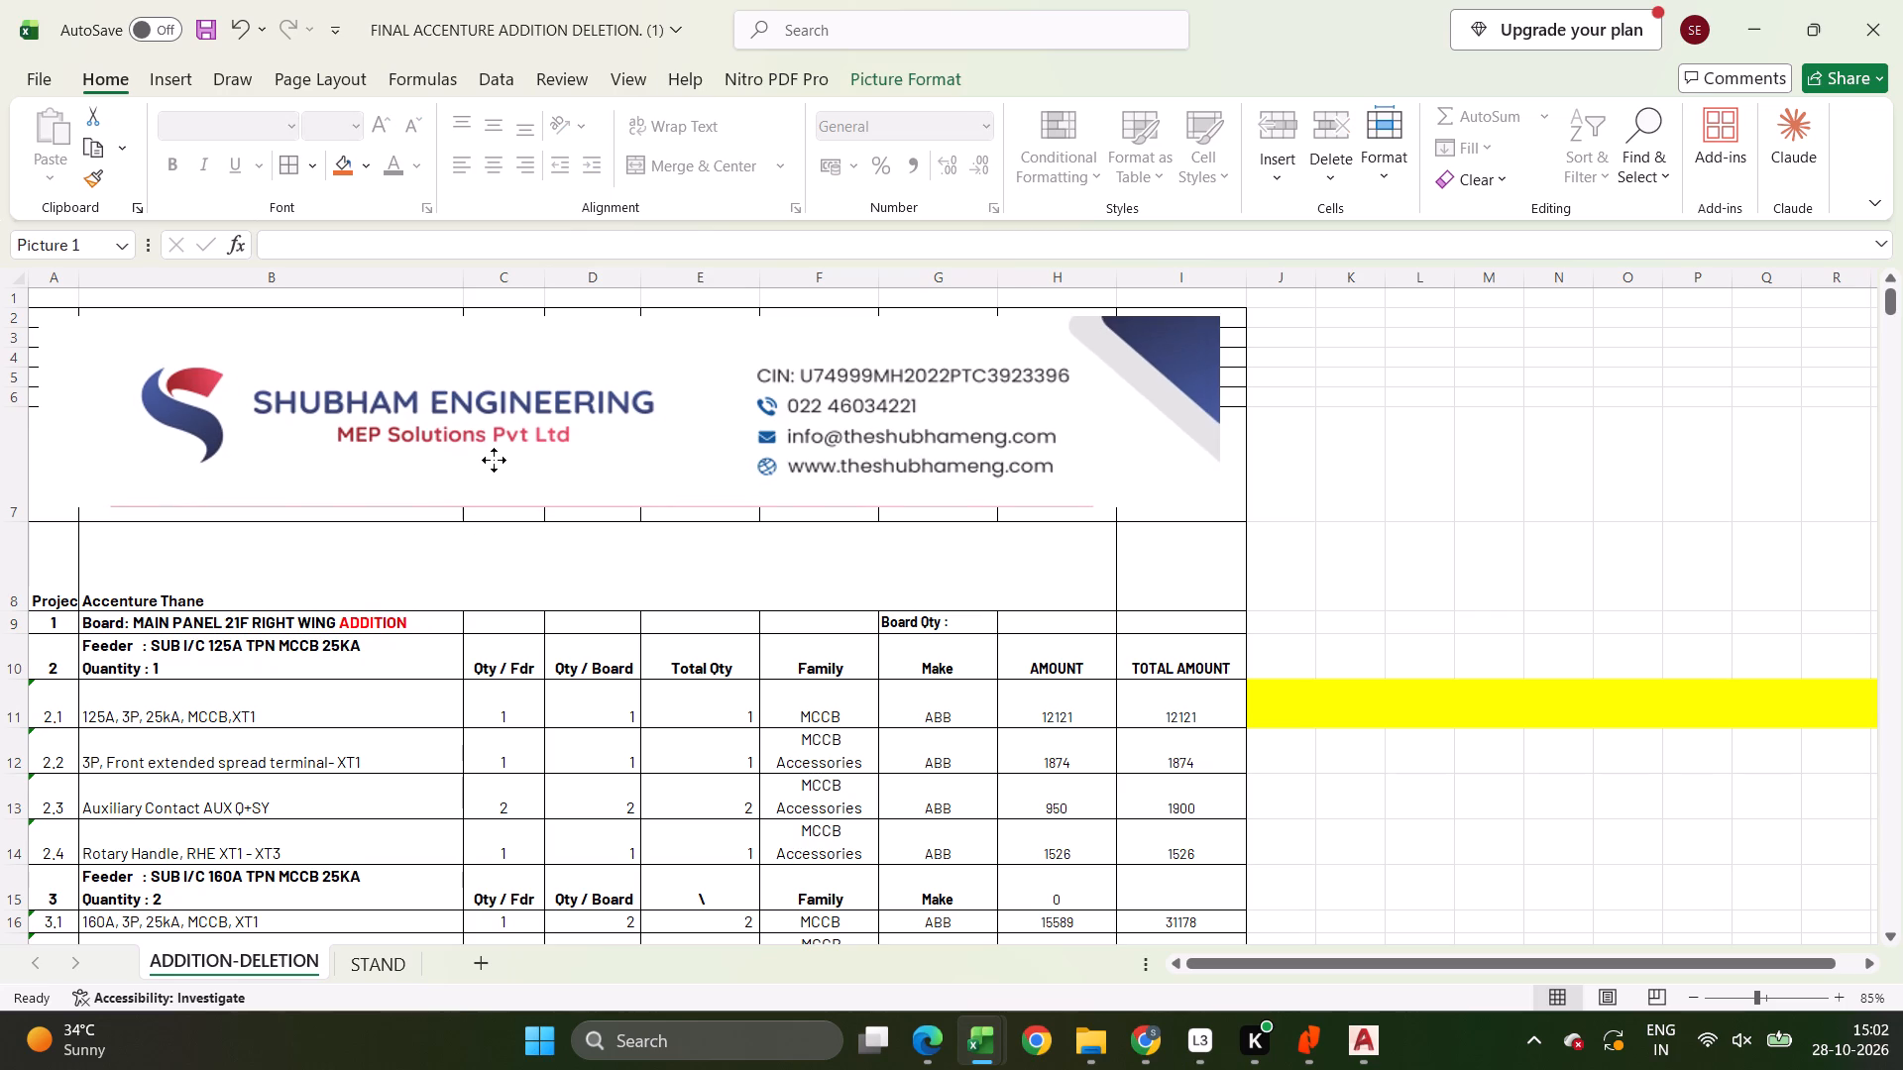
pyautogui.click(655, 576)
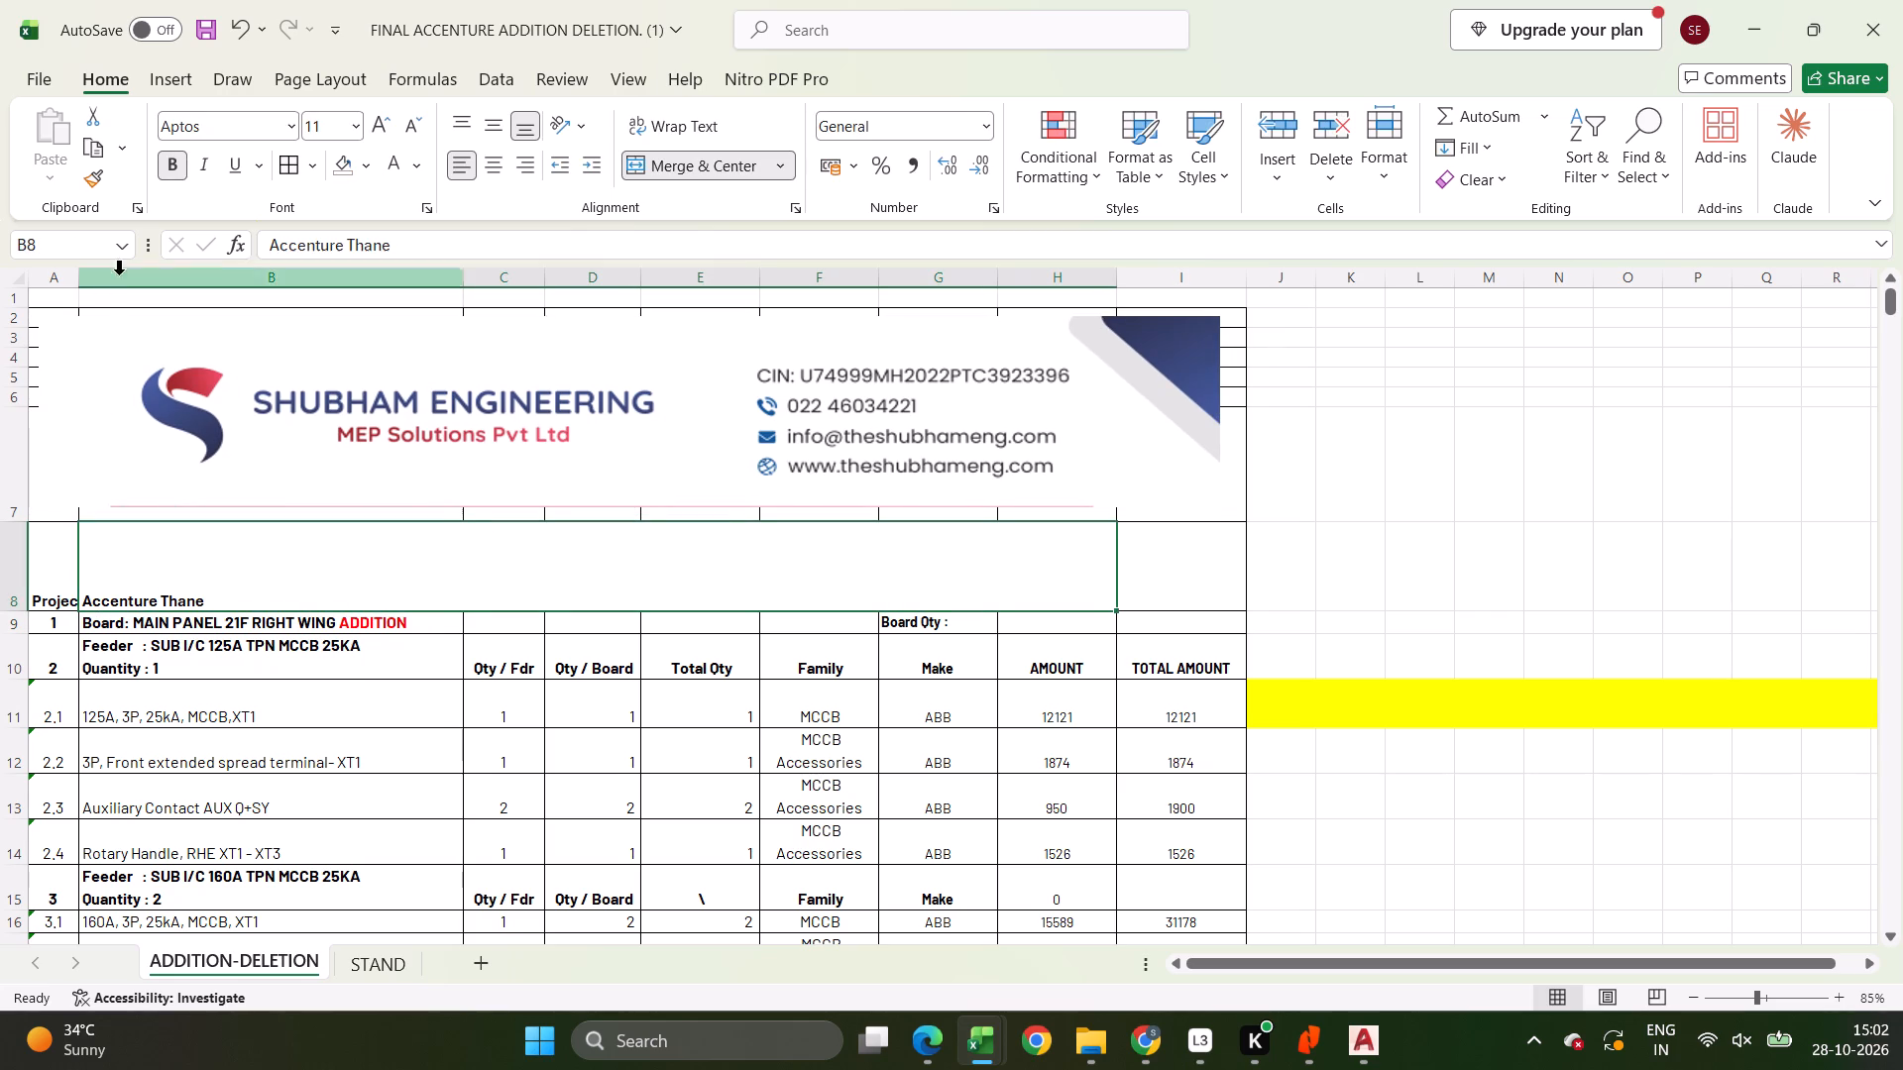
# Autofit the width of column A and the heights of all rows on the ADDITION-DELETION sheet.
pyautogui.doubleClick(85, 278)
pyautogui.click(264, 620)
pyautogui.click(12, 274)
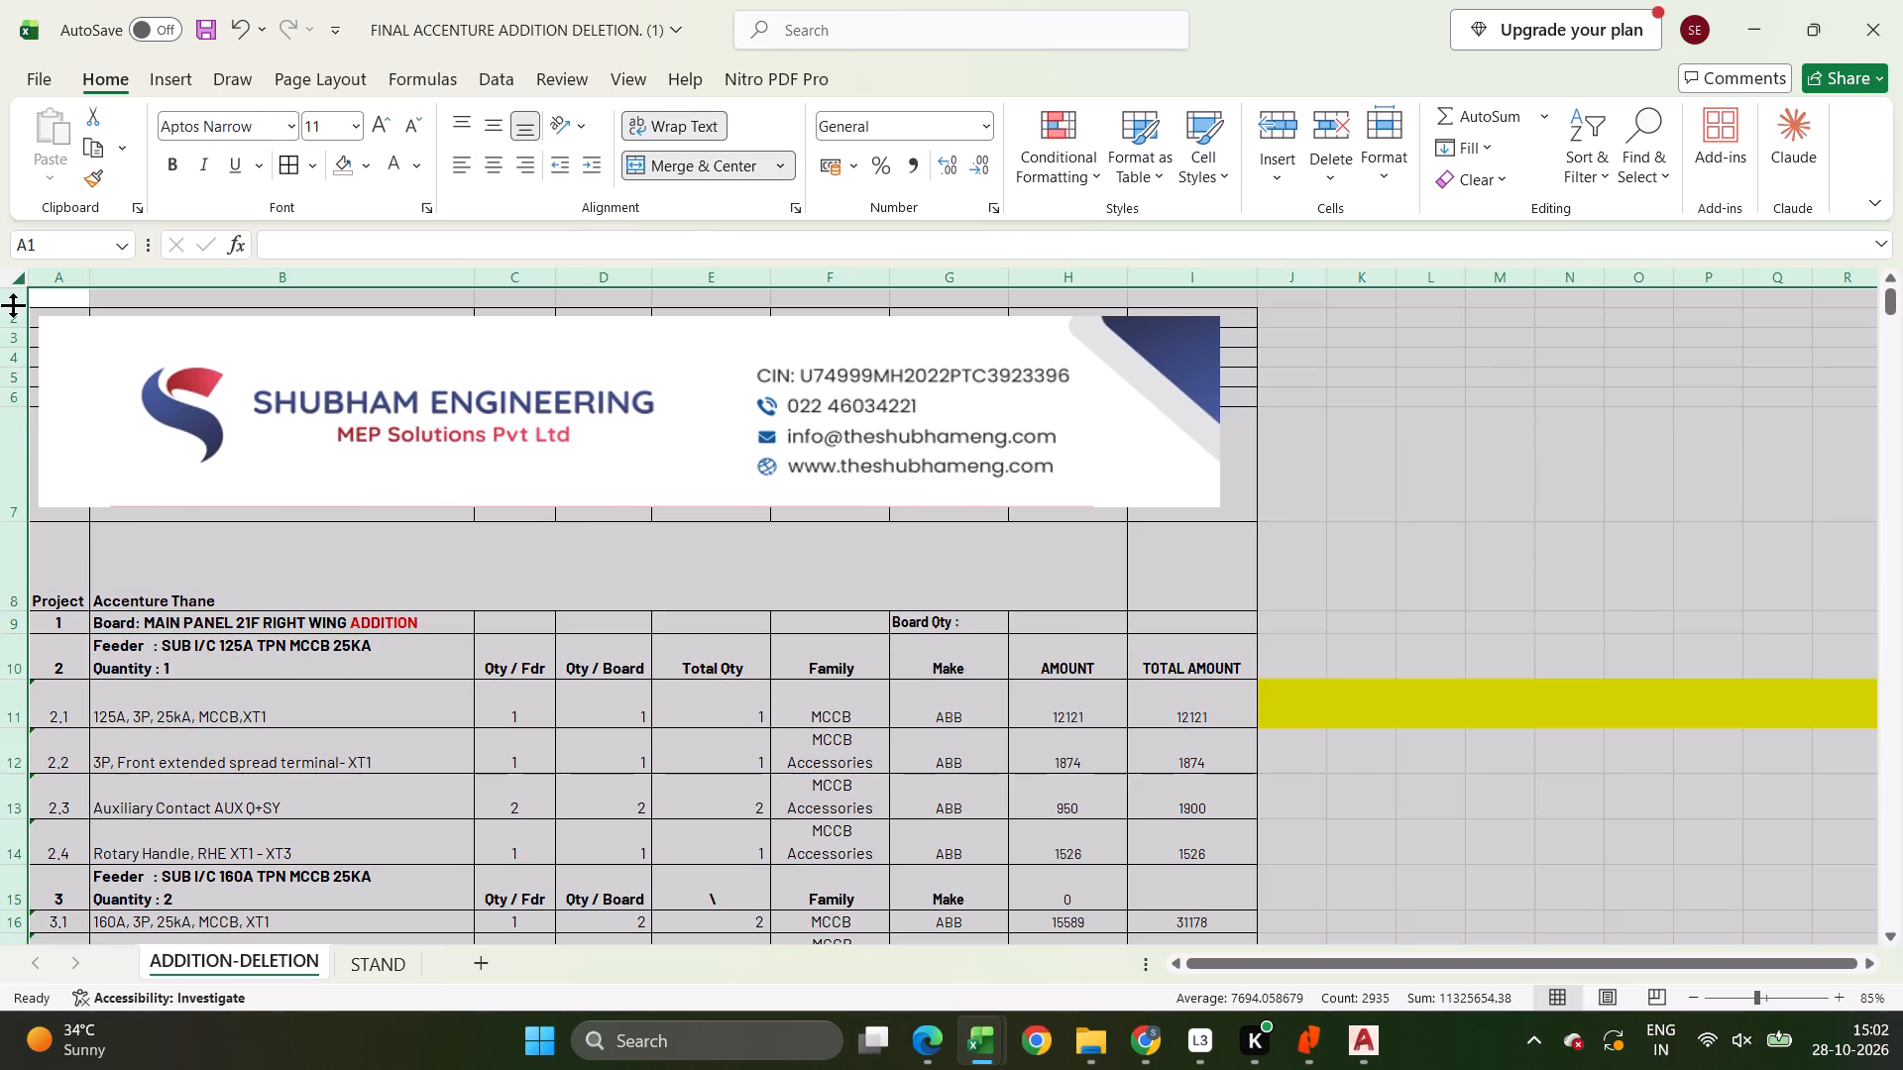
pyautogui.doubleClick(13, 307)
pyautogui.click(375, 644)
# Increase the height of row 7 so the Project row sits just below the letterhead picture.
pyautogui.click(21, 433)
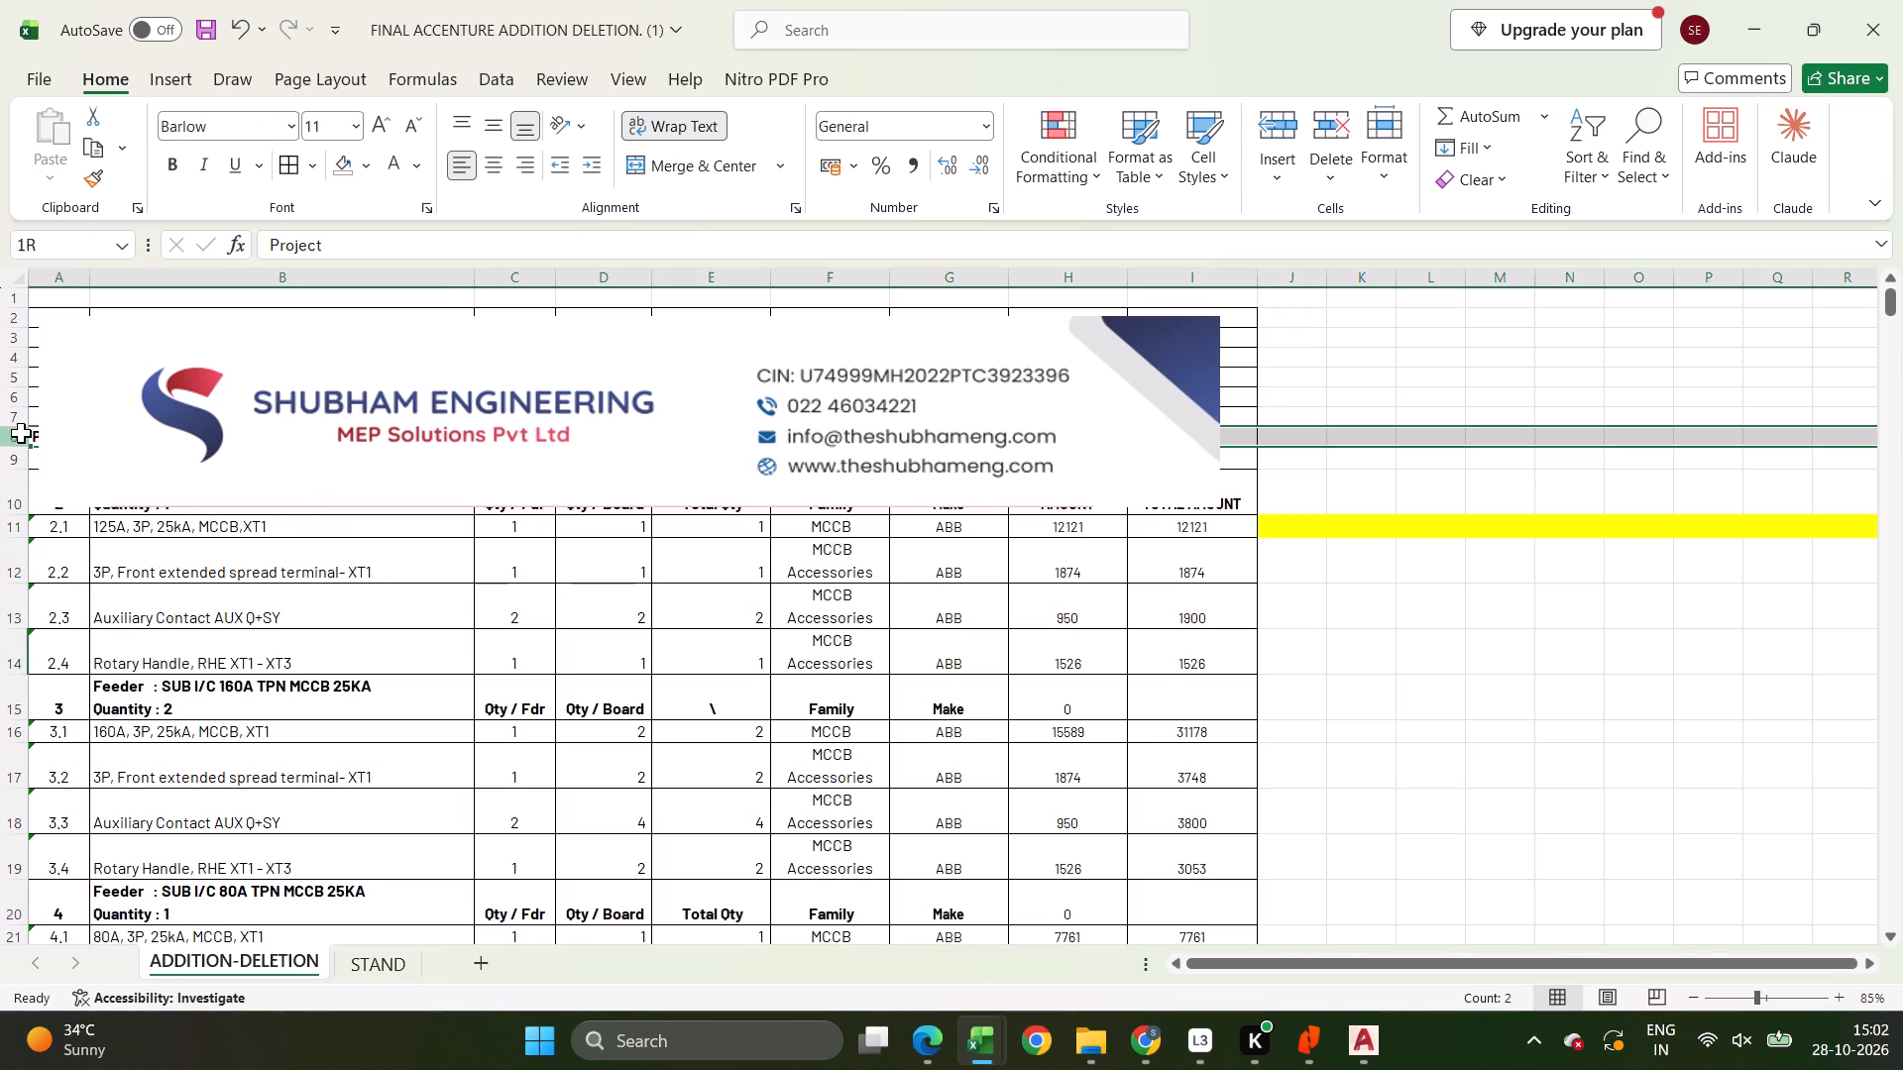
pyautogui.moveTo(21, 432); pyautogui.dragTo(35, 554)
pyautogui.moveTo(12, 426); pyautogui.dragTo(6, 495)
pyautogui.click(578, 670)
pyautogui.moveTo(7, 498); pyautogui.dragTo(6, 546)
# Move the letterhead picture aside, merge and center the blank cells A2 to I7, and move the picture back over them.
pyautogui.click(802, 456)
pyautogui.click(762, 610)
pyautogui.moveTo(731, 460); pyautogui.dragTo(1627, 700)
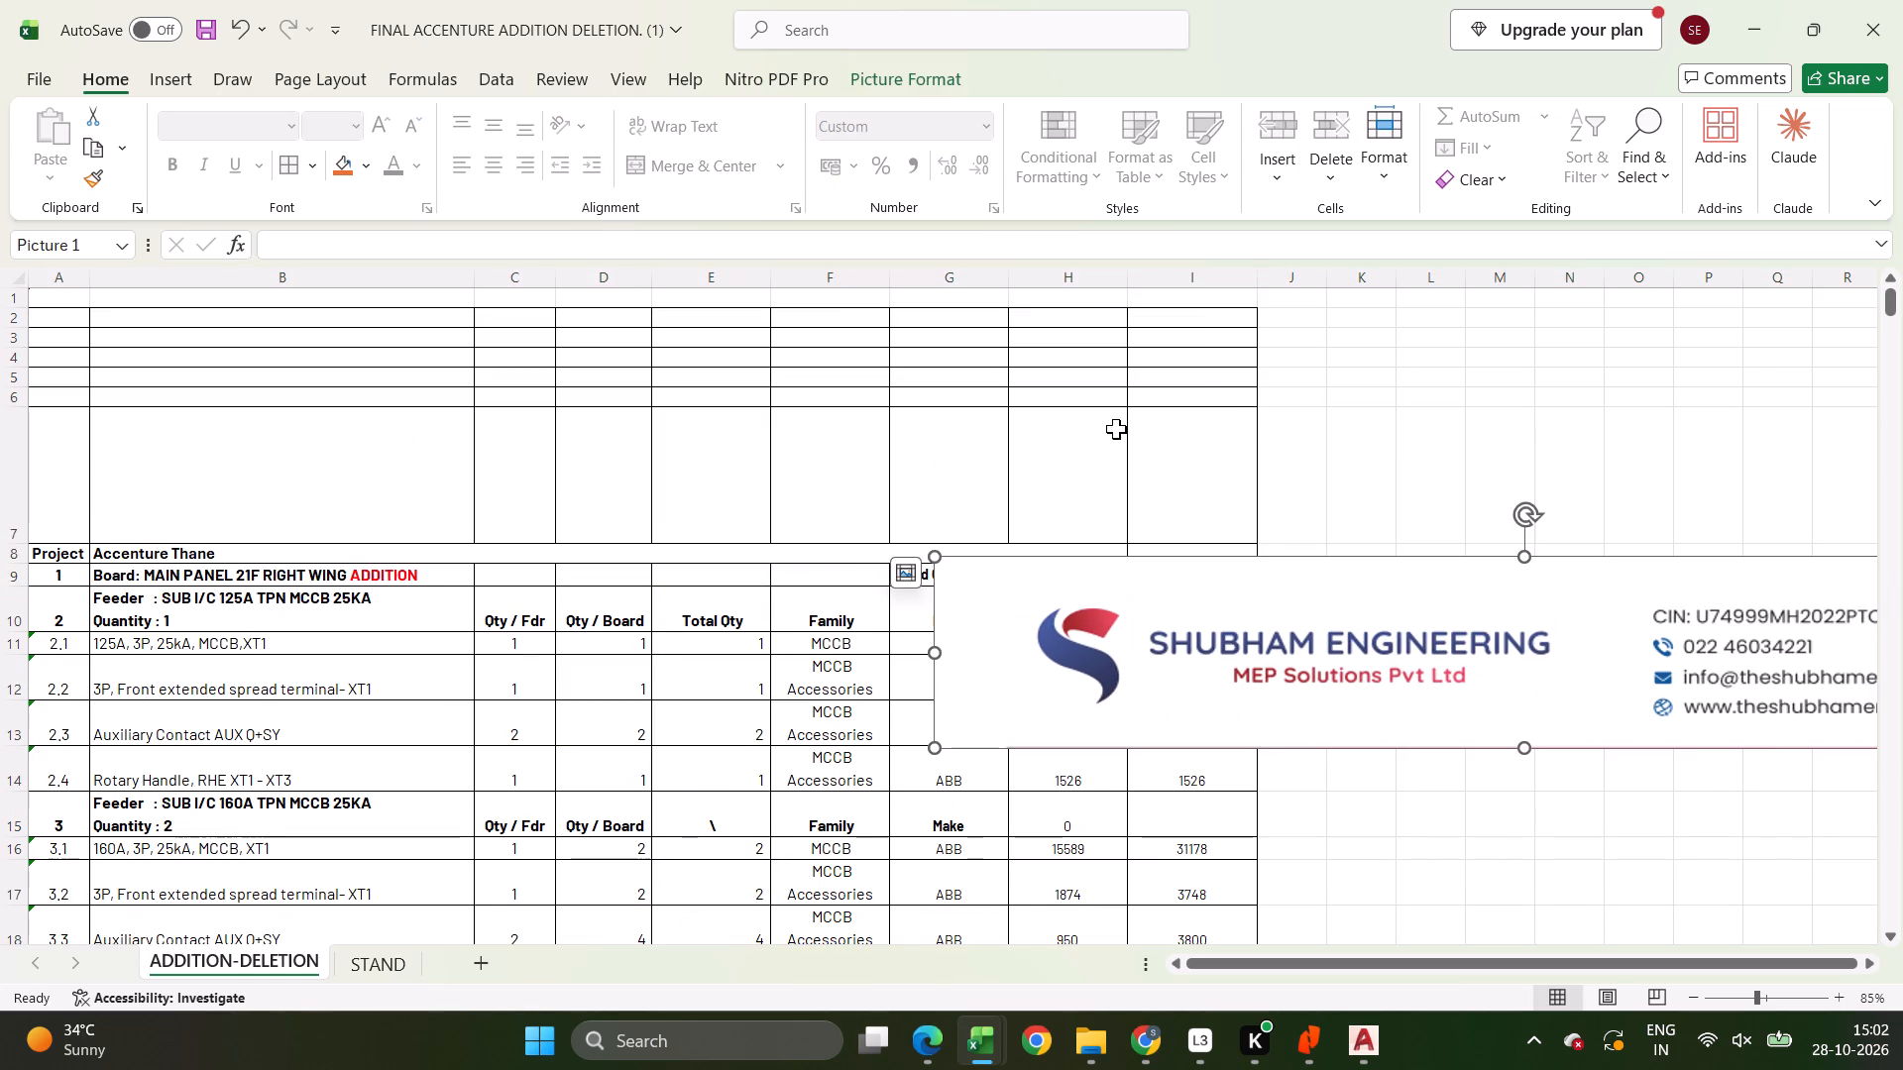
pyautogui.moveTo(1196, 447); pyautogui.dragTo(0, 307)
pyautogui.click(648, 165)
pyautogui.moveTo(1384, 644); pyautogui.dragTo(488, 401)
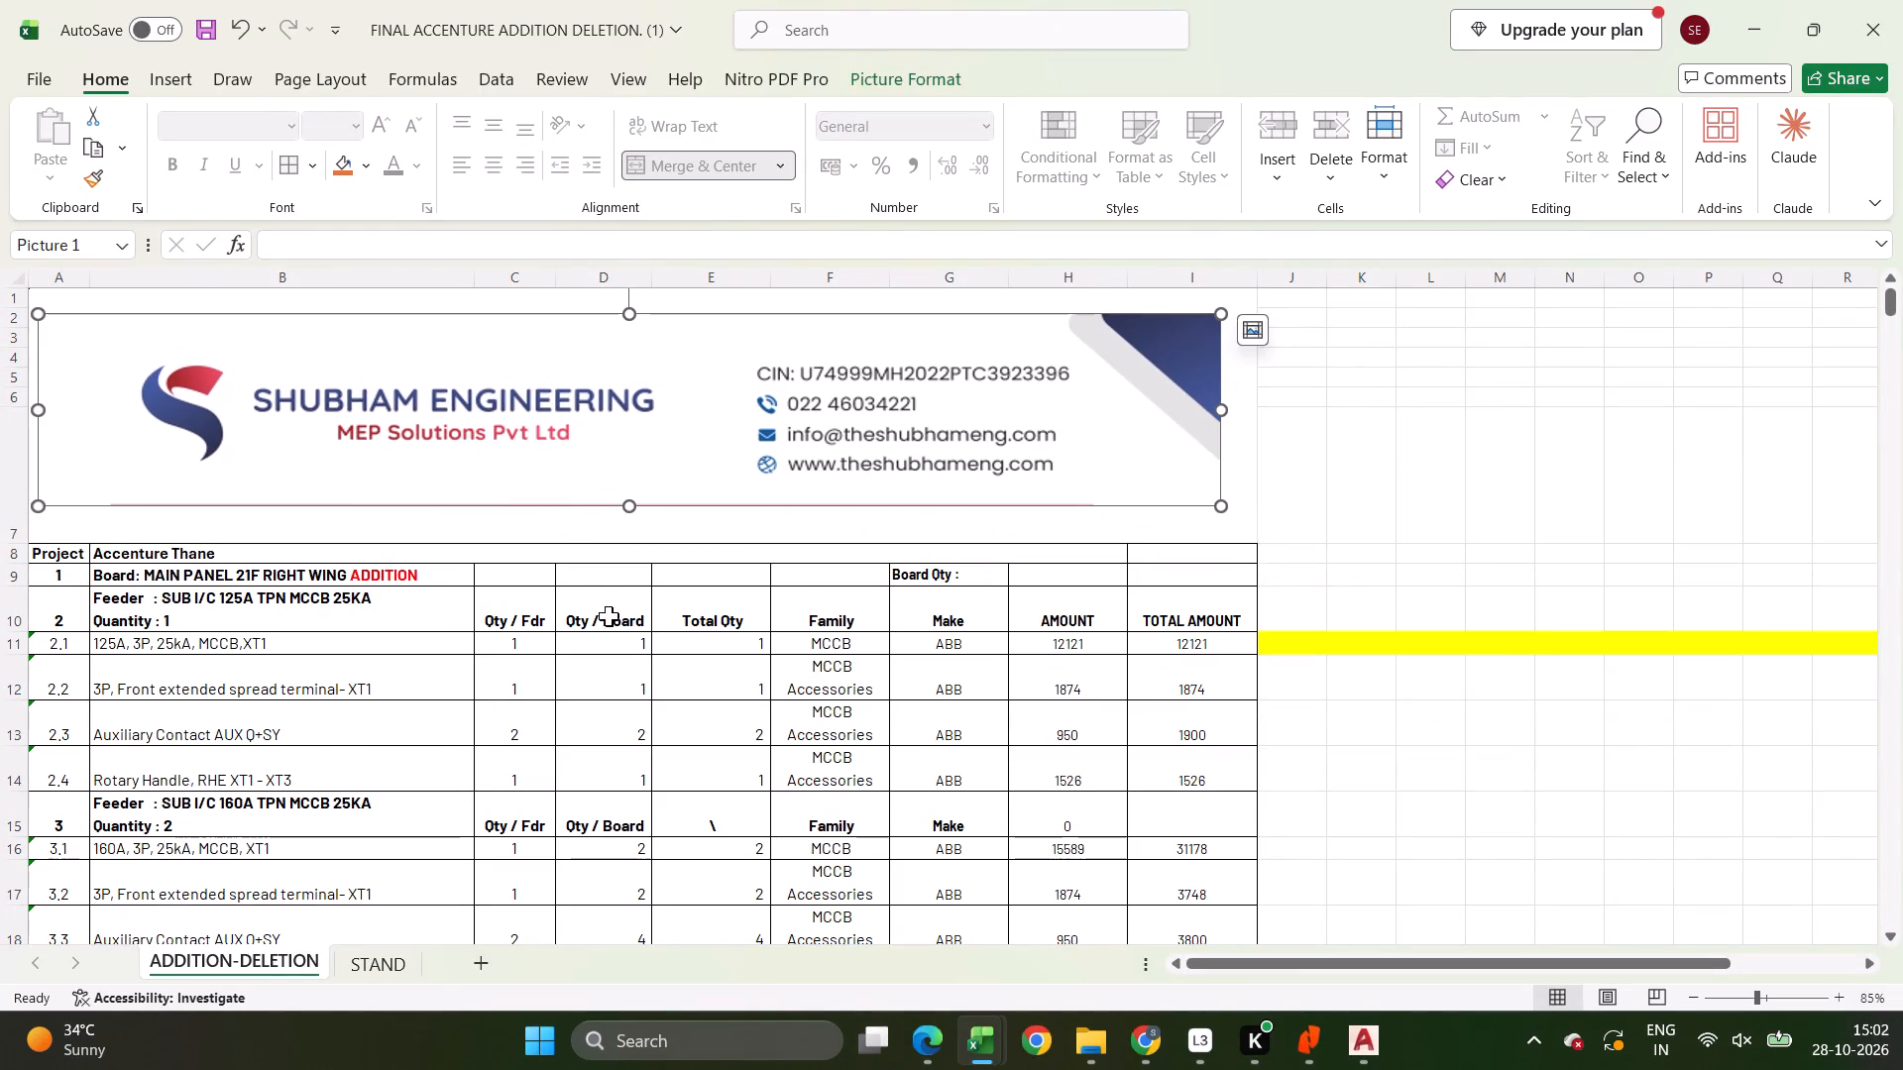
pyautogui.click(611, 619)
# Look through the ADDITION-DELETION rows and the STAND sheet to check their formatting.
pyautogui.scroll(-20, 656, 676)
pyautogui.scroll(-20, 656, 676)
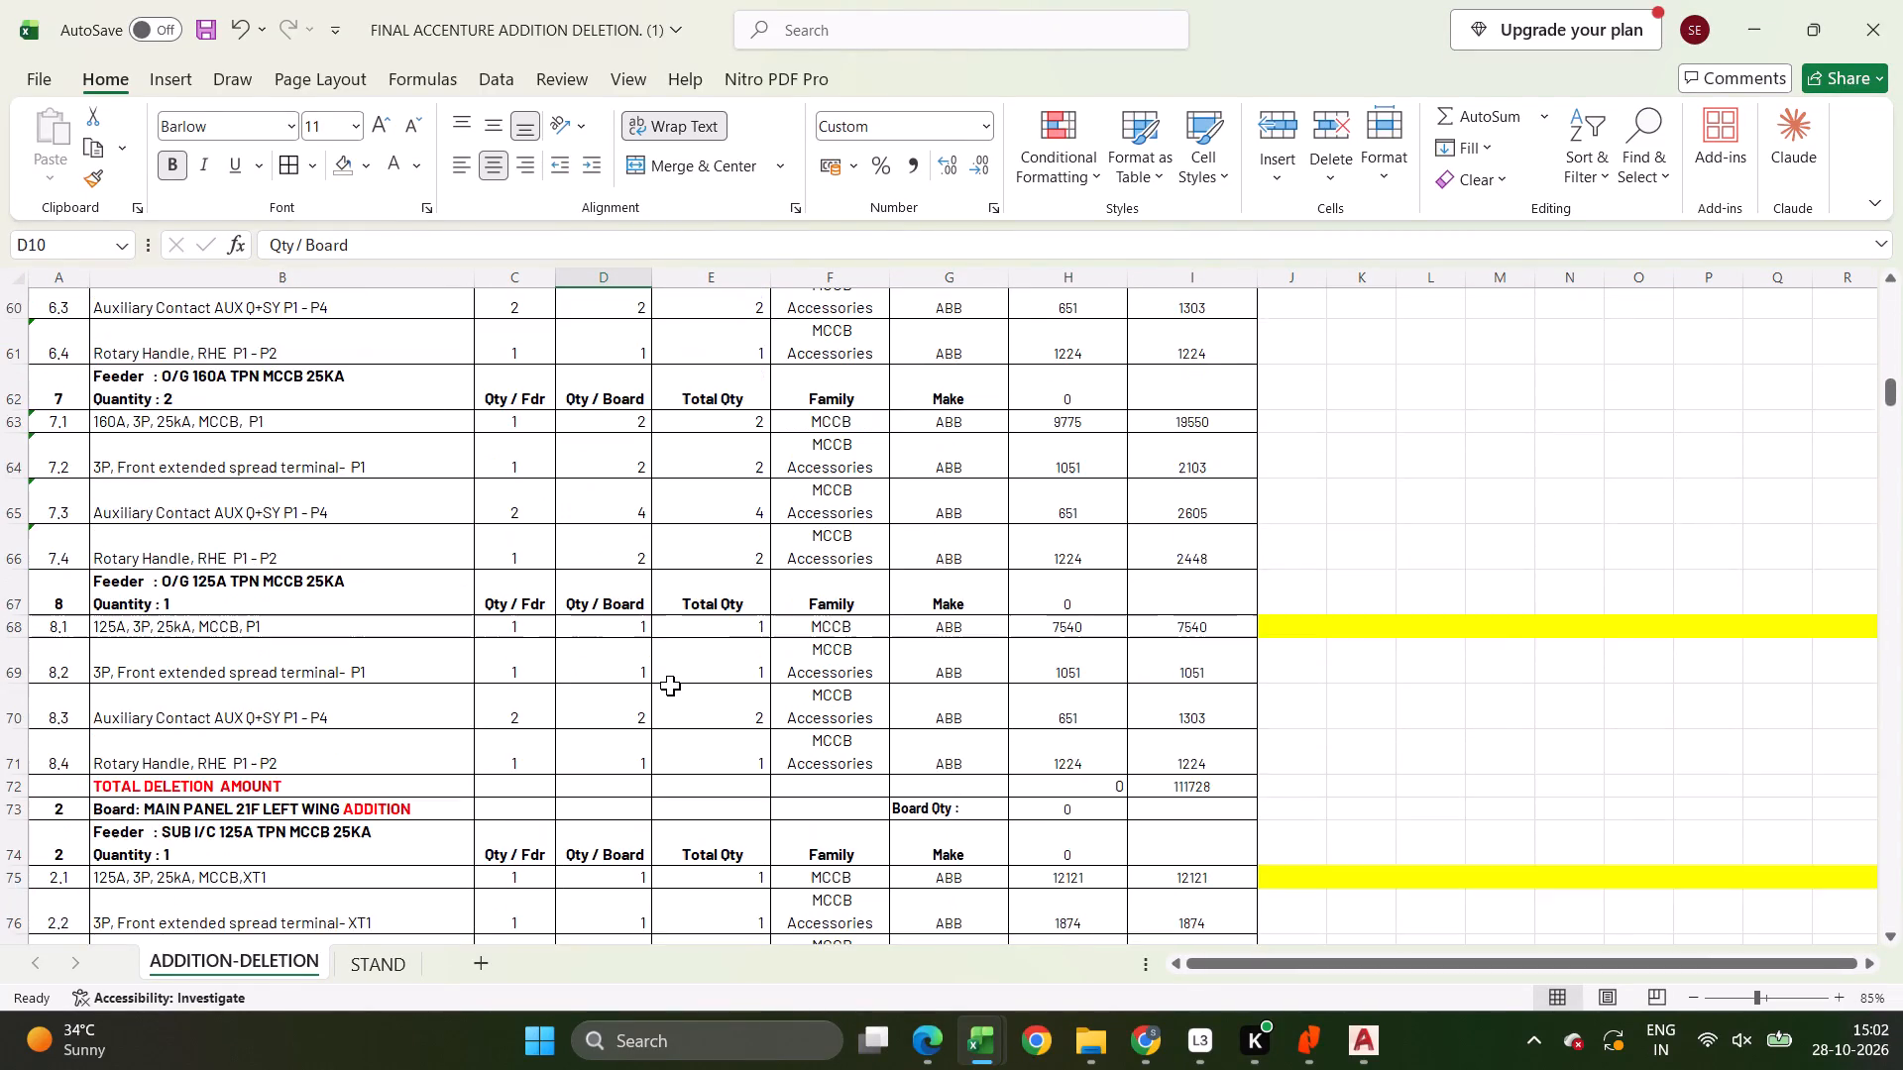
pyautogui.scroll(-20, 670, 686)
pyautogui.scroll(-20, 670, 686)
pyautogui.scroll(-11, 670, 686)
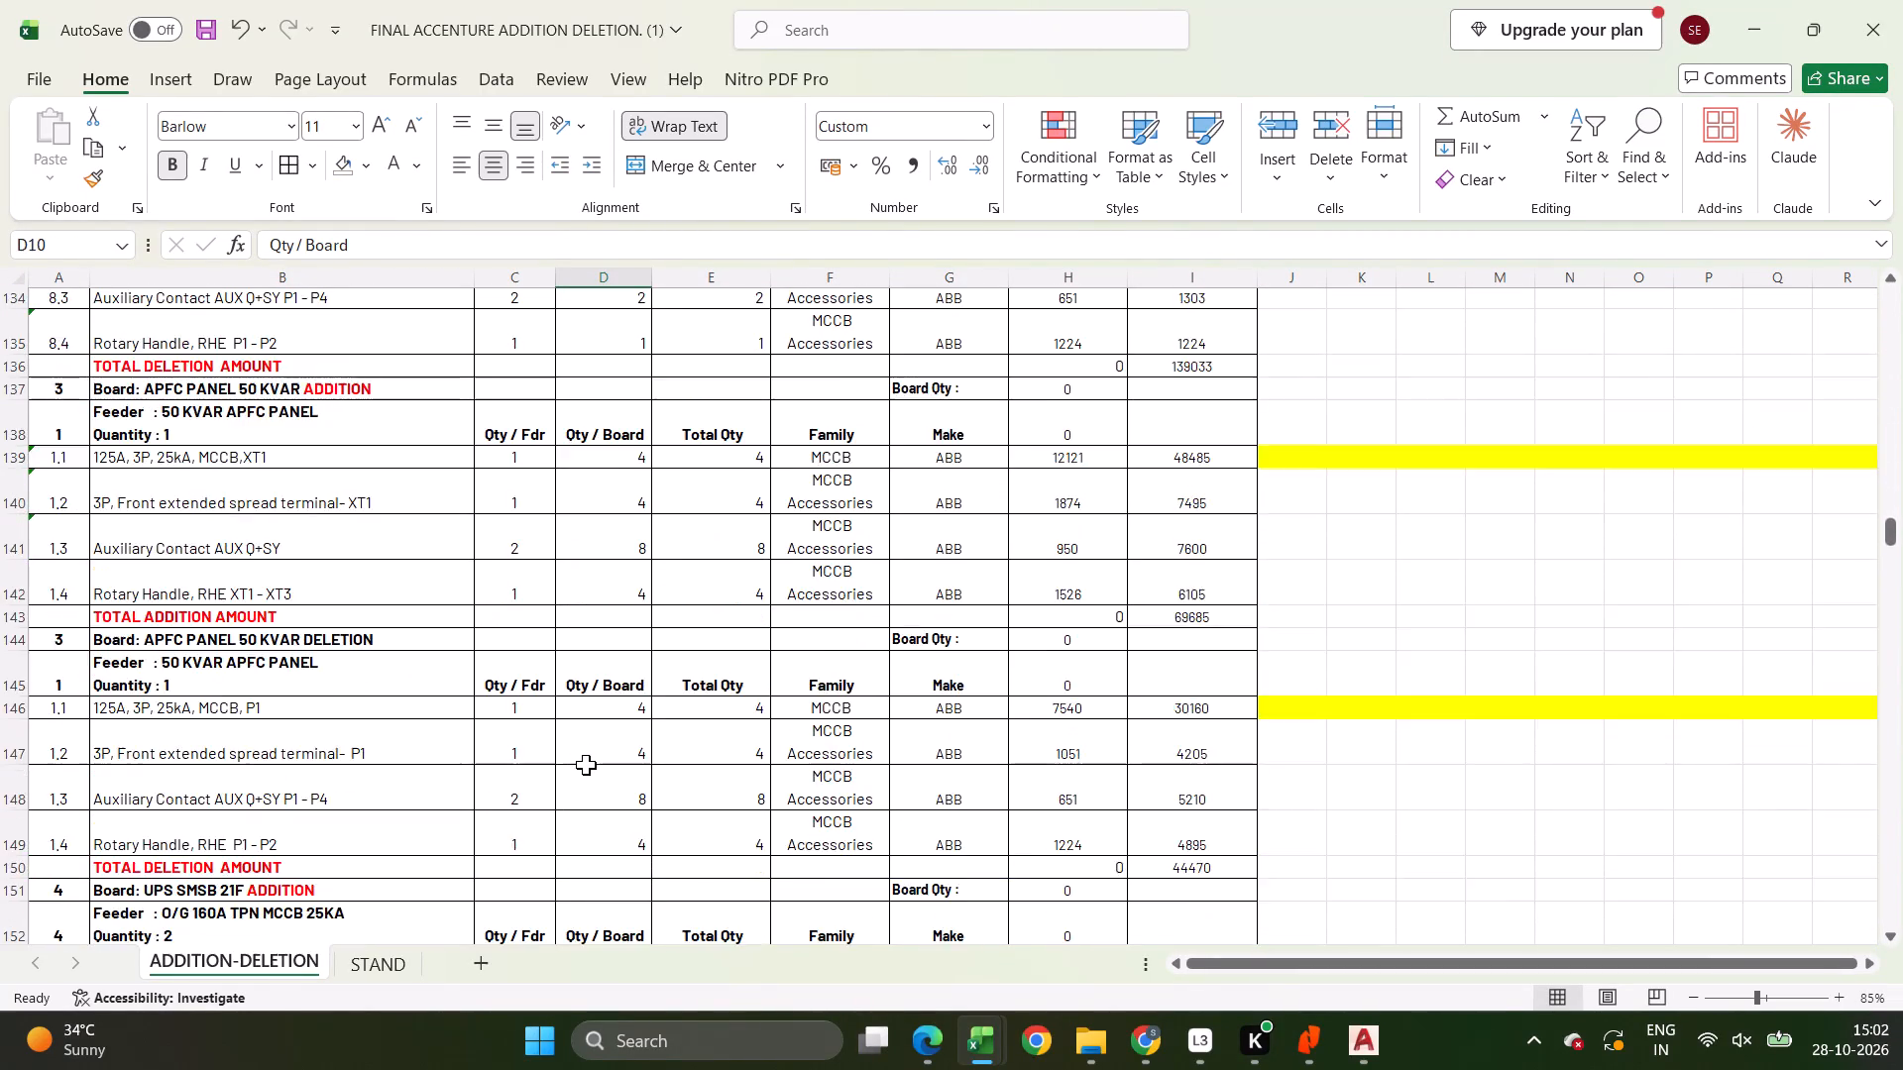
pyautogui.scroll(-20, 586, 765)
pyautogui.scroll(-14, 586, 765)
pyautogui.click(398, 950)
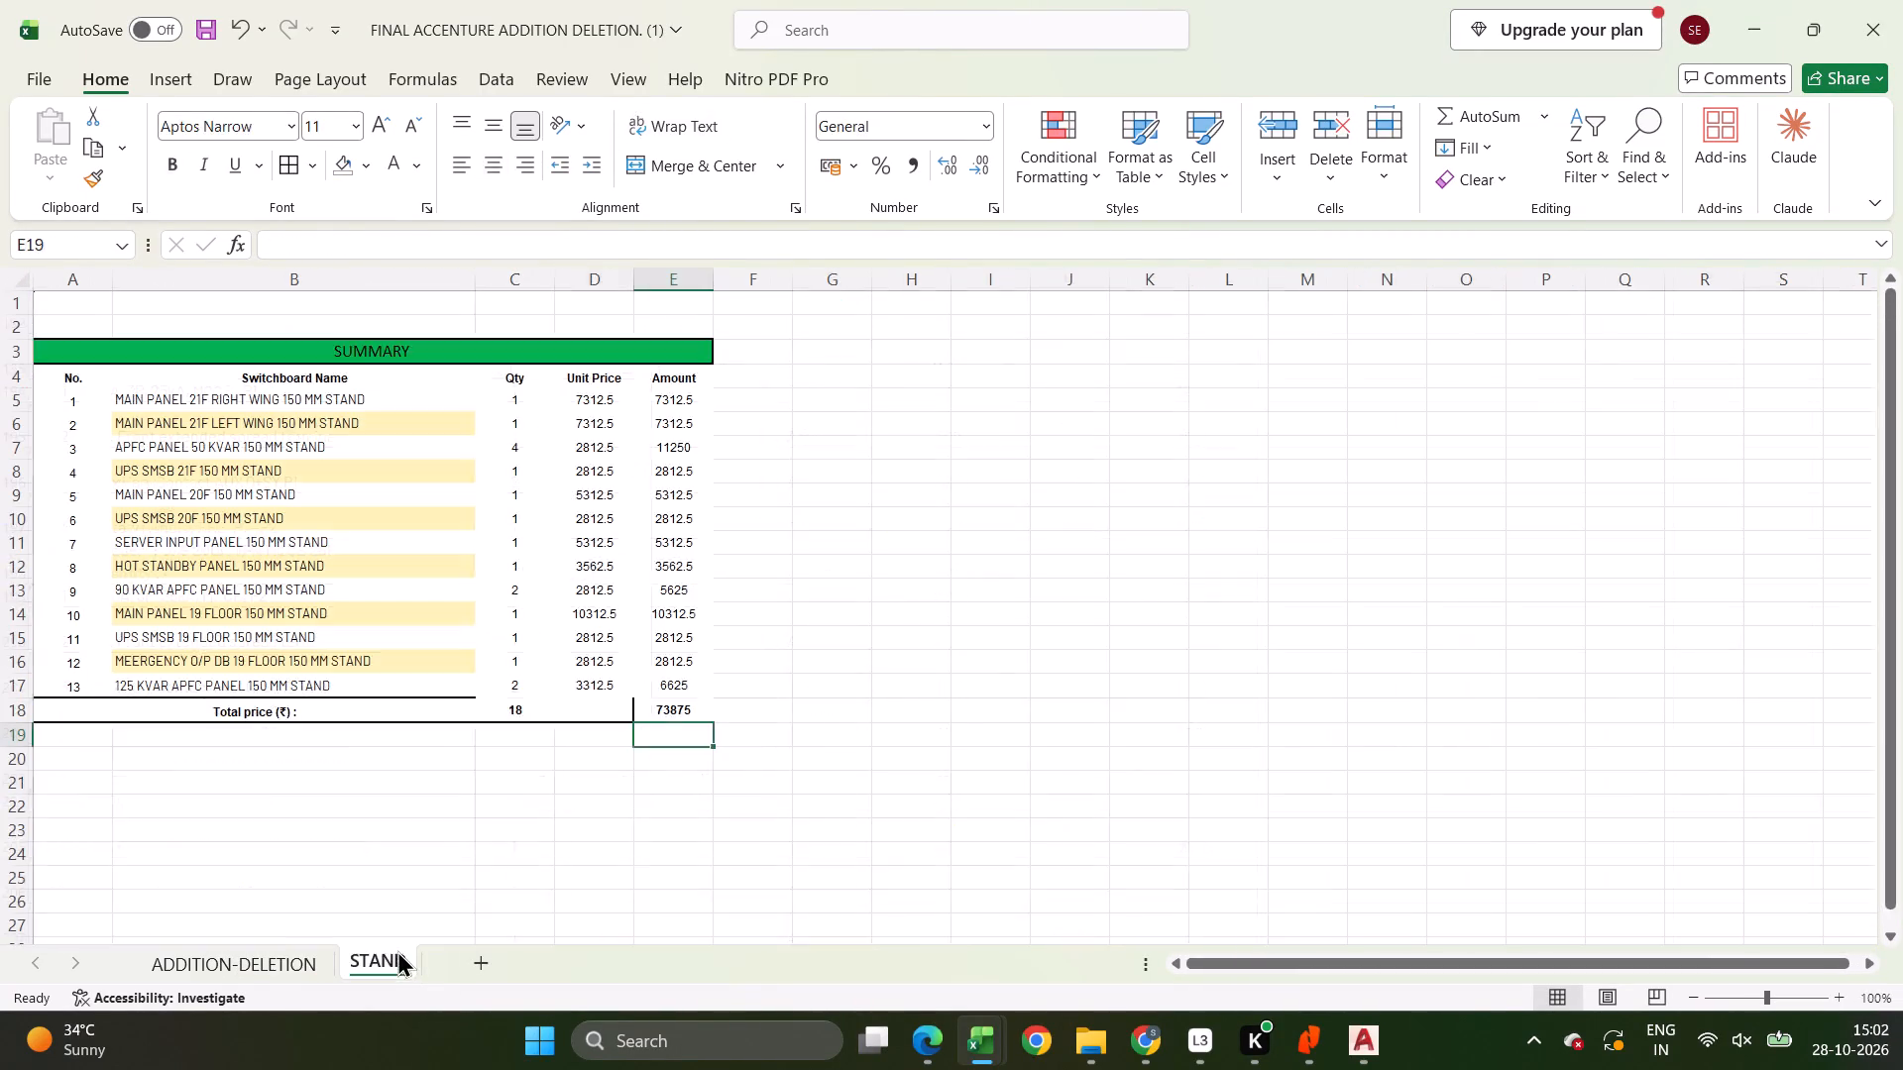
pyautogui.scroll(7, 489, 846)
pyautogui.click(296, 965)
pyautogui.moveTo(263, 617); pyautogui.dragTo(220, 23, button='middle')
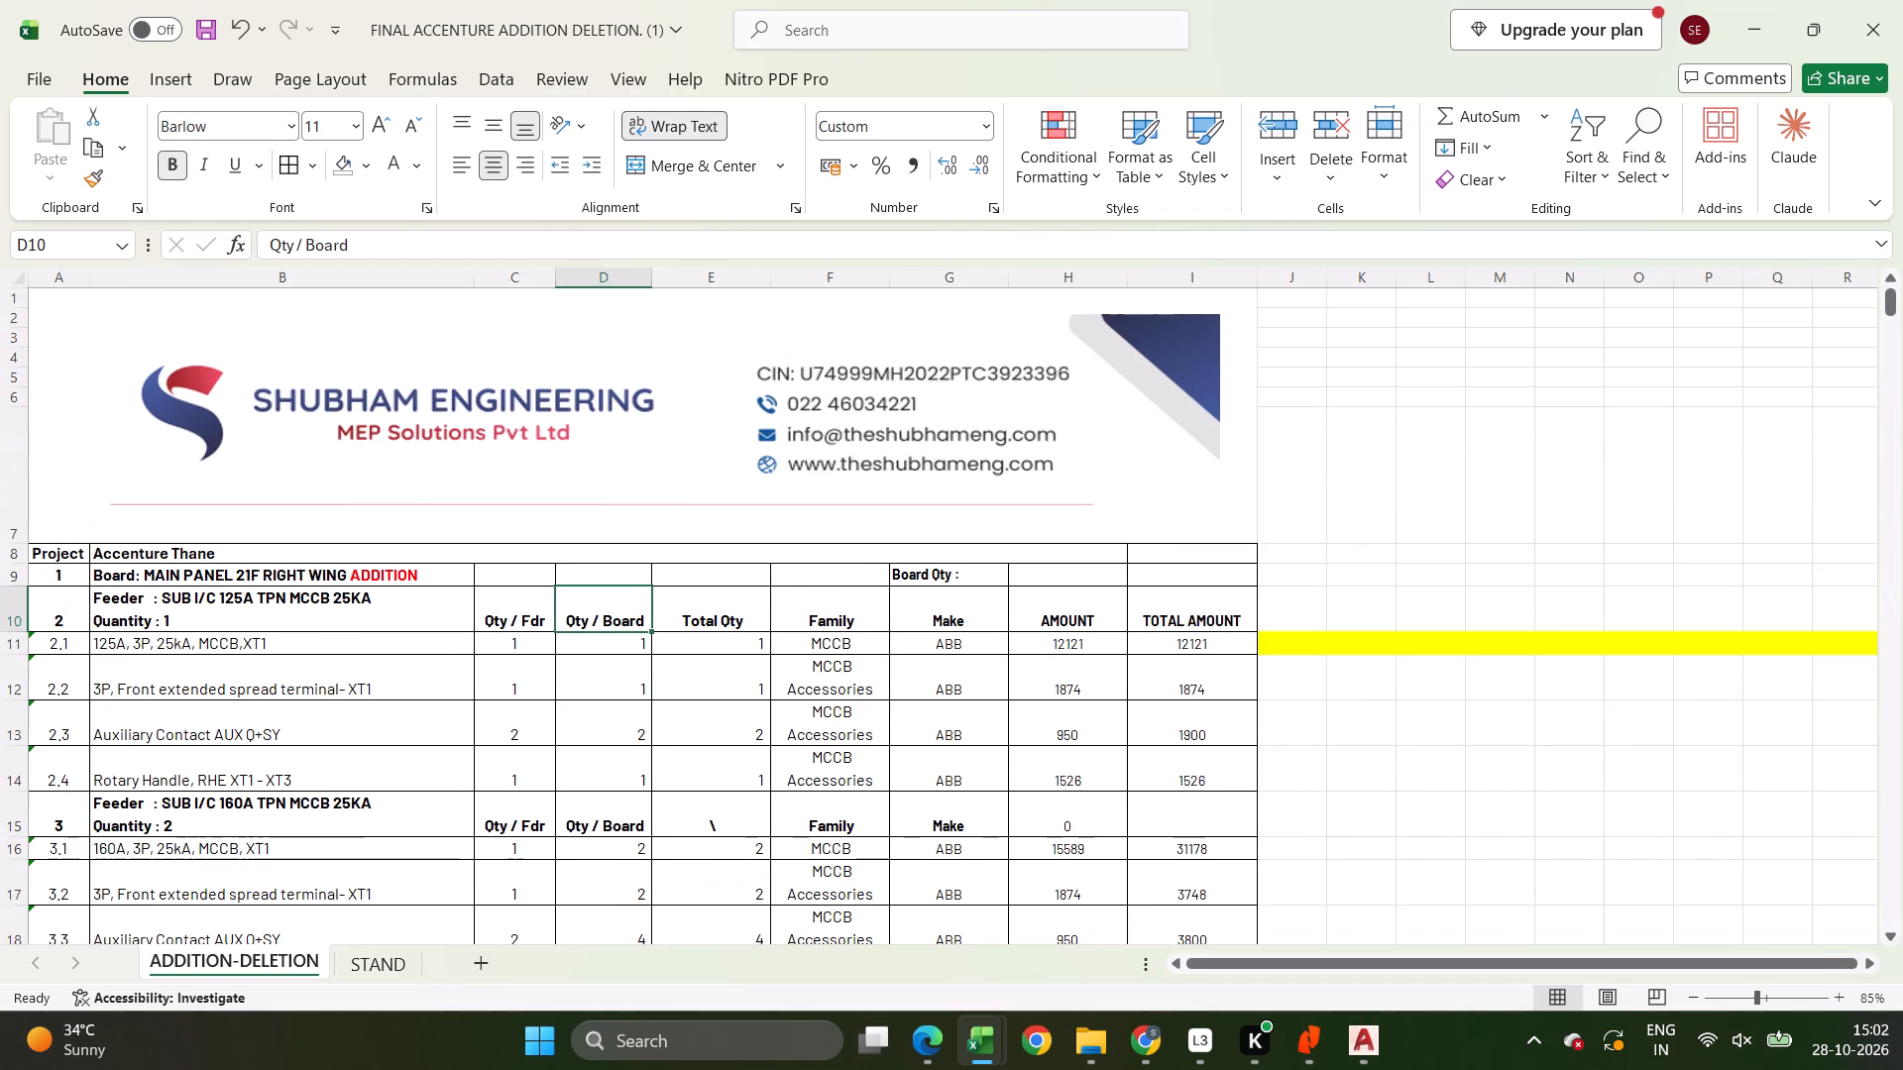
# Copy the letterhead and Project rows 2 to 8 of the ADDITION-DELETION sheet and switch to the STAND sheet.
pyautogui.moveTo(4, 554); pyautogui.dragTo(0, 310)
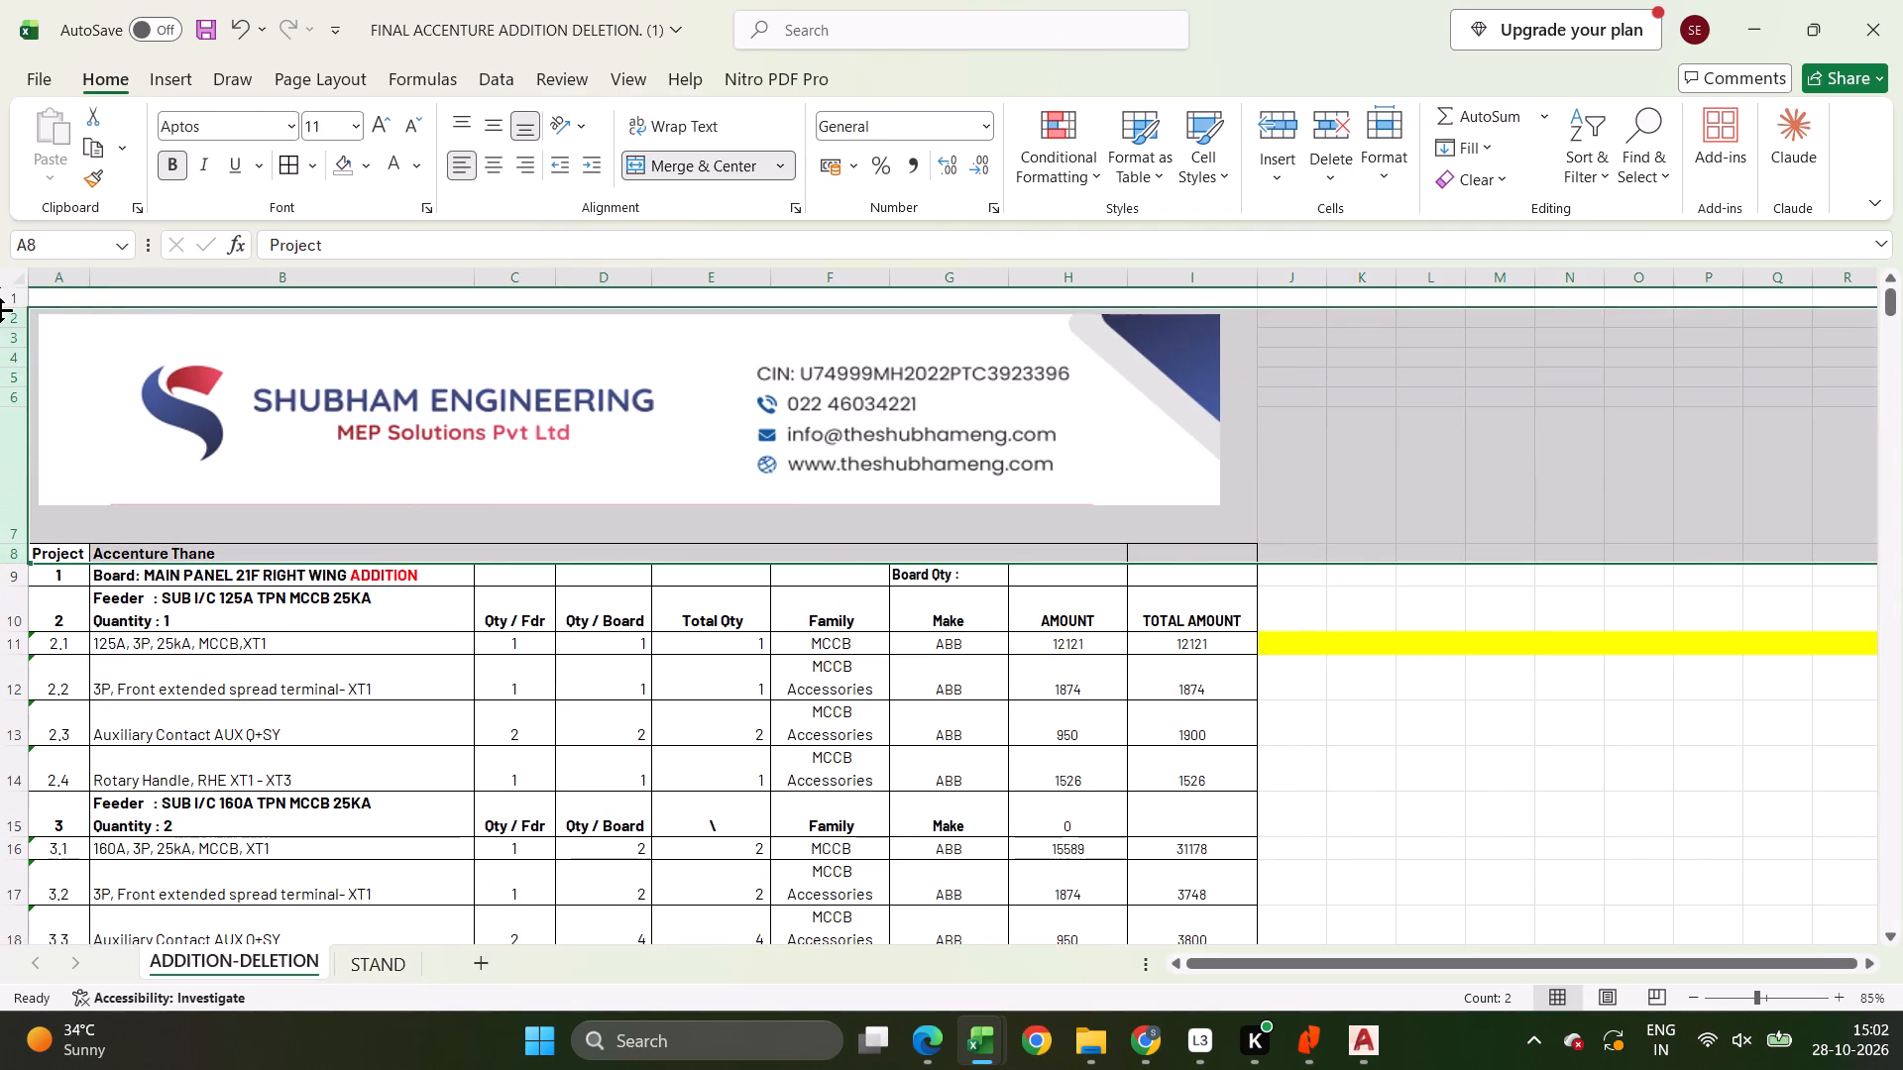
pyautogui.hotkey('ctrl', 'c')
pyautogui.click(326, 978)
pyautogui.click(354, 962)
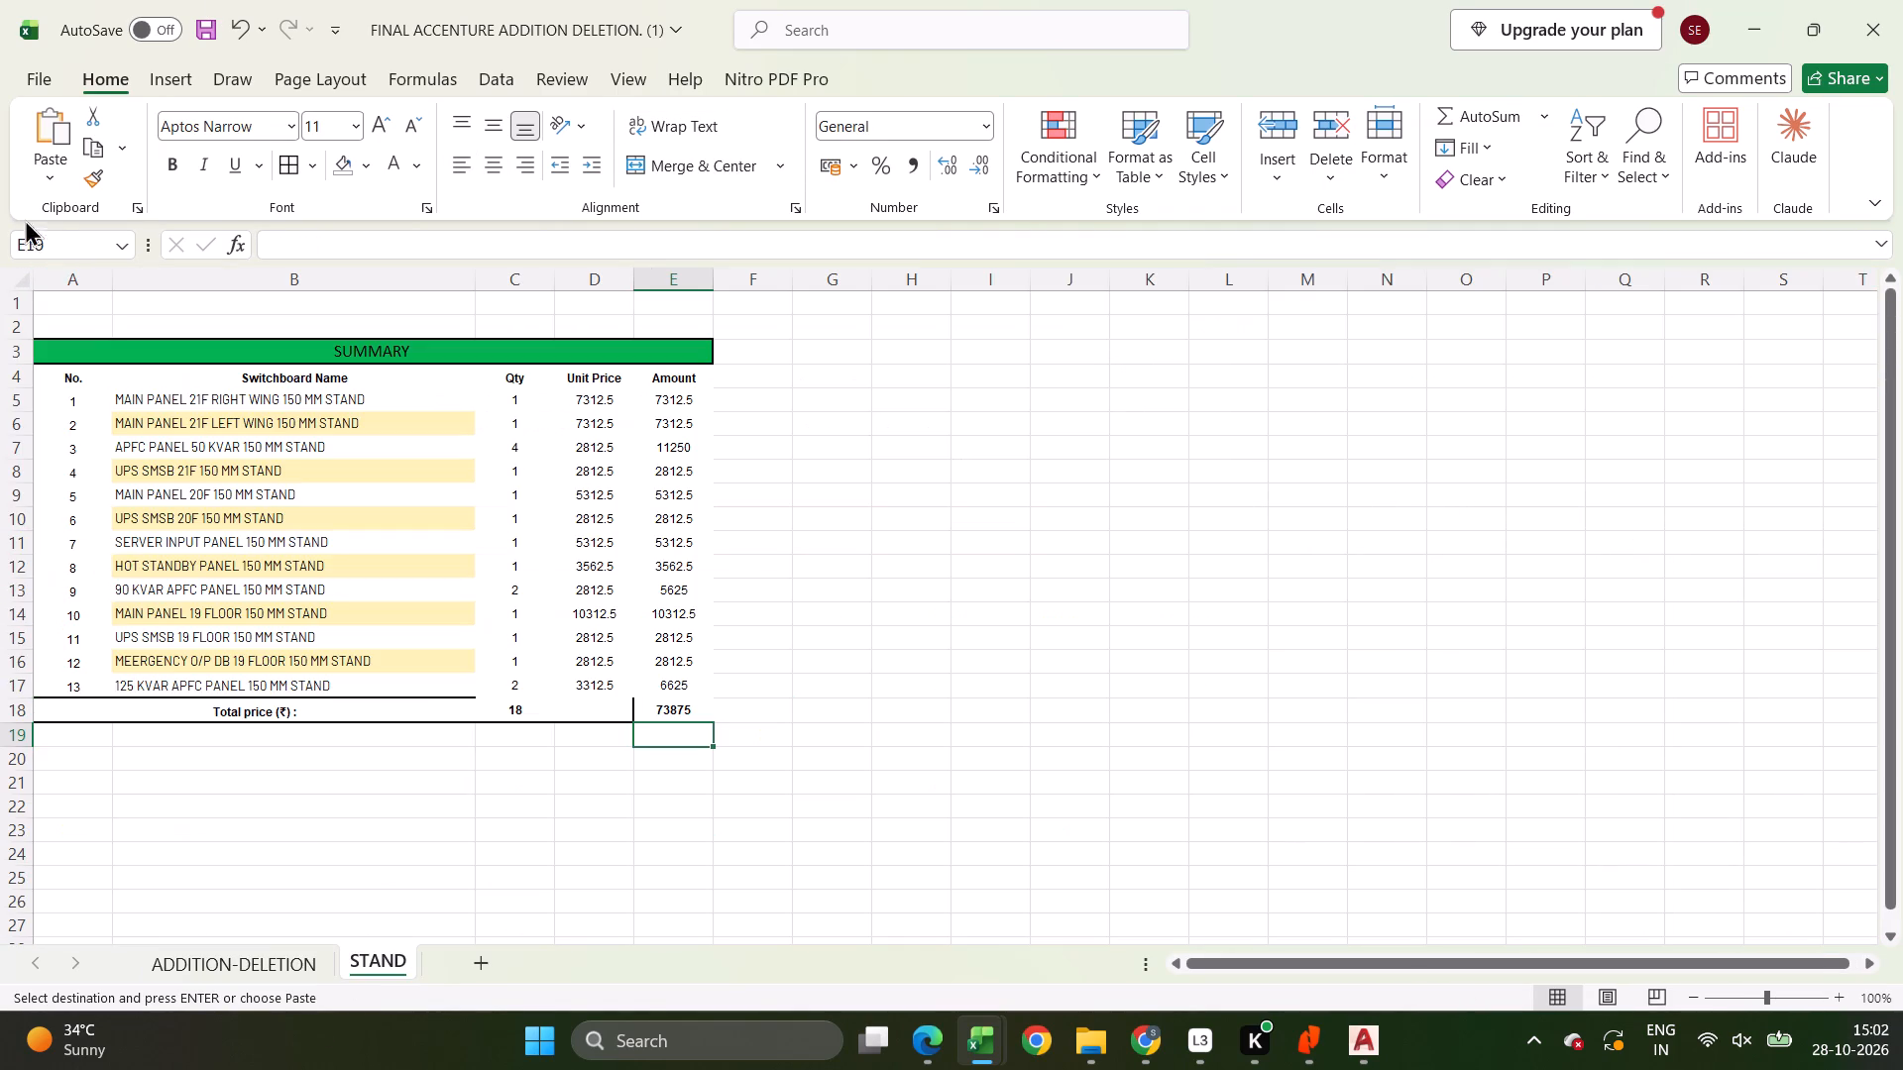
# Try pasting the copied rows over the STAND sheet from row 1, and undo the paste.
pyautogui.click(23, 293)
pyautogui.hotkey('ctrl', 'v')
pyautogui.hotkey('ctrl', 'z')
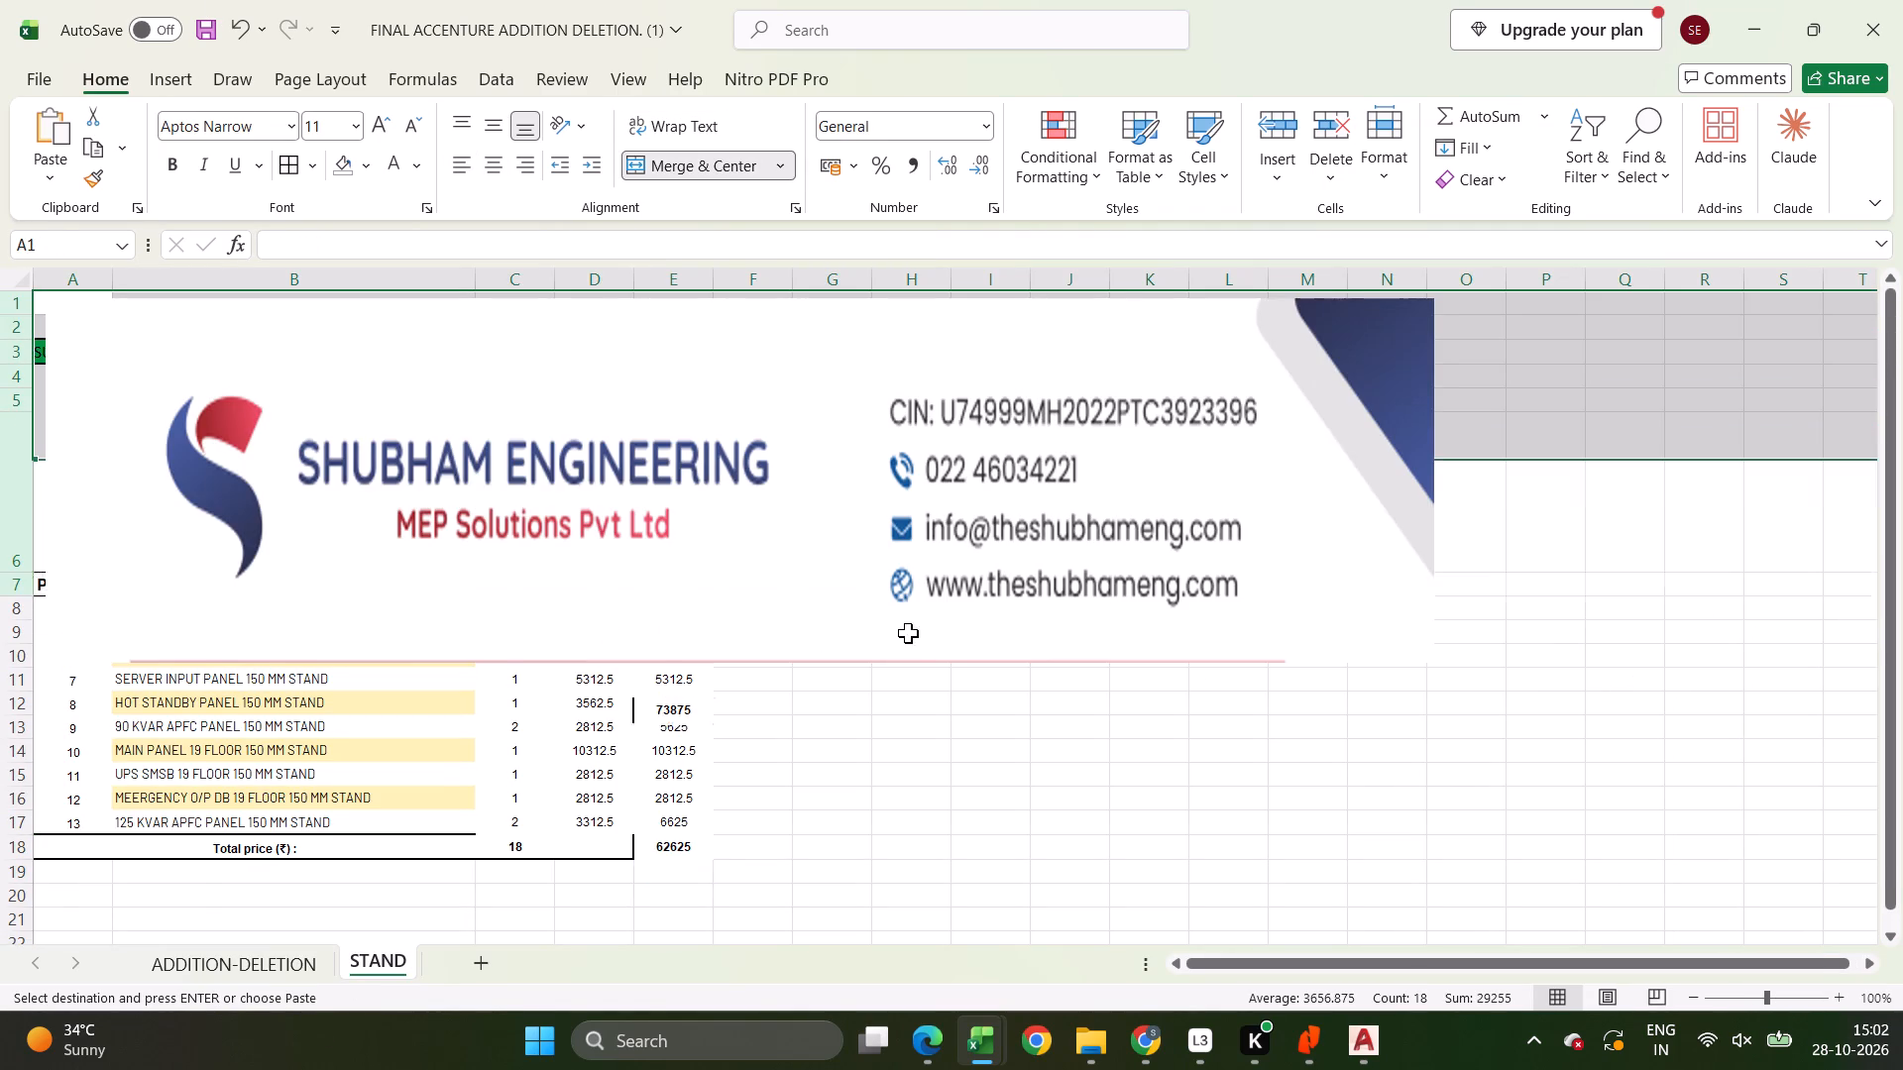
# Paste the copied letterhead and Project rows into the STAND sheet from row 21, below the total price row.
pyautogui.click(134, 892)
pyautogui.click(23, 781)
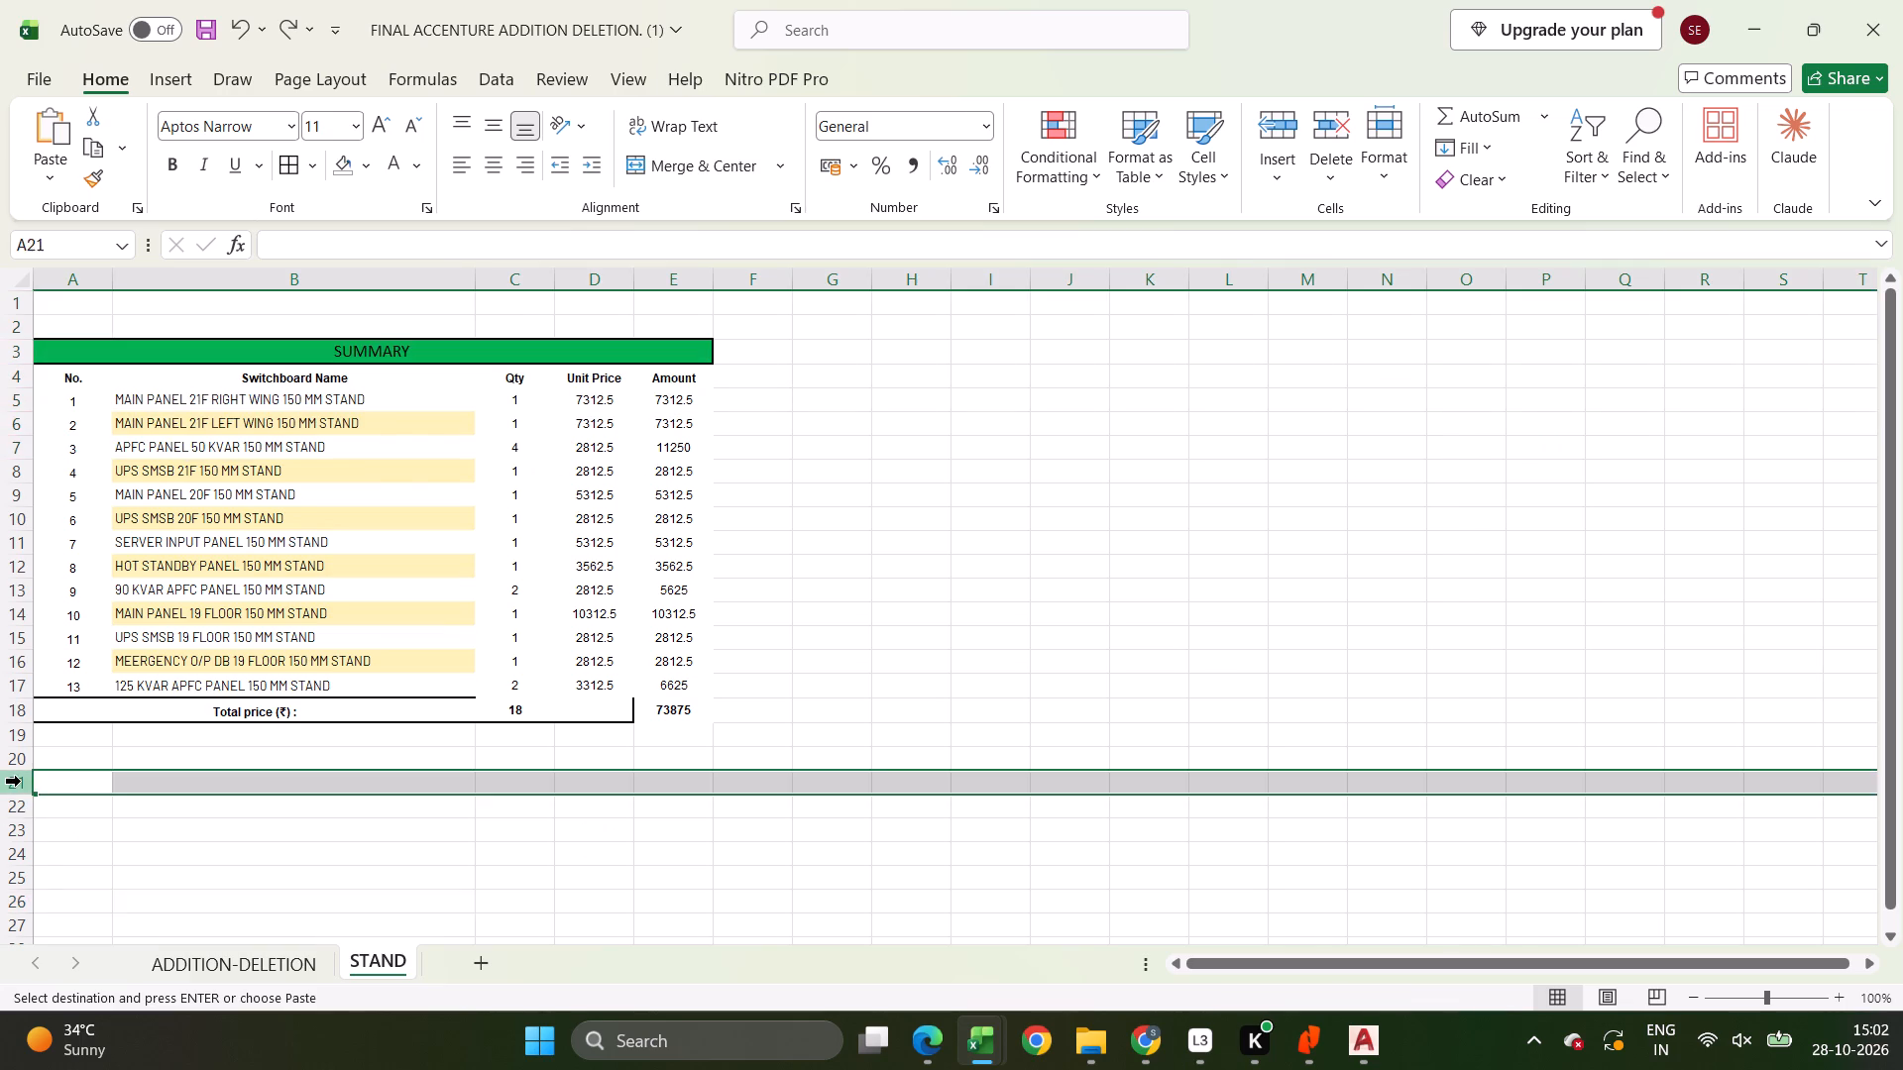
pyautogui.hotkey('ctrl', 'v')
pyautogui.scroll(-6, 232, 793)
# Shrink the pasted letterhead picture to span about columns A to D and rows 21 to 24.
pyautogui.click(256, 618)
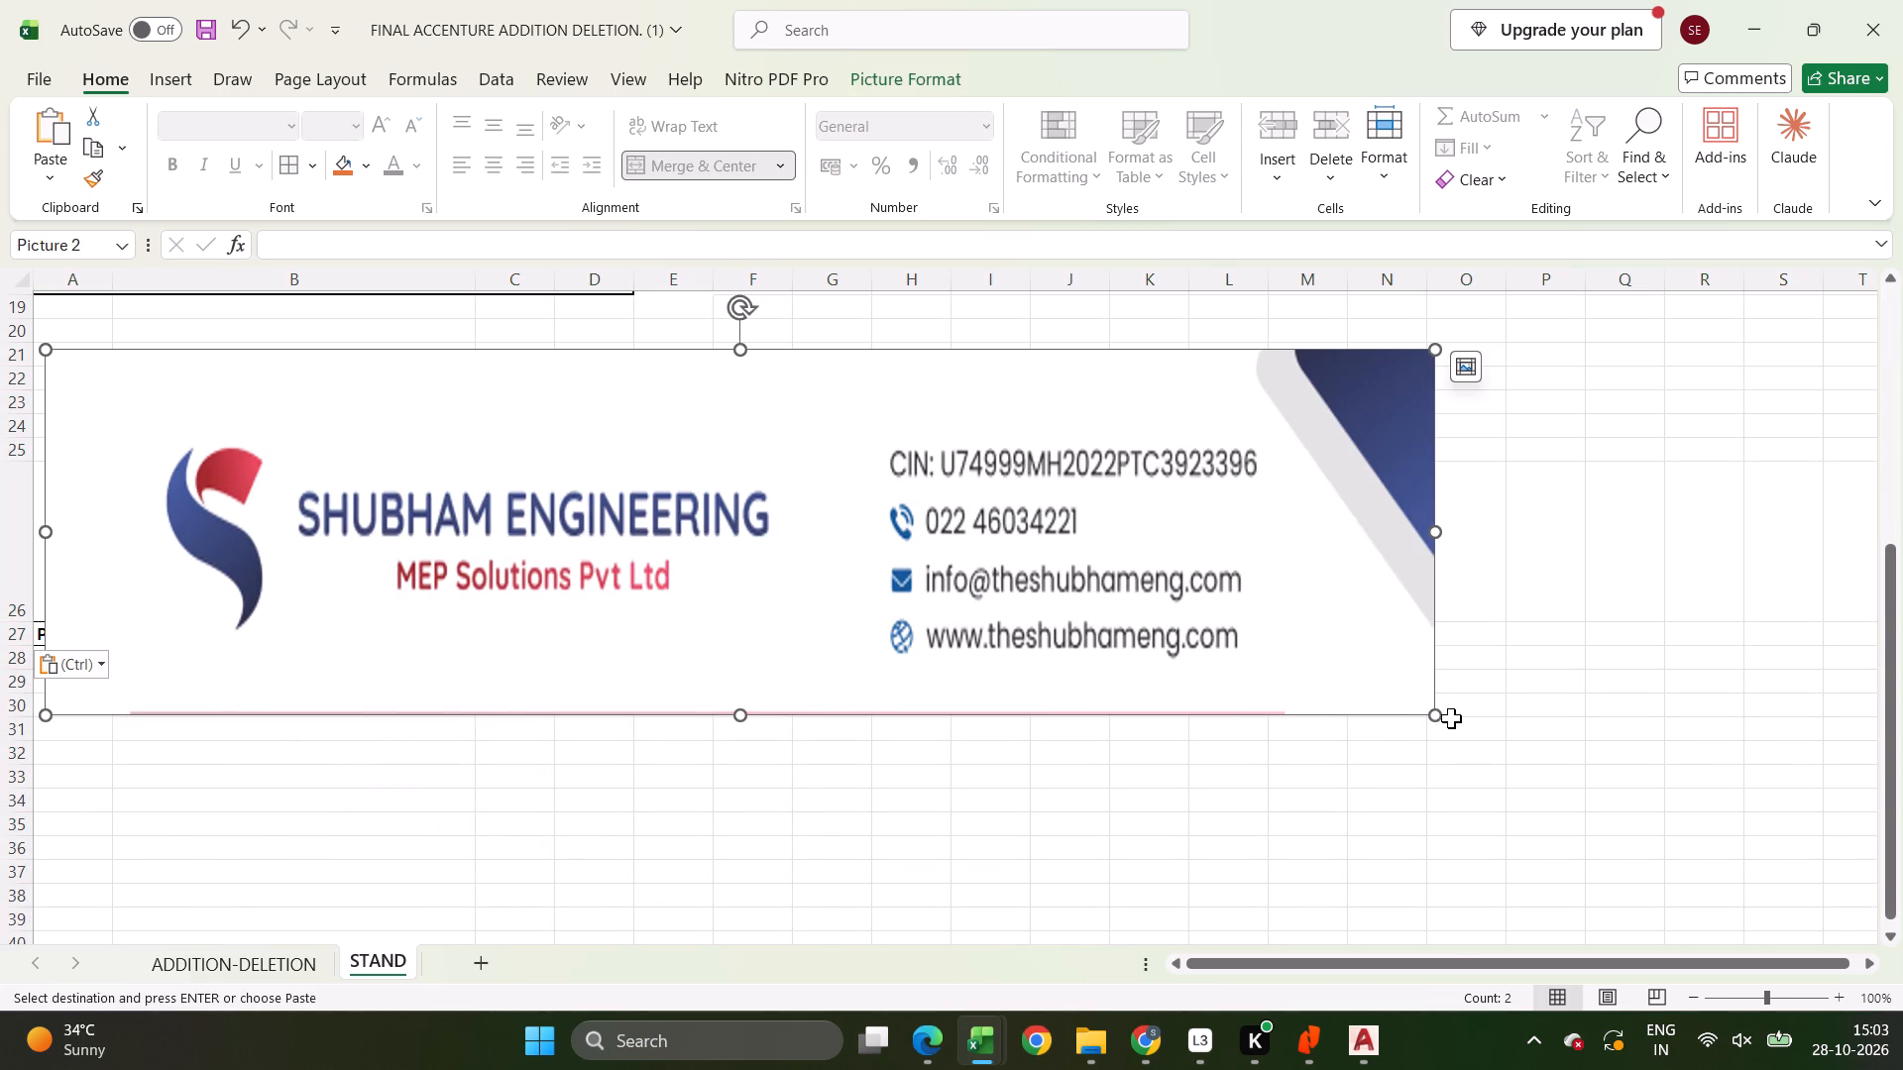
pyautogui.moveTo(1439, 718); pyautogui.dragTo(619, 477)
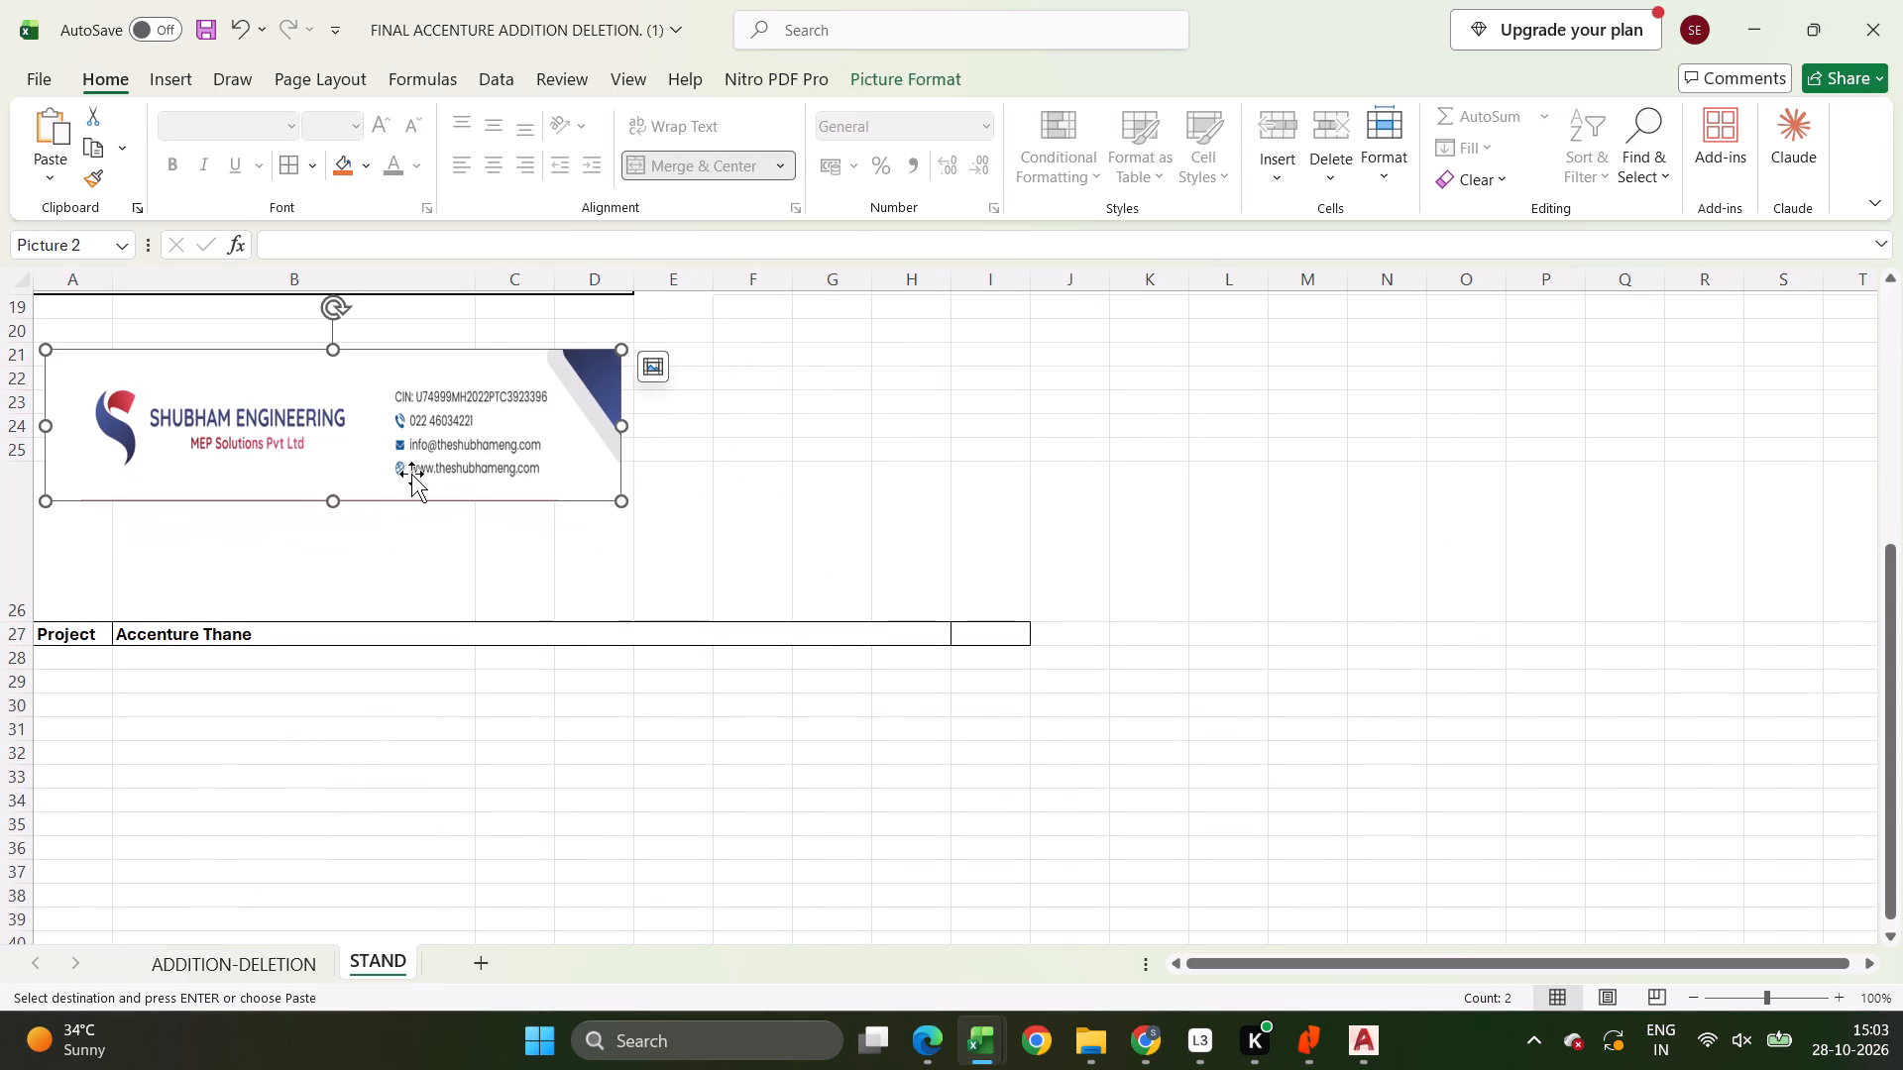
pyautogui.moveTo(333, 498); pyautogui.dragTo(336, 443)
# Copy the shrunken letterhead picture and paste it at cell B1 at the top of the STAND sheet.
pyautogui.click(330, 417)
pyautogui.hotkey('ctrl', 'c')
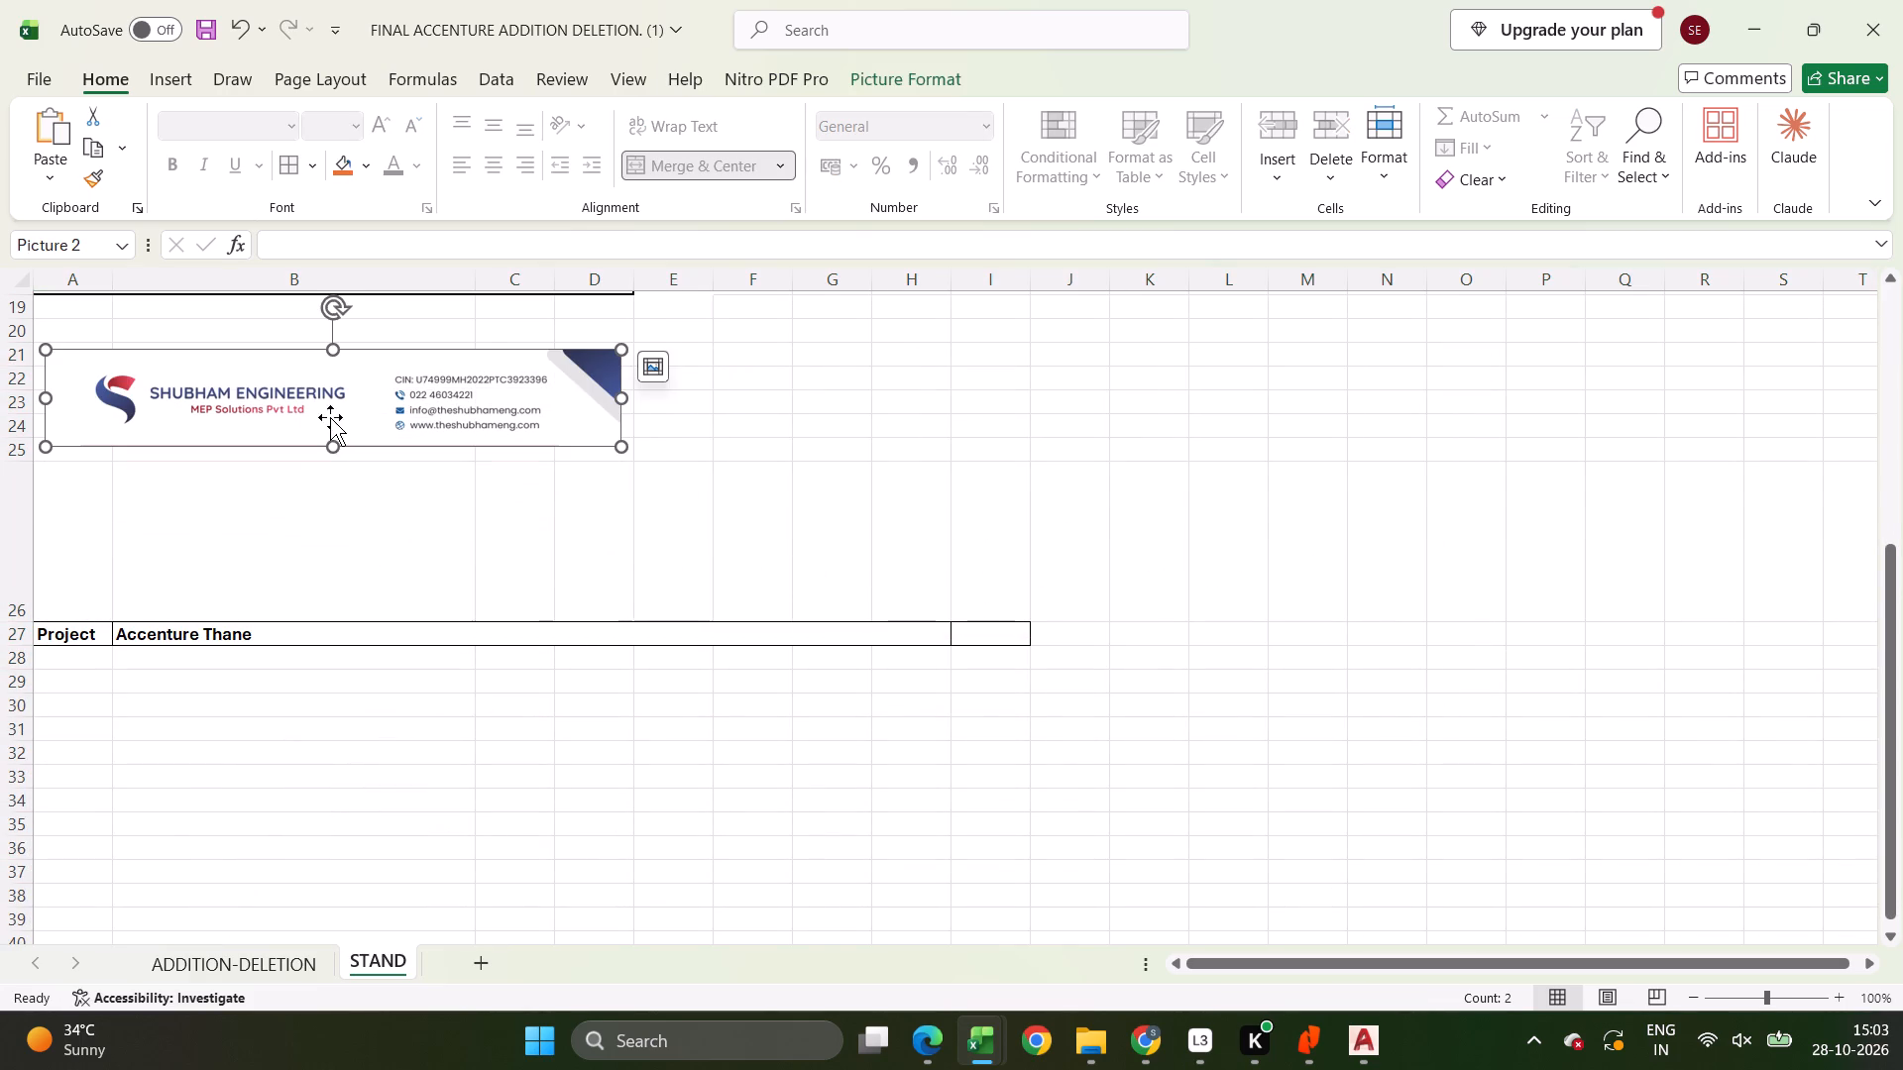
pyautogui.scroll(12, 330, 417)
pyautogui.click(177, 302)
pyautogui.hotkey('ctrl', 'v')
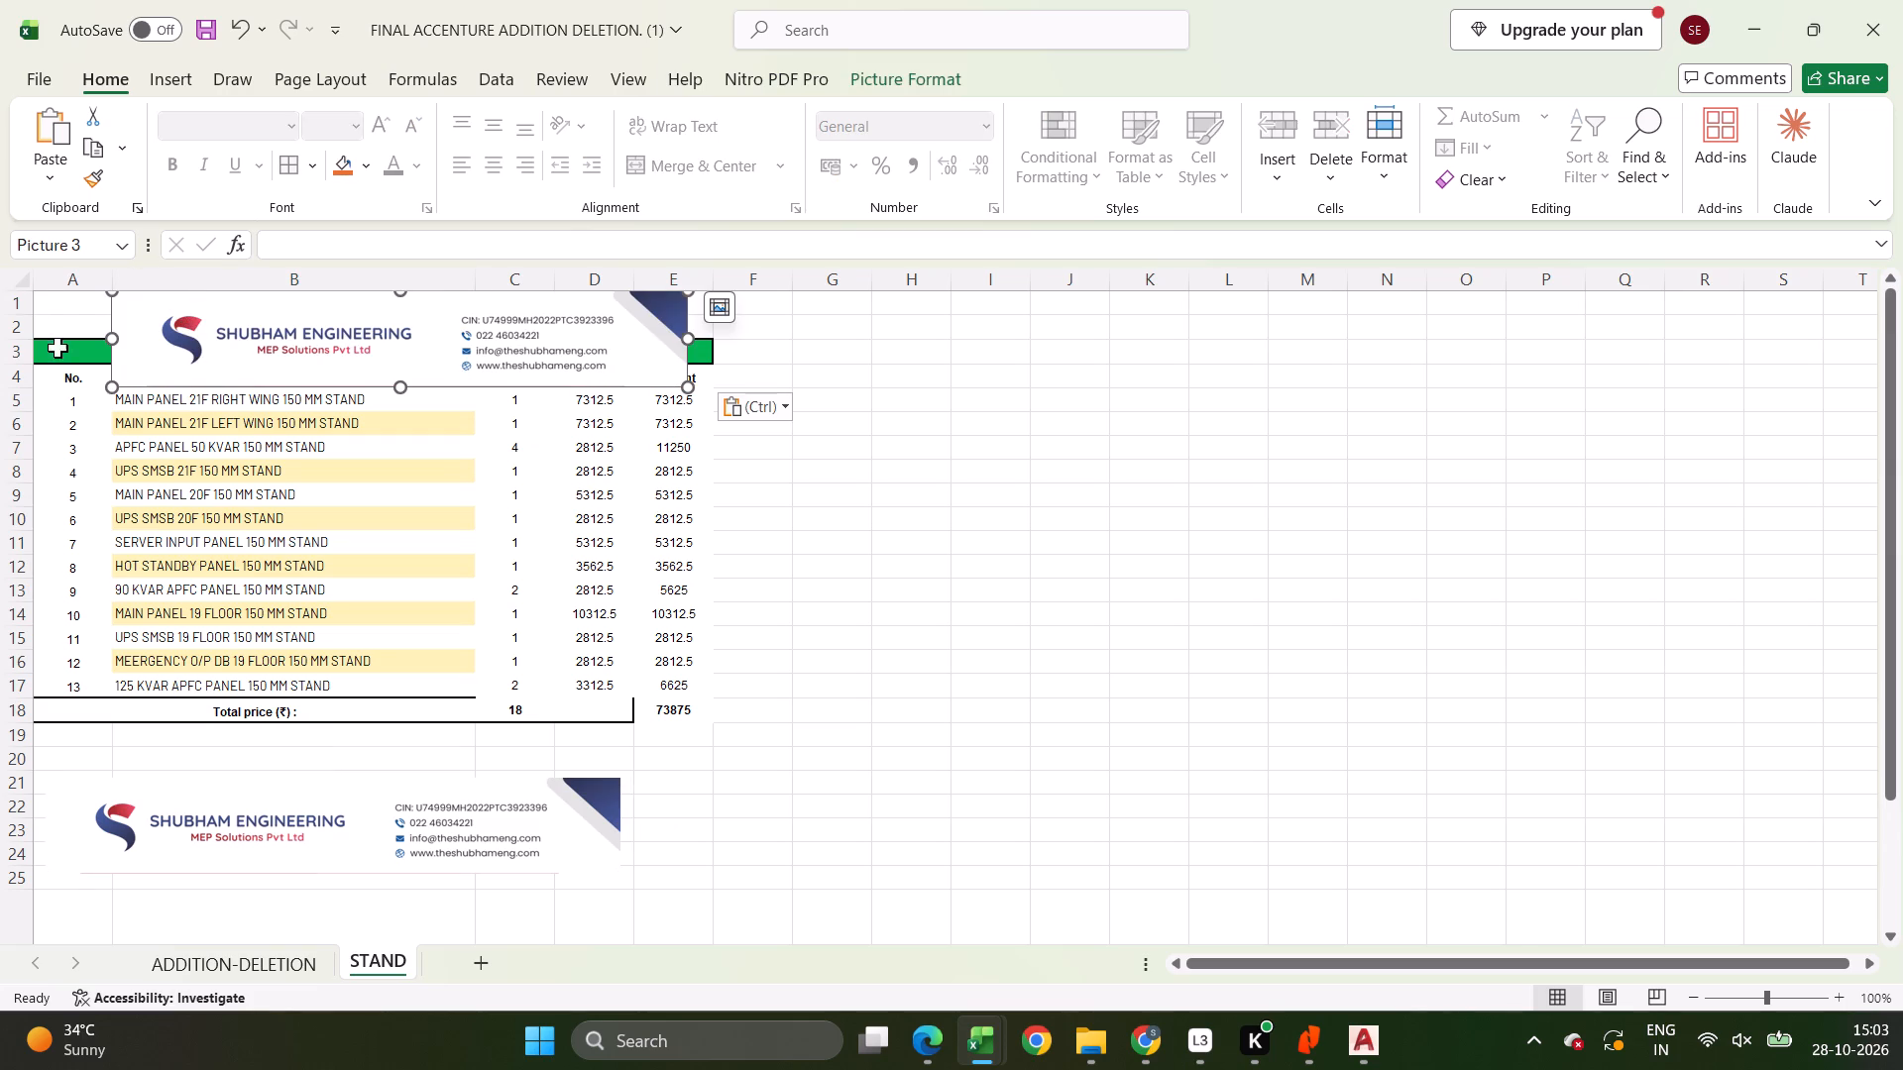
# Increase the height of row 2 and fit the letterhead picture above the SUMMARY heading, enlarged to span nearly columns A to E.
pyautogui.moveTo(22, 338); pyautogui.dragTo(42, 486)
pyautogui.moveTo(261, 345); pyautogui.dragTo(184, 371)
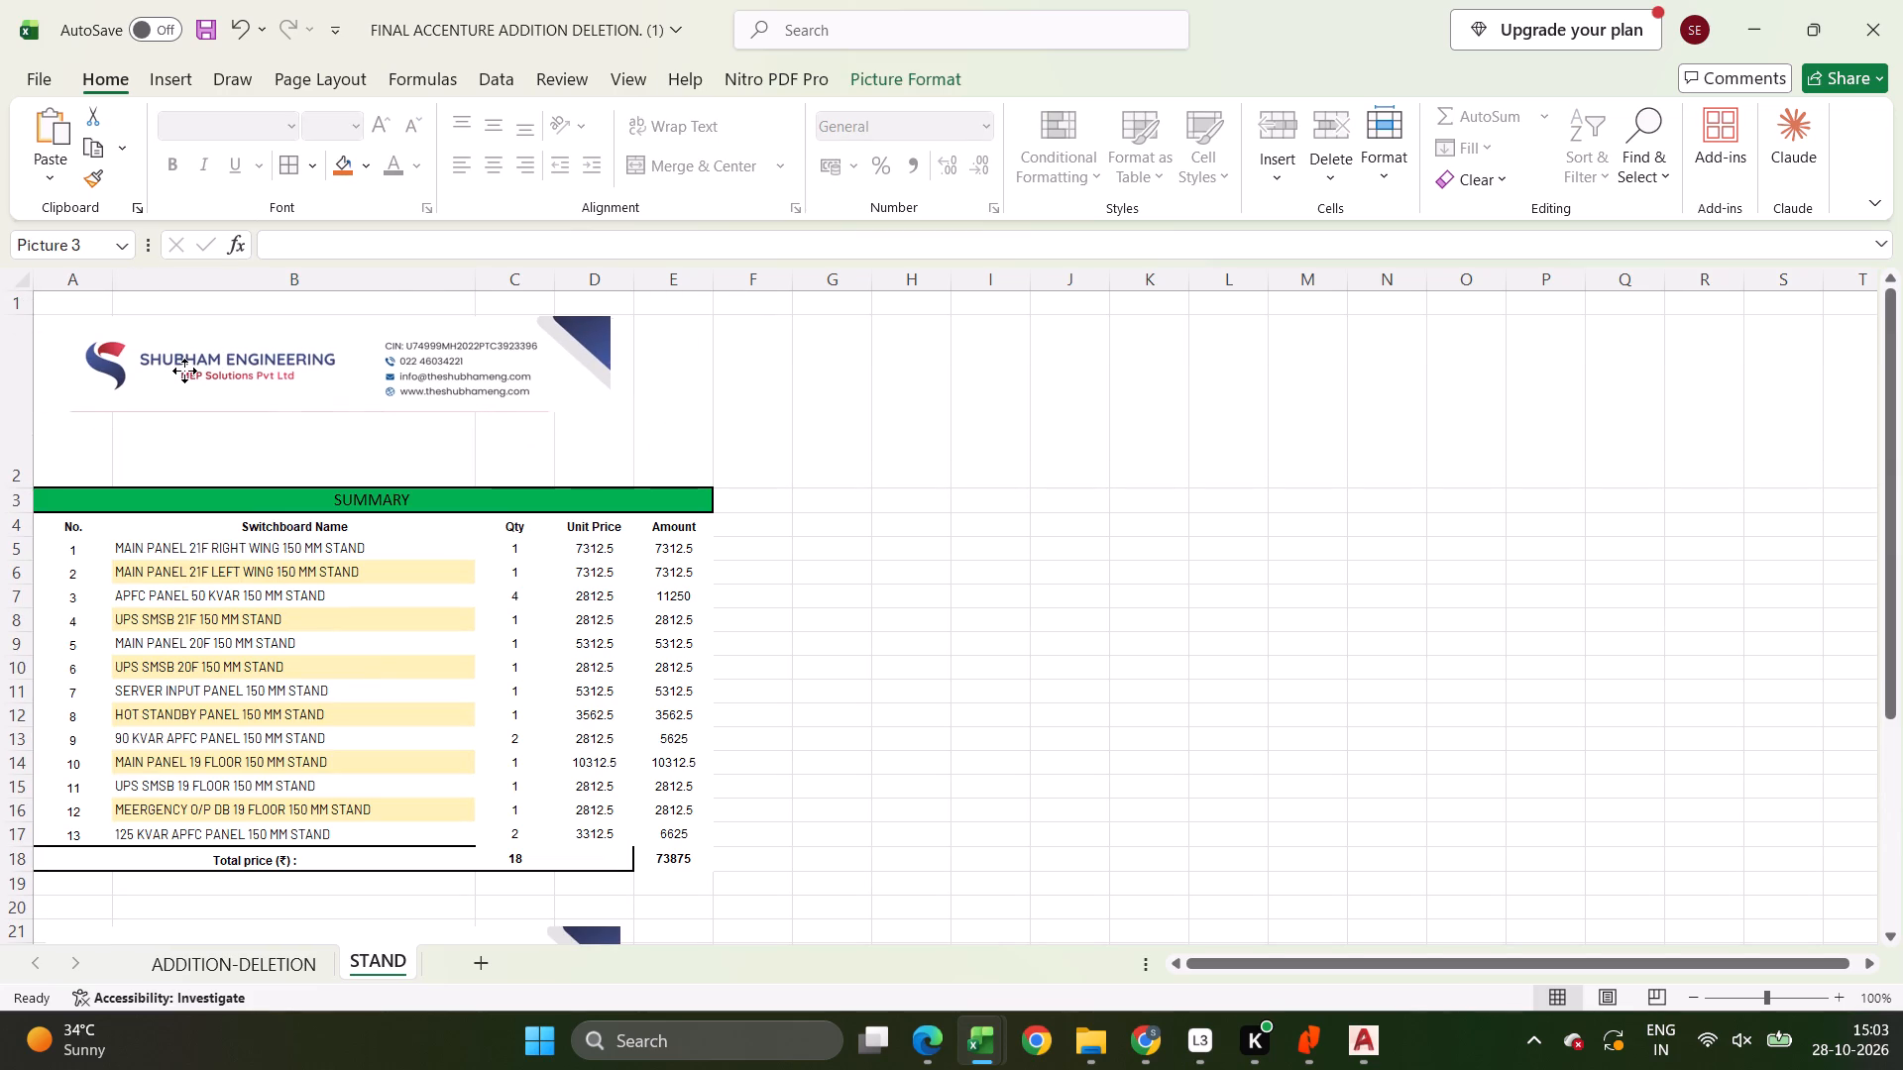
pyautogui.moveTo(184, 371); pyautogui.dragTo(191, 371)
pyautogui.moveTo(619, 410); pyautogui.dragTo(661, 426)
pyautogui.click(617, 405)
pyautogui.click(637, 686)
# Copy the Project Accenture Thane cells A27 to H27 and paste them into row 2 from cell A2.
pyautogui.scroll(-4, 495, 644)
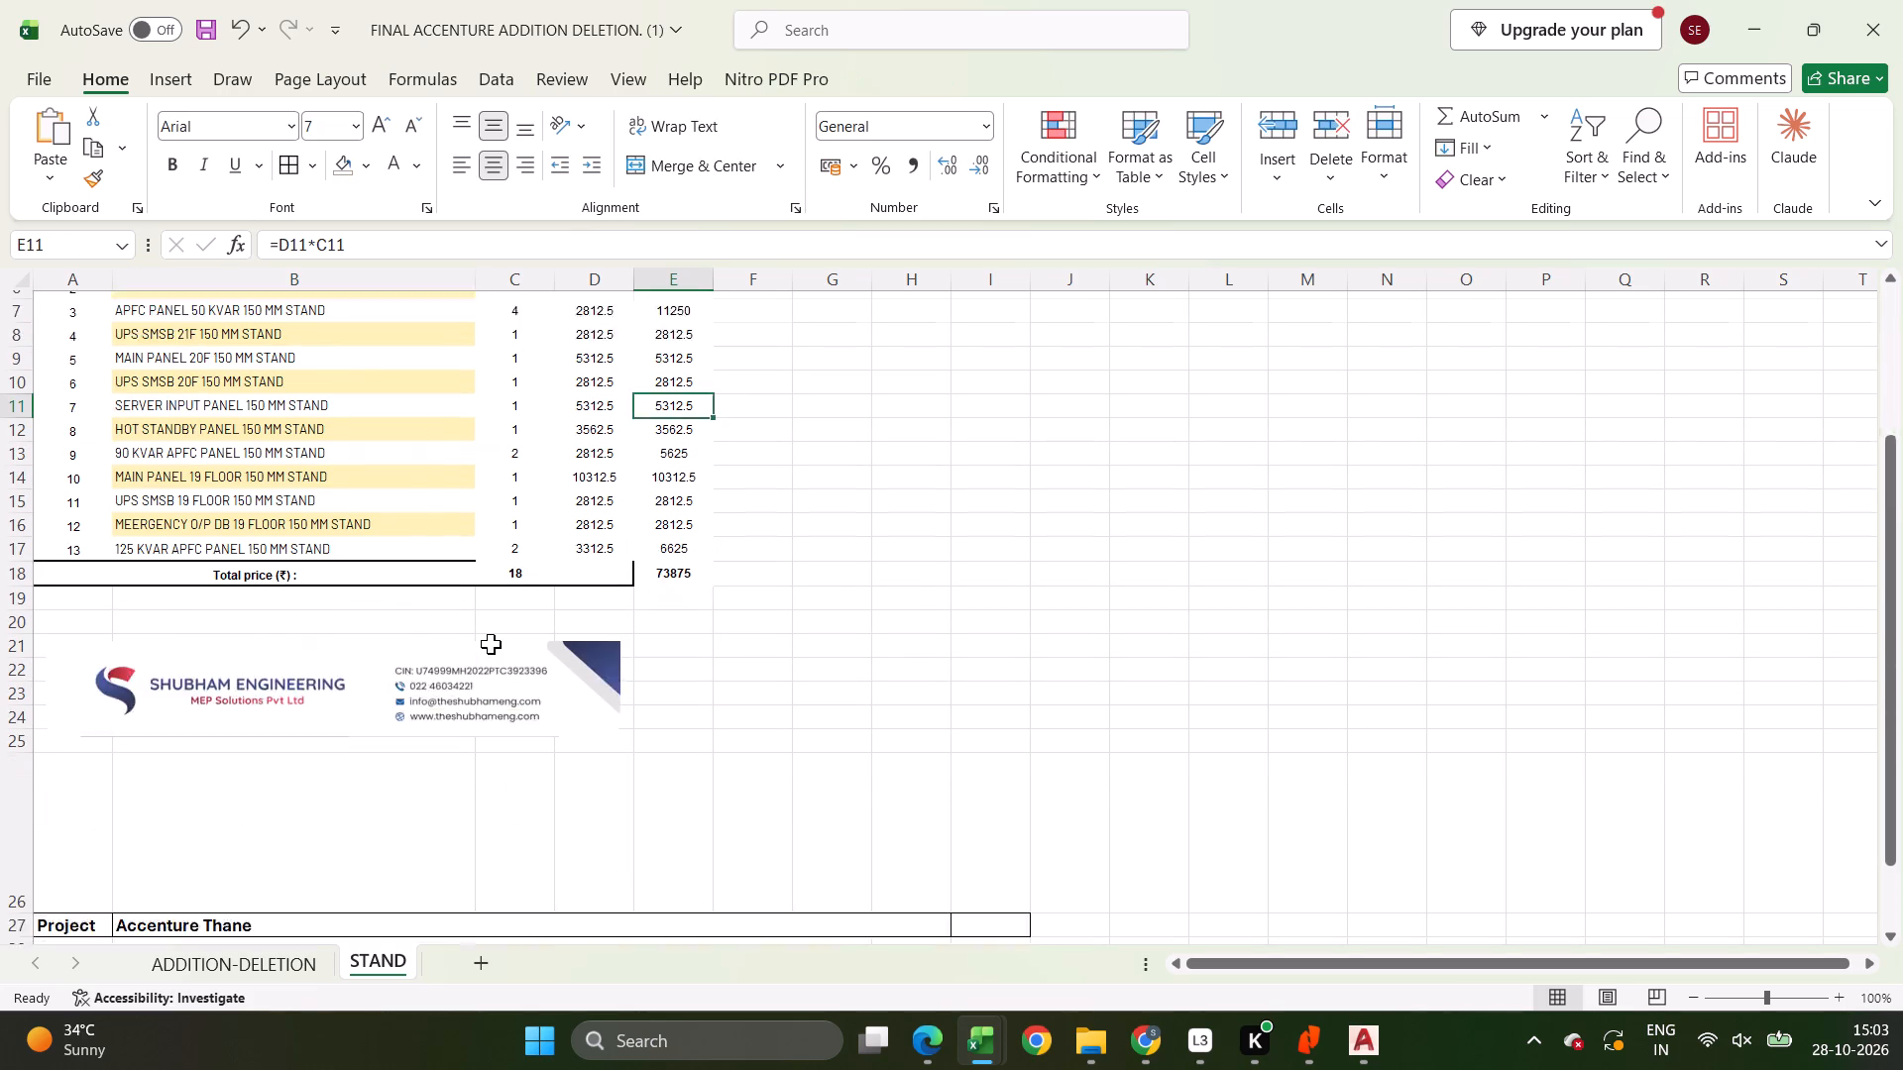
pyautogui.scroll(-1, 491, 644)
pyautogui.click(34, 855)
pyautogui.moveTo(47, 854); pyautogui.dragTo(619, 848)
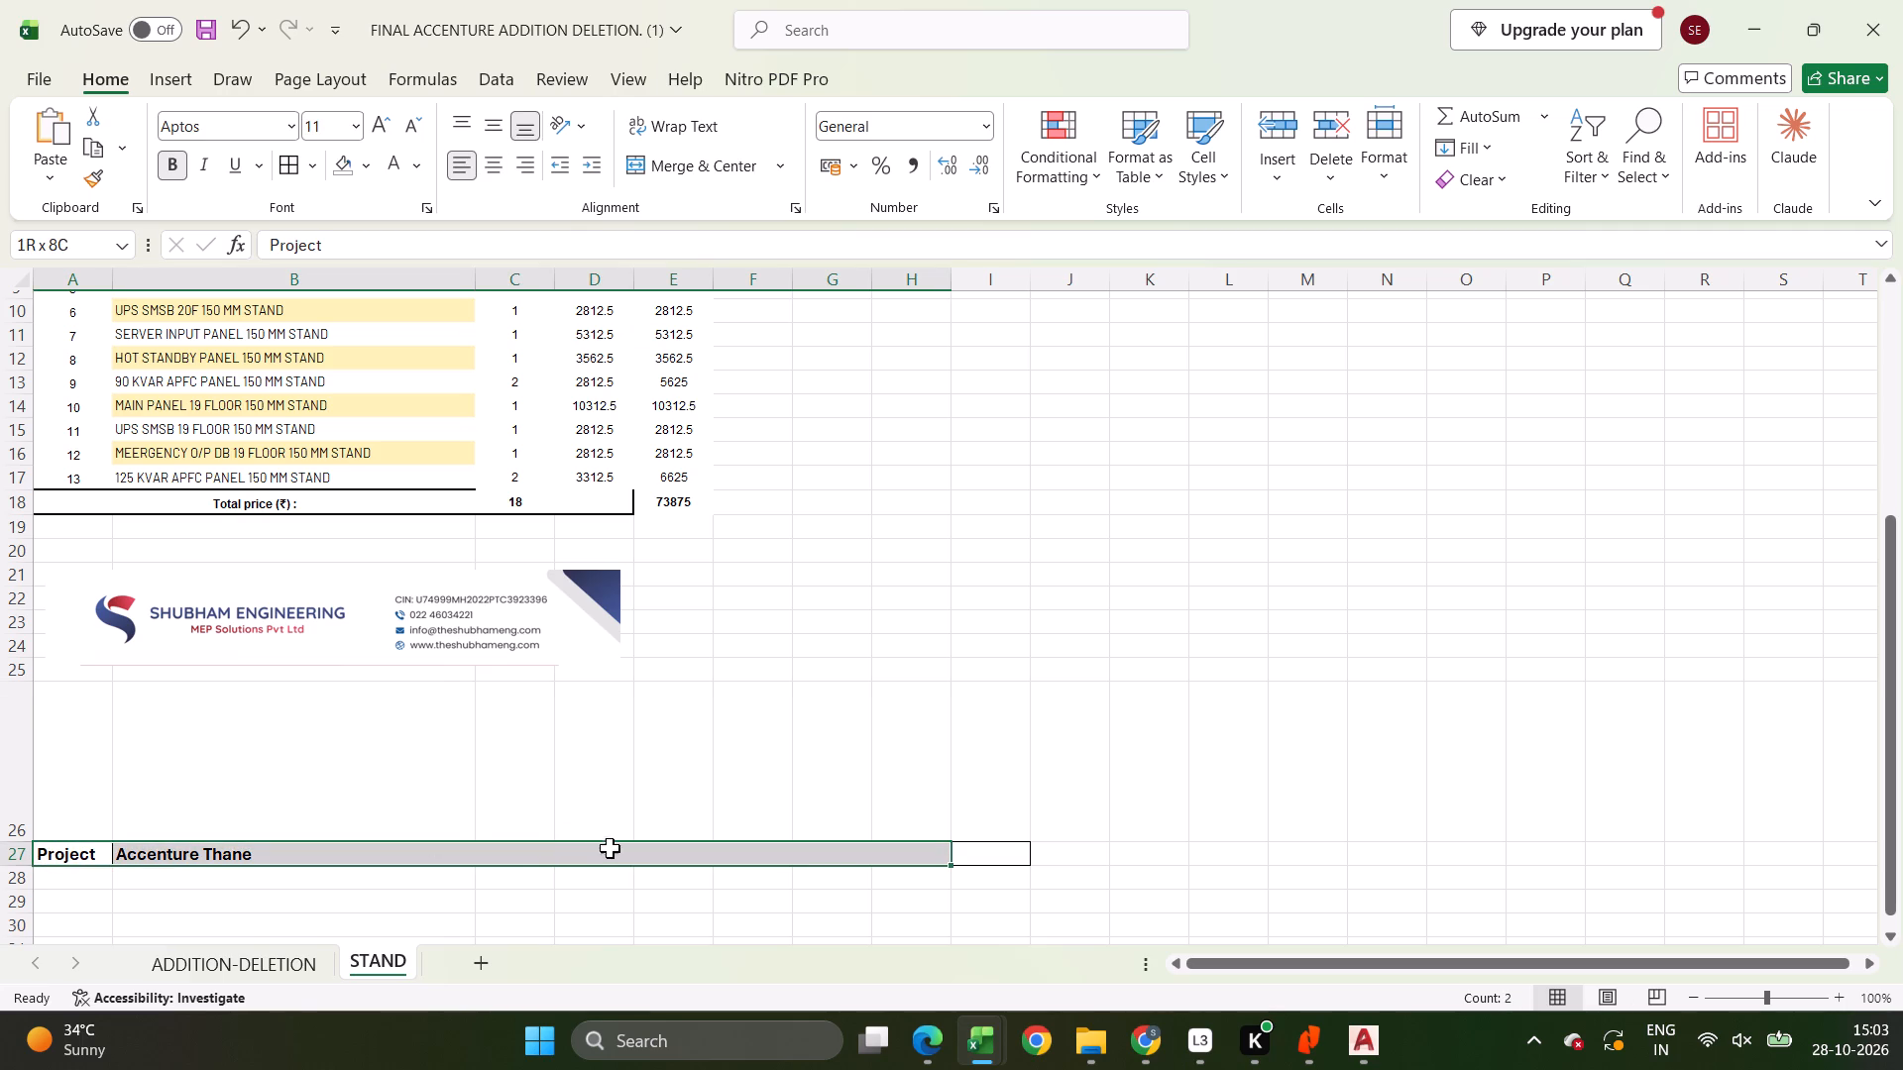
pyautogui.moveTo(619, 848); pyautogui.dragTo(583, 848)
pyautogui.hotkey('ctrl', 'c')
pyautogui.scroll(9, 452, 789)
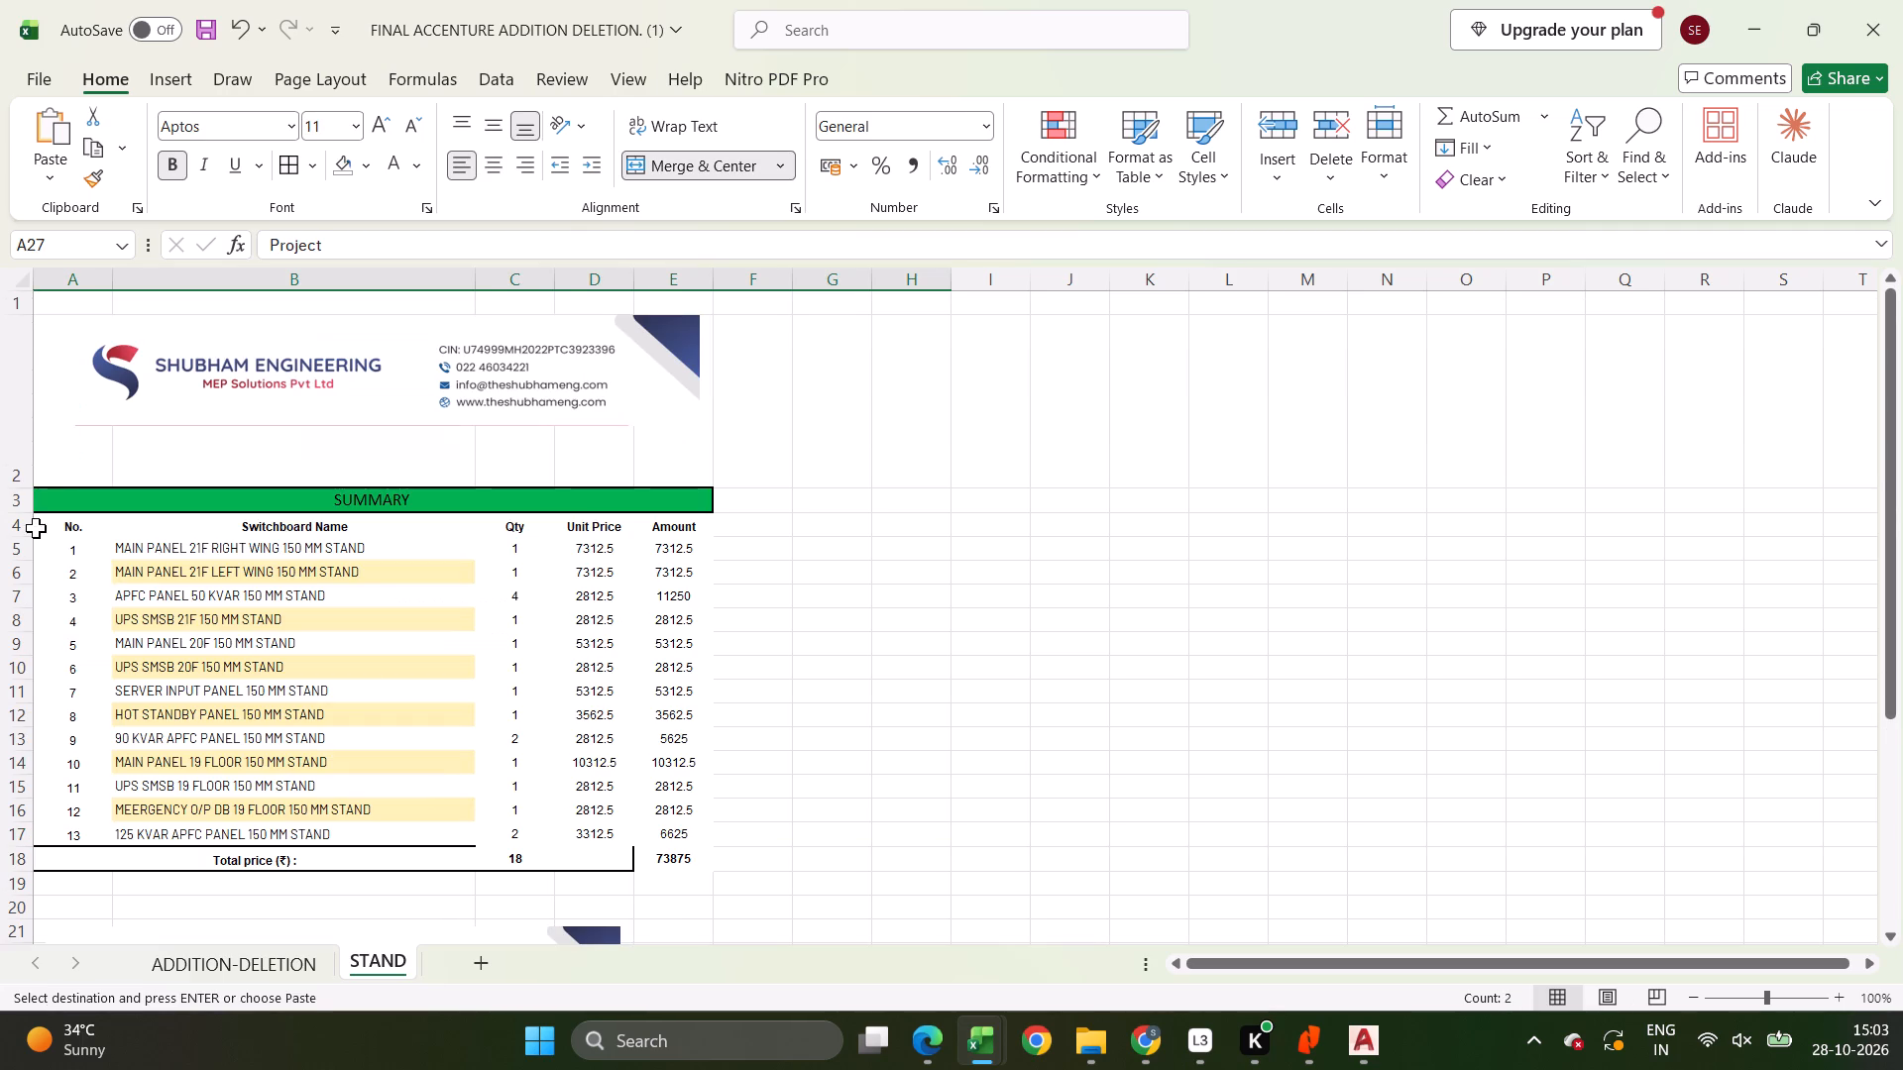
pyautogui.click(52, 463)
pyautogui.hotkey('ctrl', 'v')
# Unmerge the Accenture Thane cell in row 2 and merge and center it across B2 to E2 only.
pyautogui.click(172, 402)
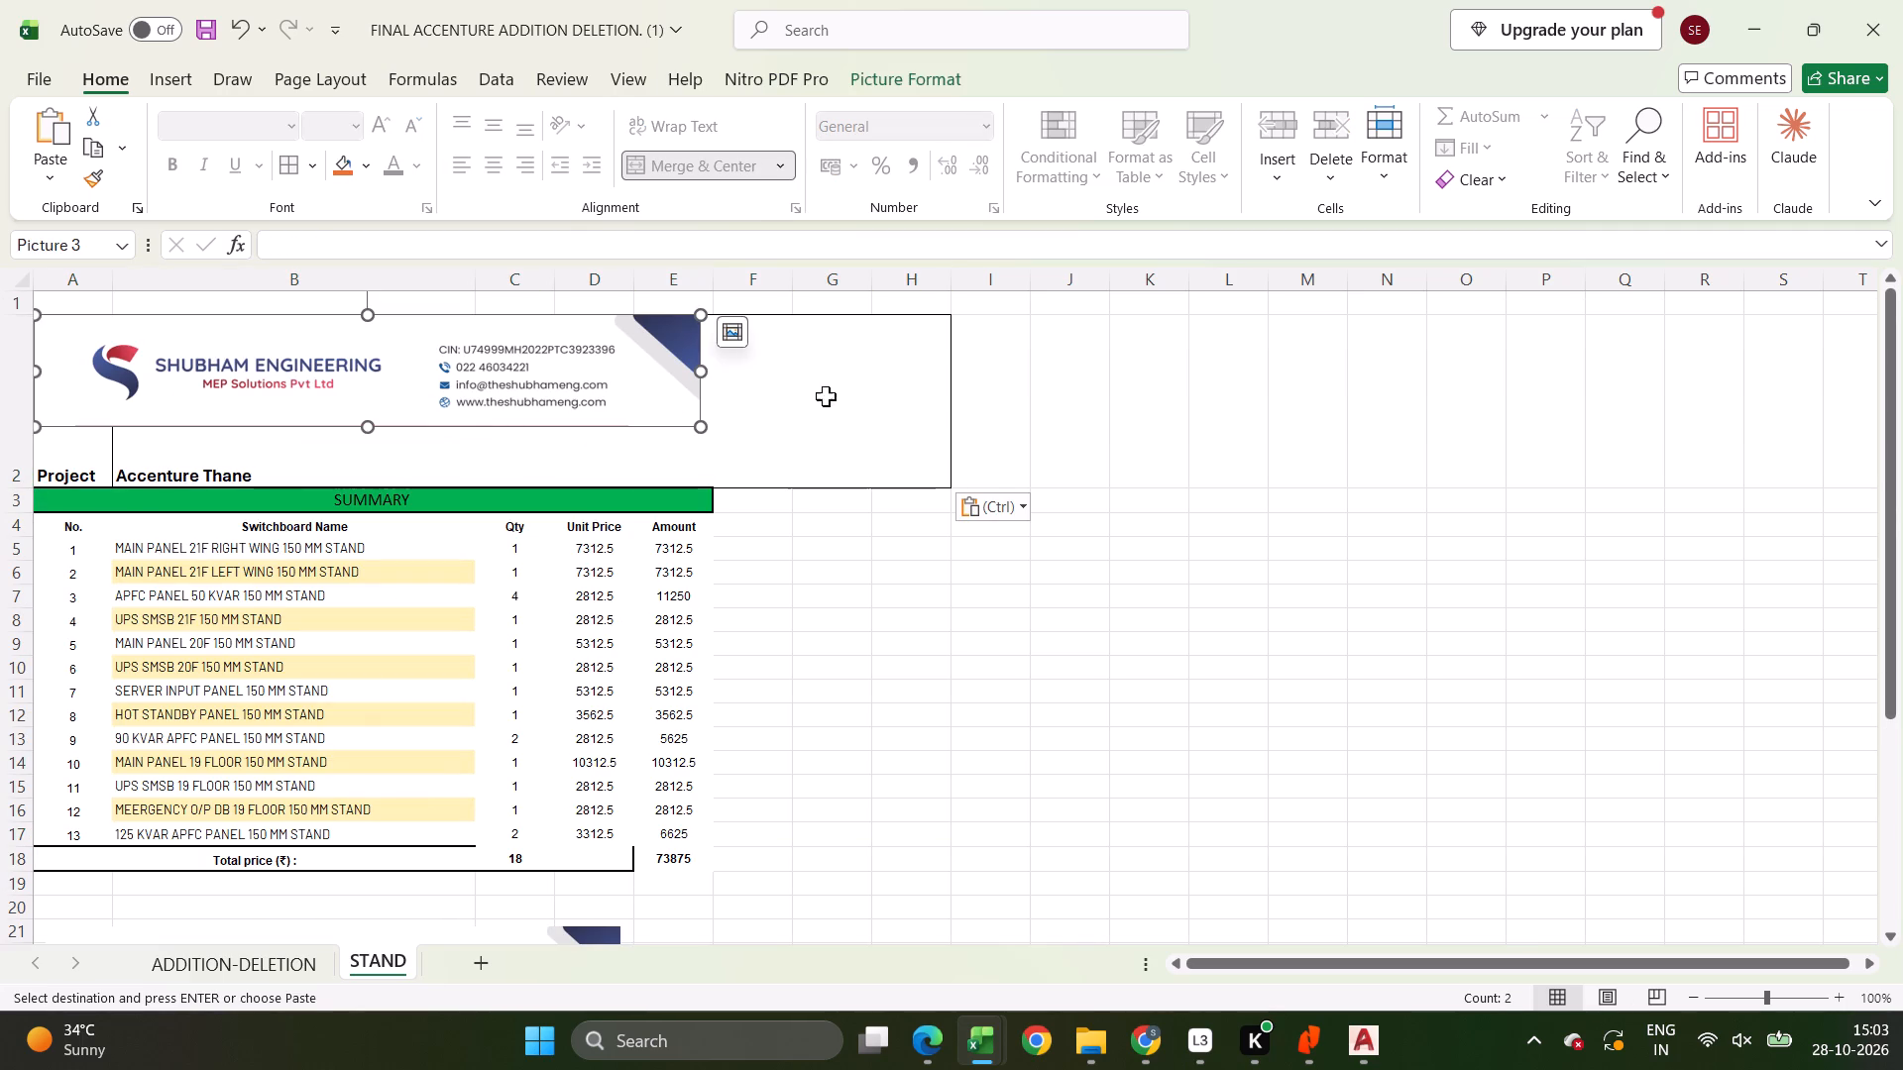
pyautogui.click(918, 400)
pyautogui.click(471, 467)
pyautogui.click(699, 180)
pyautogui.click(709, 160)
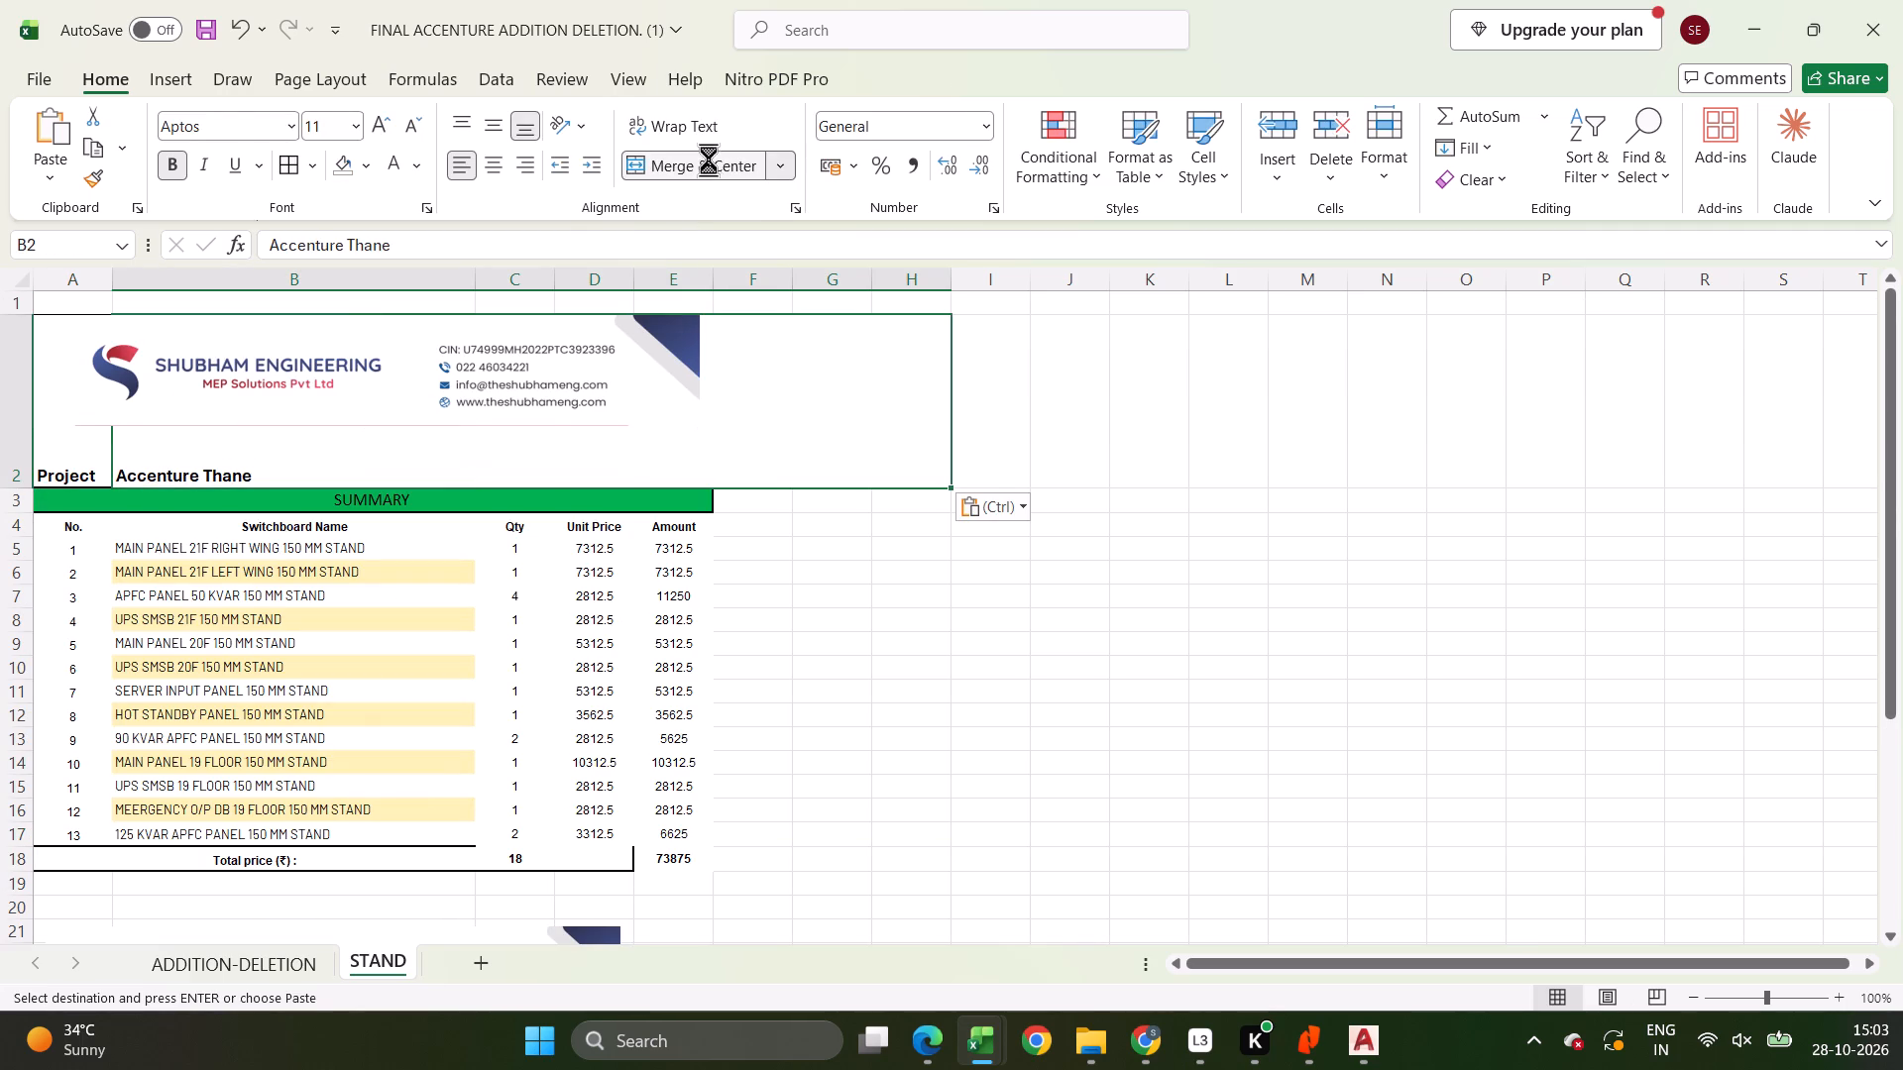
pyautogui.click(930, 525)
pyautogui.moveTo(405, 456); pyautogui.dragTo(696, 446)
pyautogui.click(695, 178)
# Delete columns F to H of the STAND sheet and nudge the letterhead picture slightly down within row 2.
pyautogui.moveTo(764, 278); pyautogui.dragTo(934, 285)
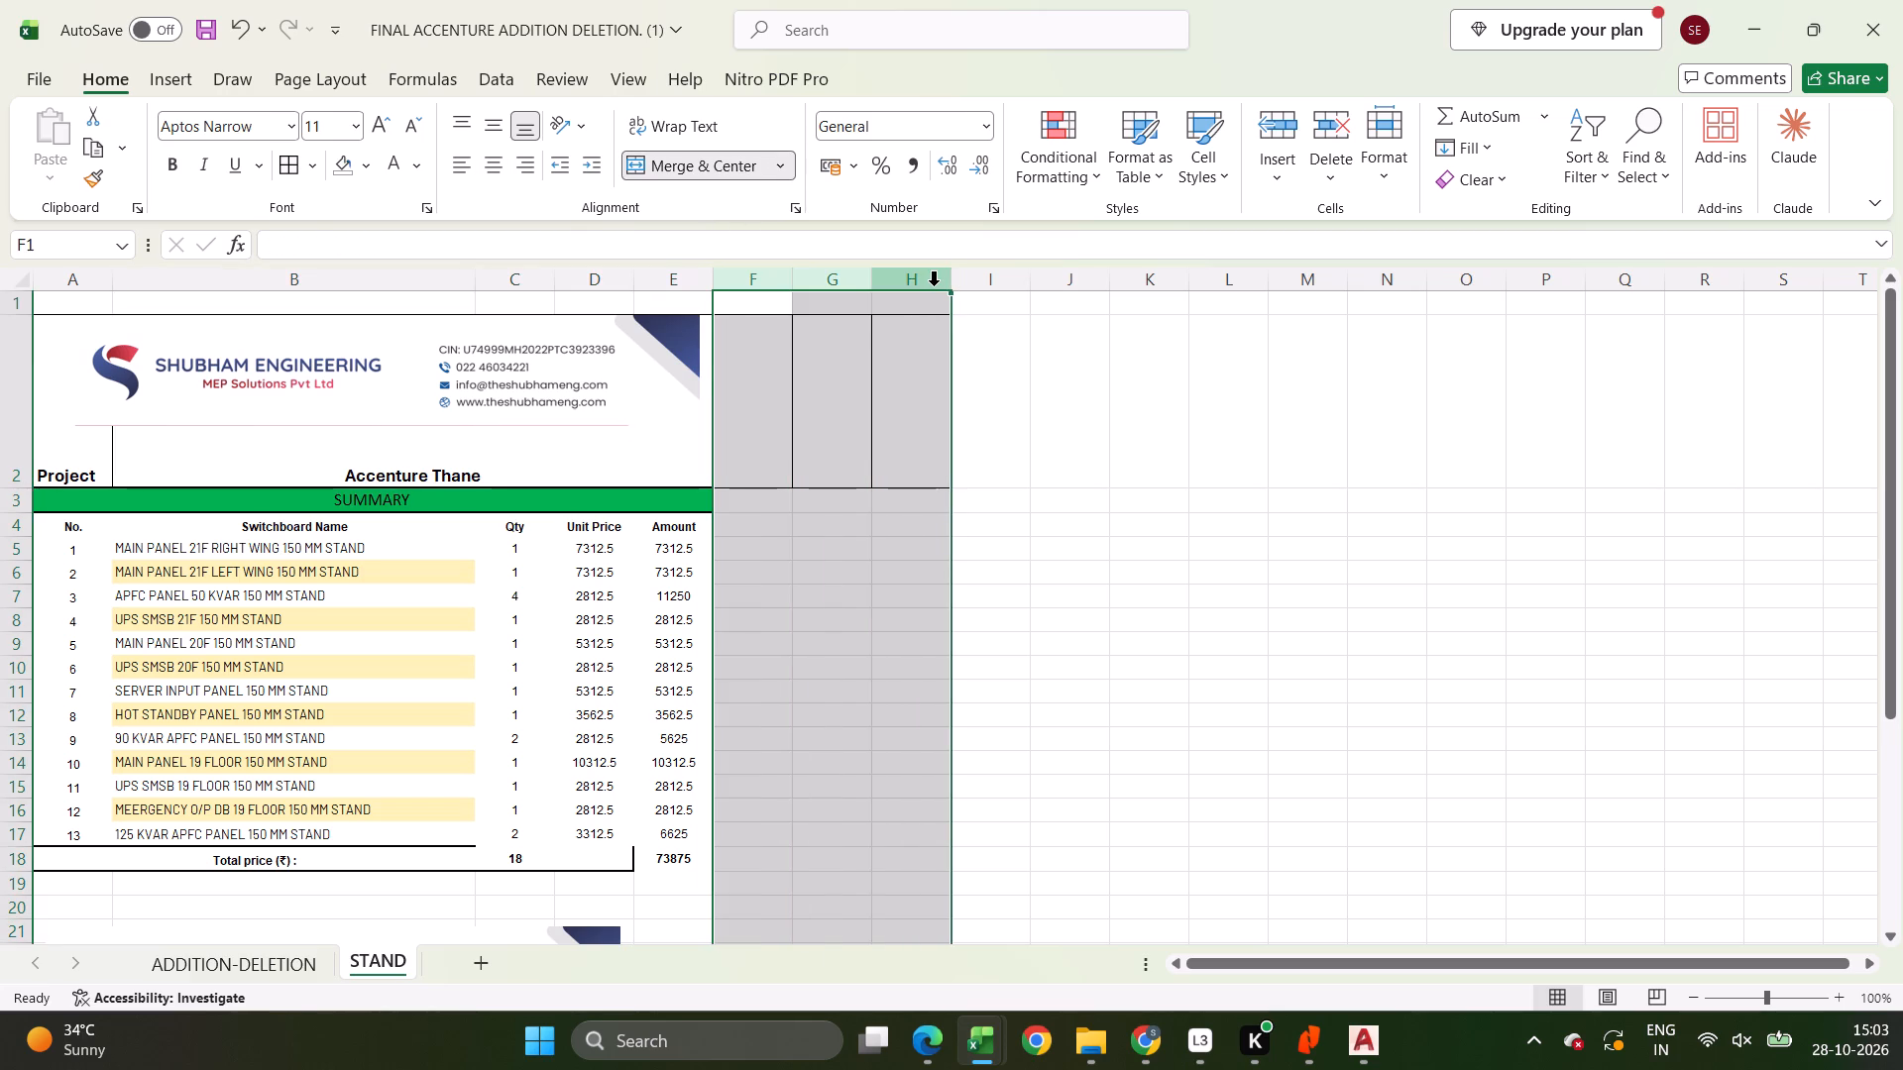
pyautogui.hotkey('ctrl', '-')
pyautogui.click(328, 387)
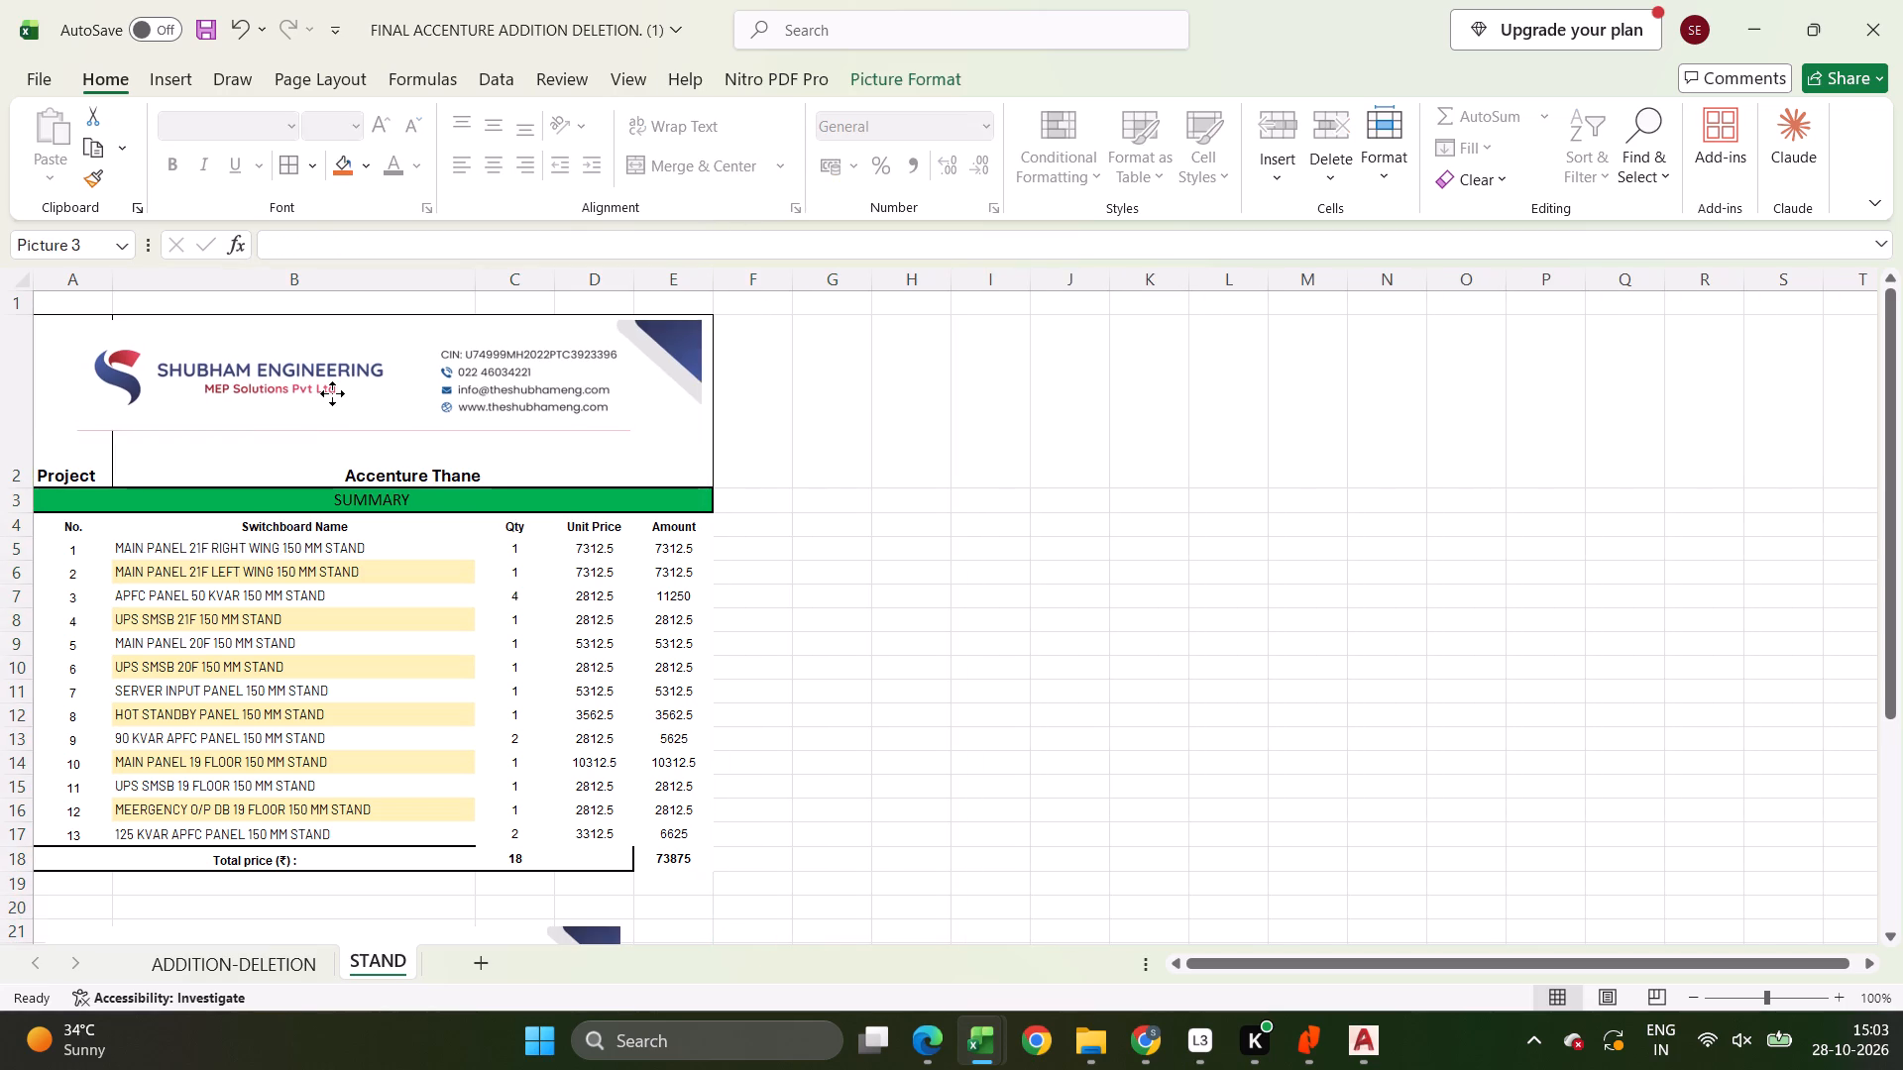
pyautogui.click(974, 612)
# Delete the leftover letterhead picture below the STAND summary table.
pyautogui.click(570, 914)
pyautogui.scroll(-5, 616, 880)
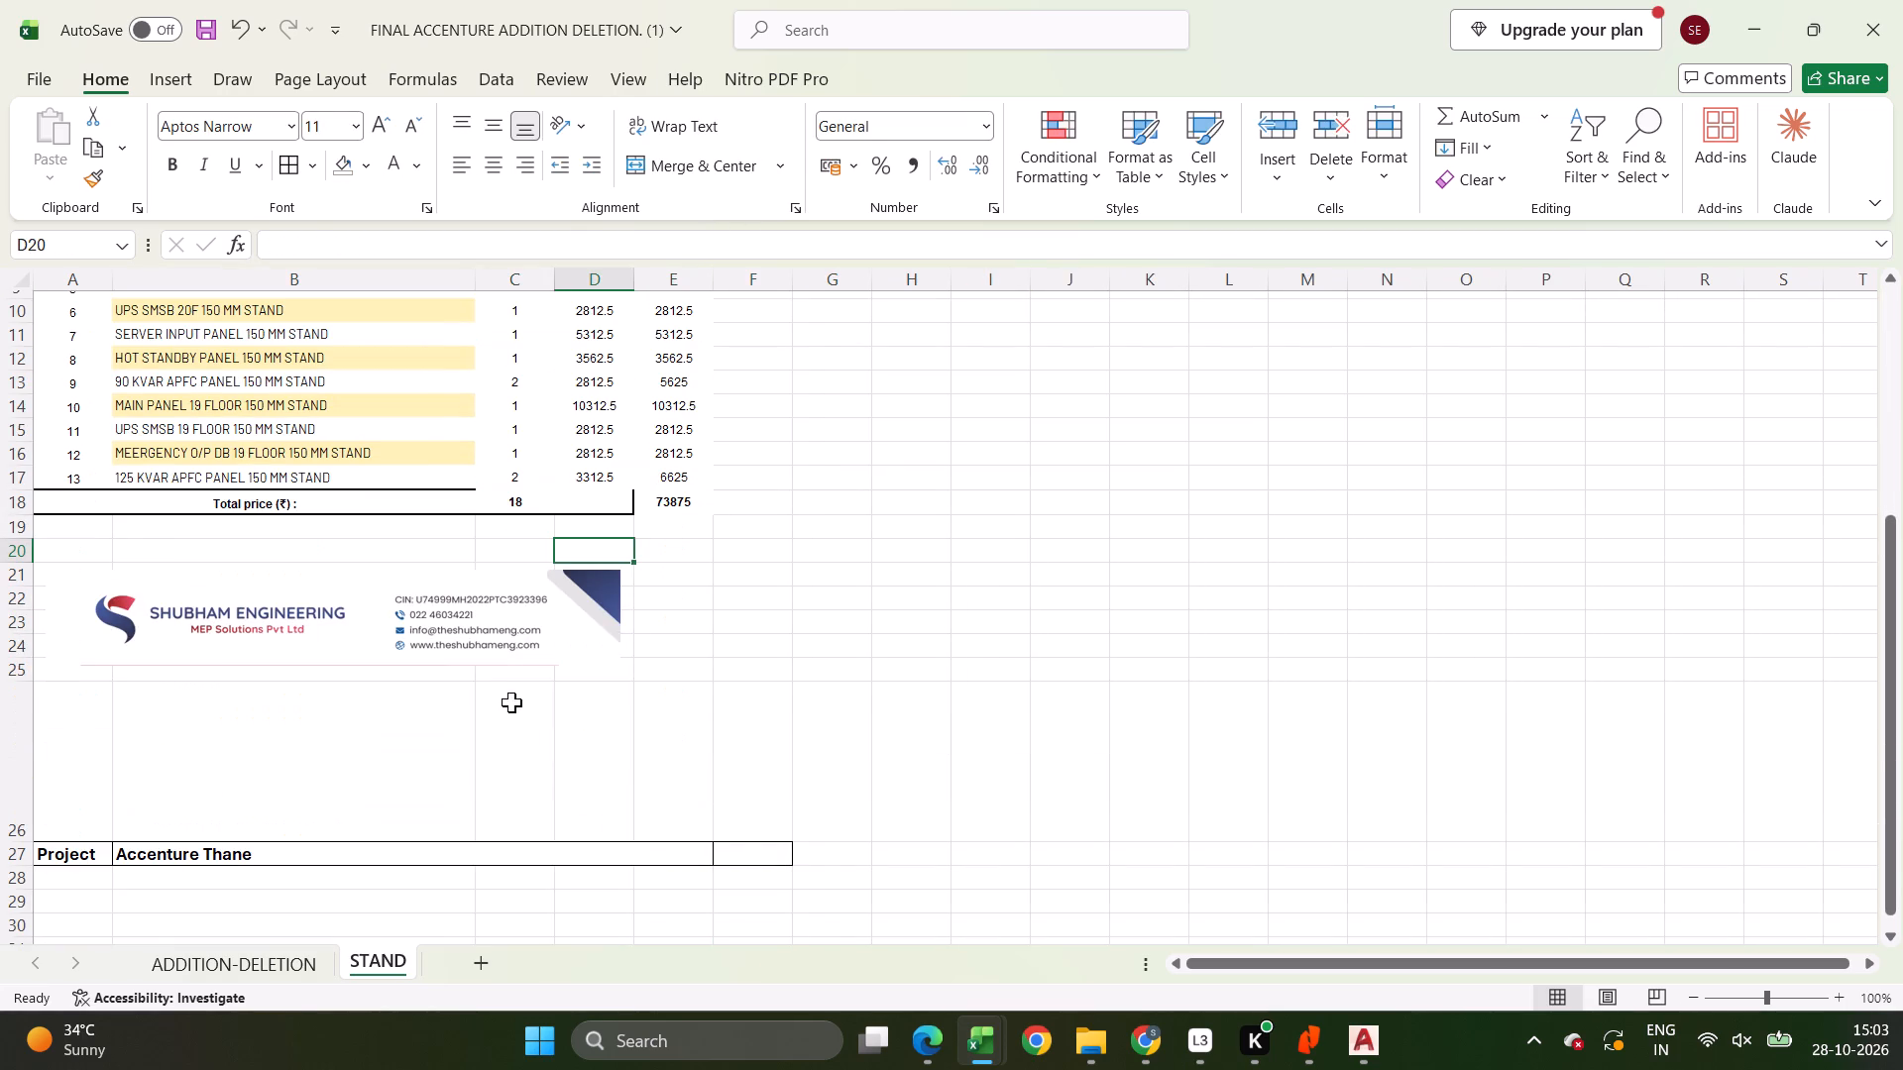
pyautogui.click(513, 623)
pyautogui.press('Delete')
# Select the leftover Project row and the tall blank row above it, below the STAND summary table.
pyautogui.moveTo(721, 860); pyautogui.dragTo(0, 841)
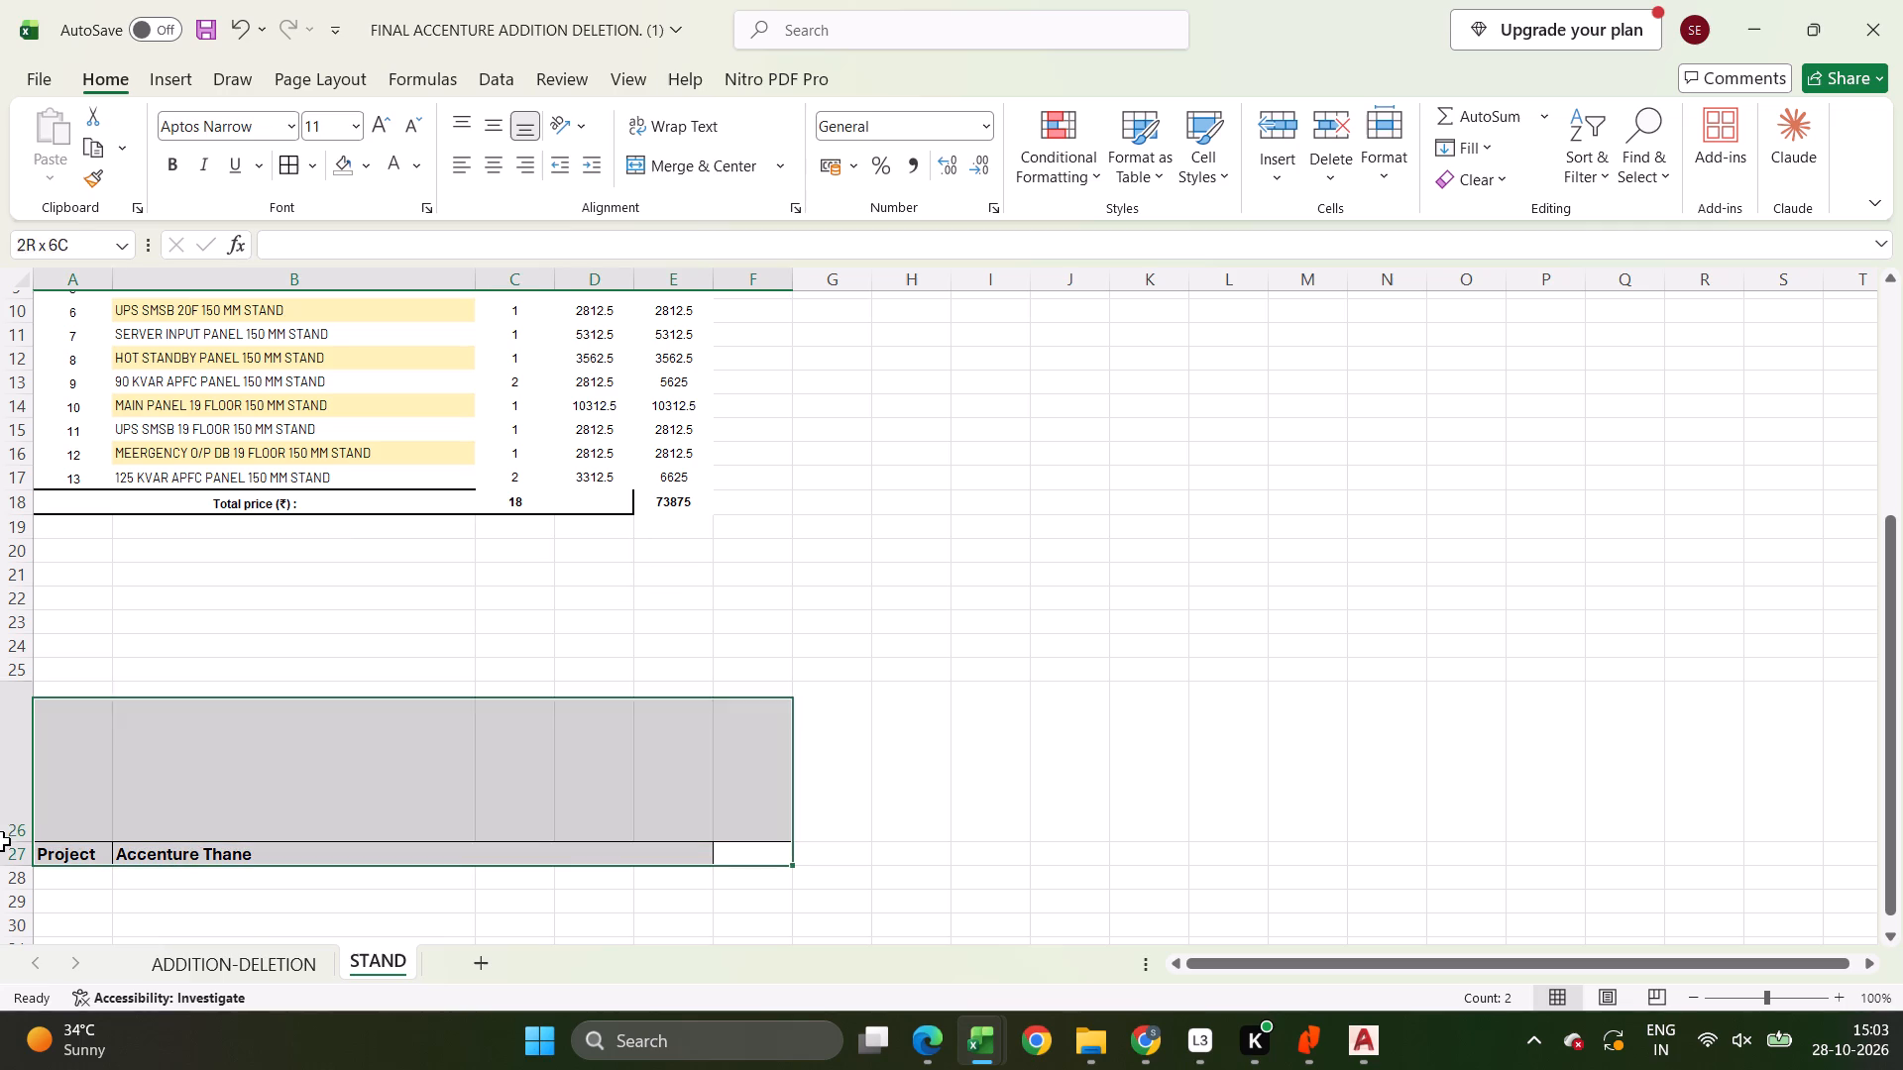
# Delete the selected leftover Project row cells and the tall blank cells above them below the STAND table, shifting cells left.
pyautogui.moveTo(0, 841); pyautogui.dragTo(0, 840)
pyautogui.hotkey('ctrl', '-')
pyautogui.press('Return')
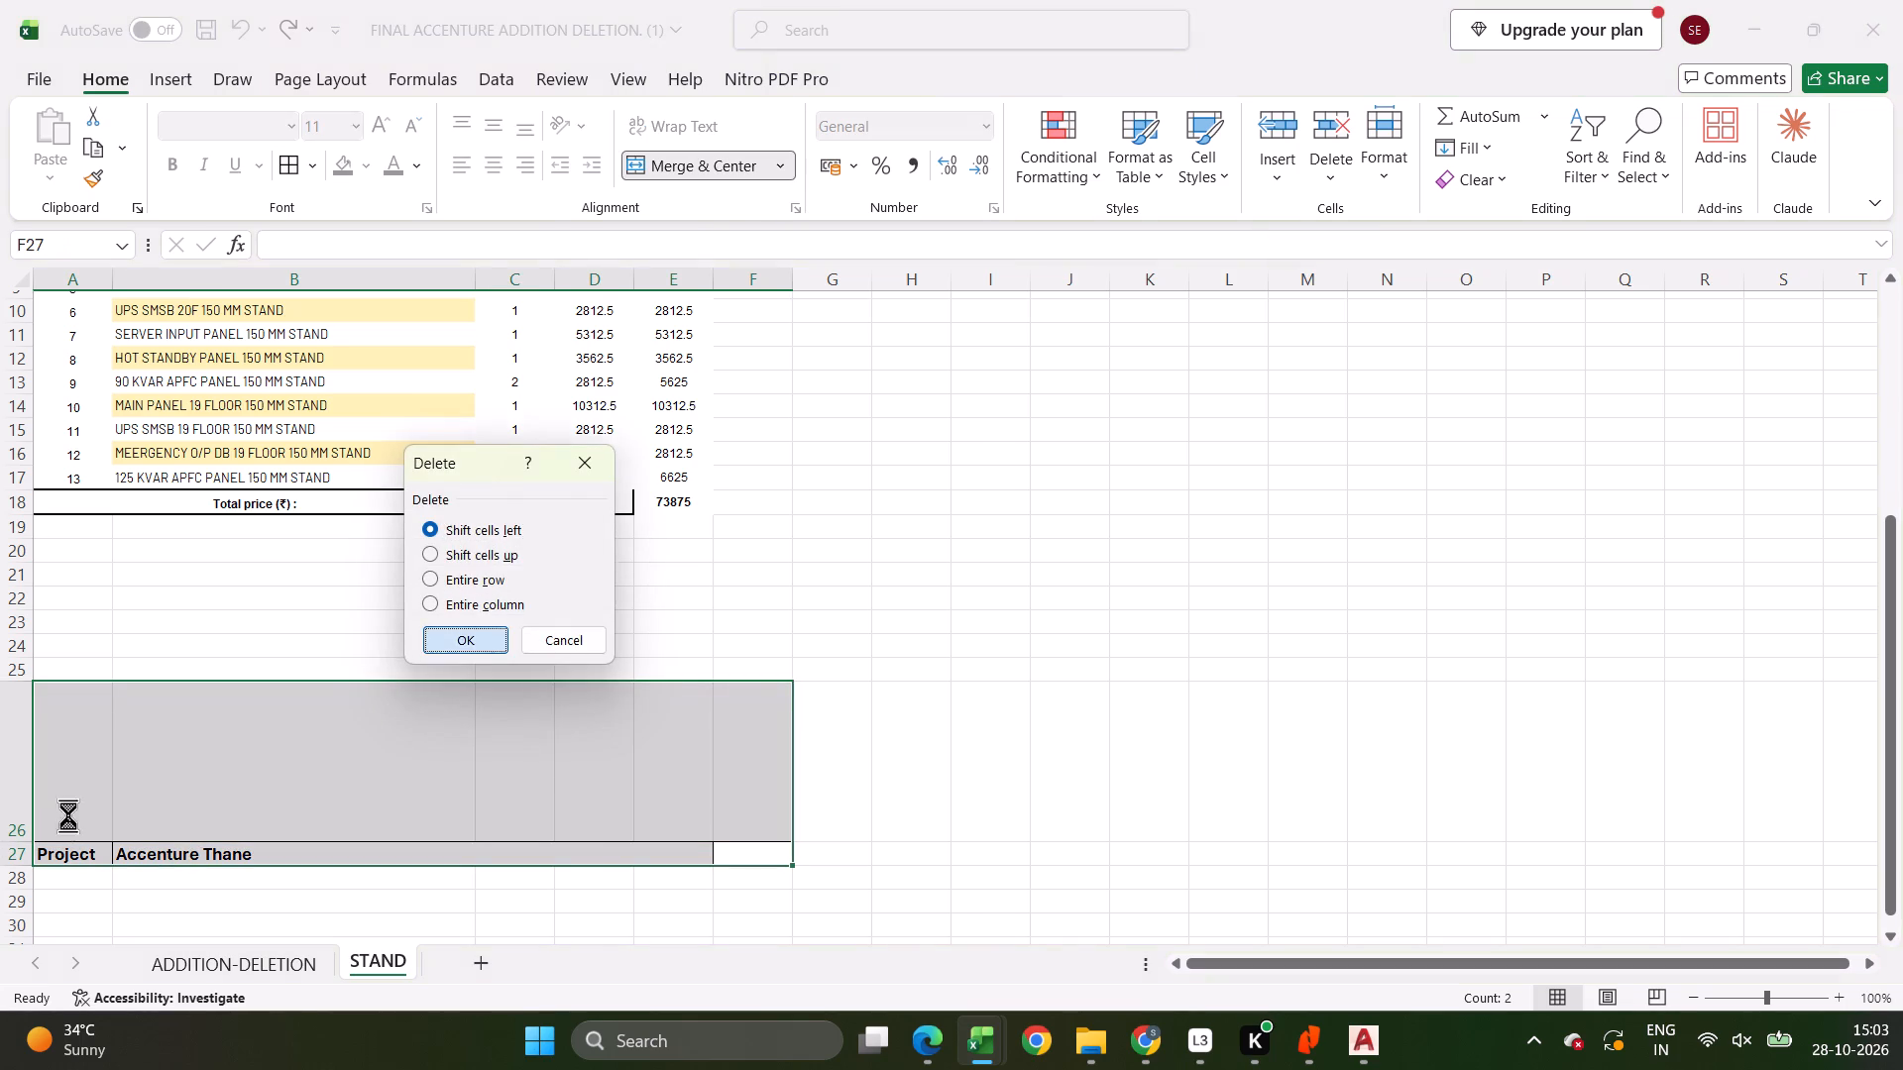
# Return to cell H10 of the ADDITION-DELETION sheet, save the Accenture workbook and close it.
pyautogui.click(251, 965)
pyautogui.click(1122, 601)
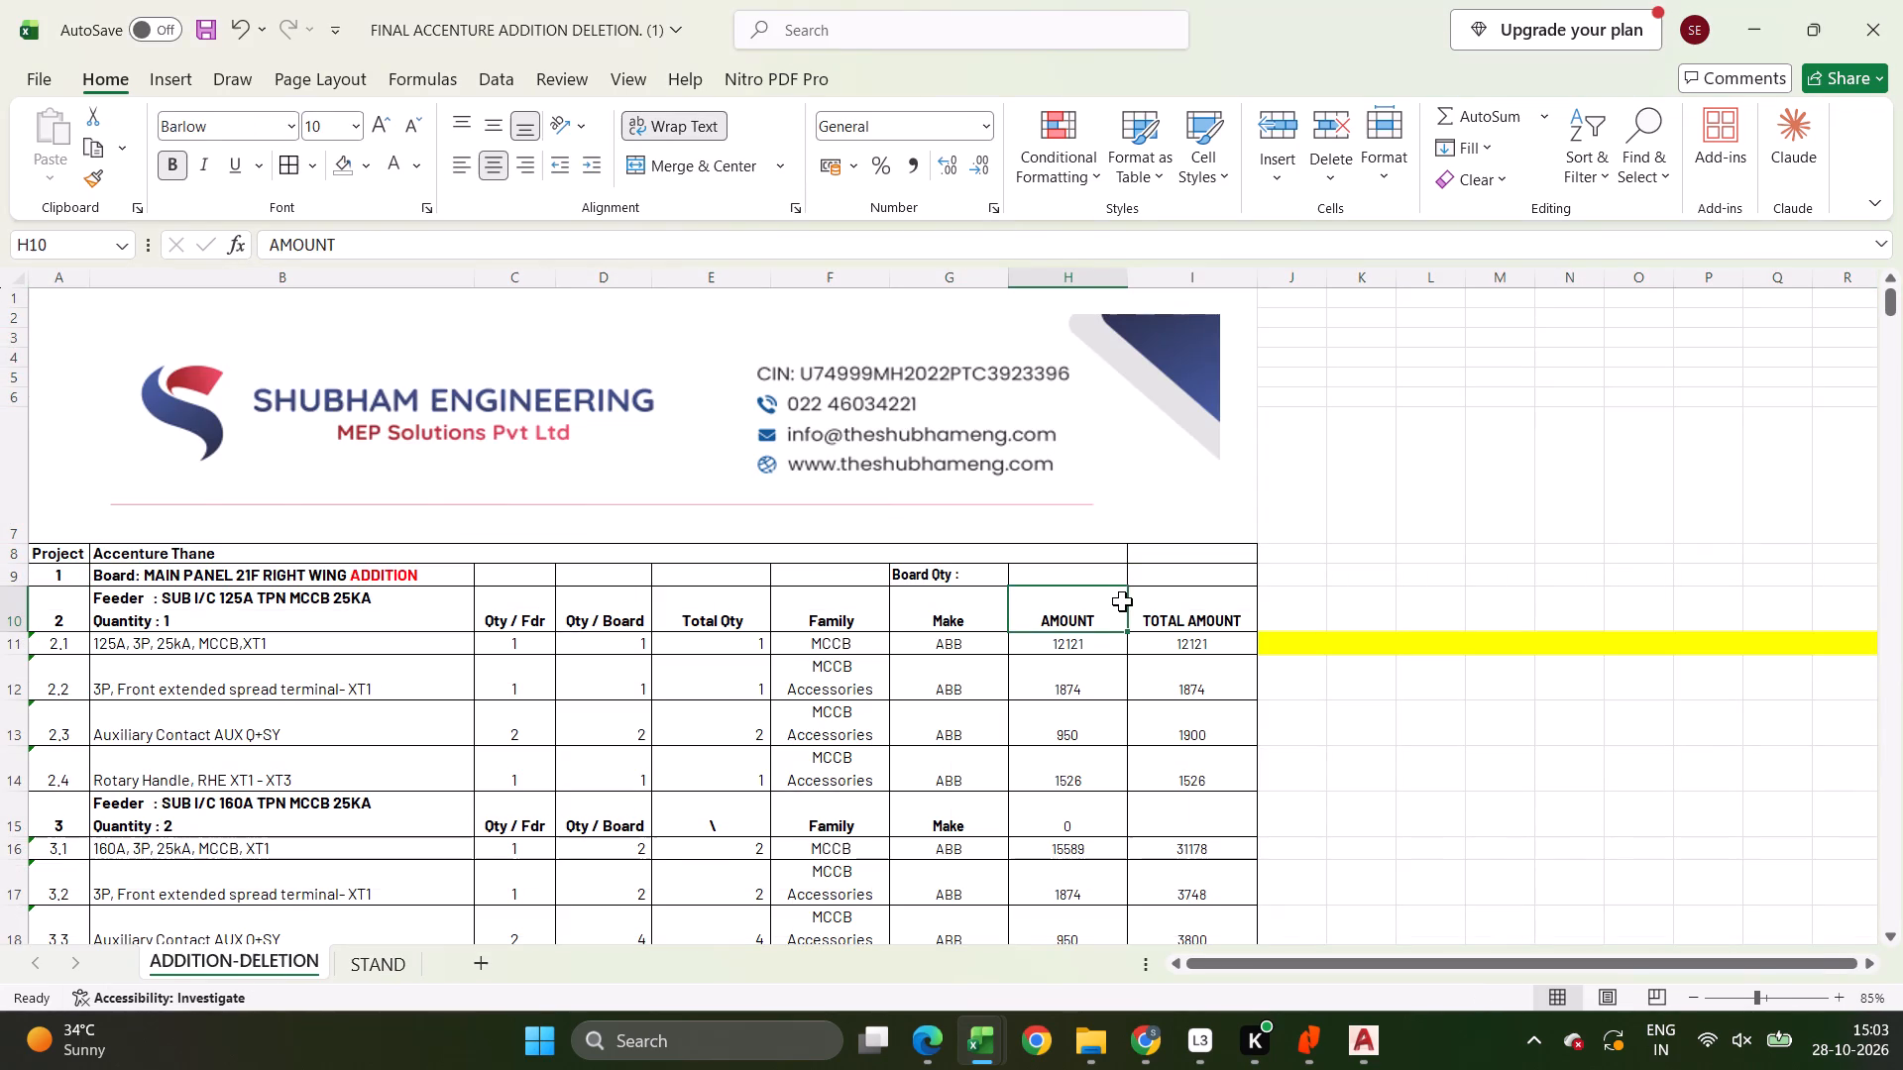
pyautogui.hotkey('ctrl', 's')
pyautogui.click(1892, 11)
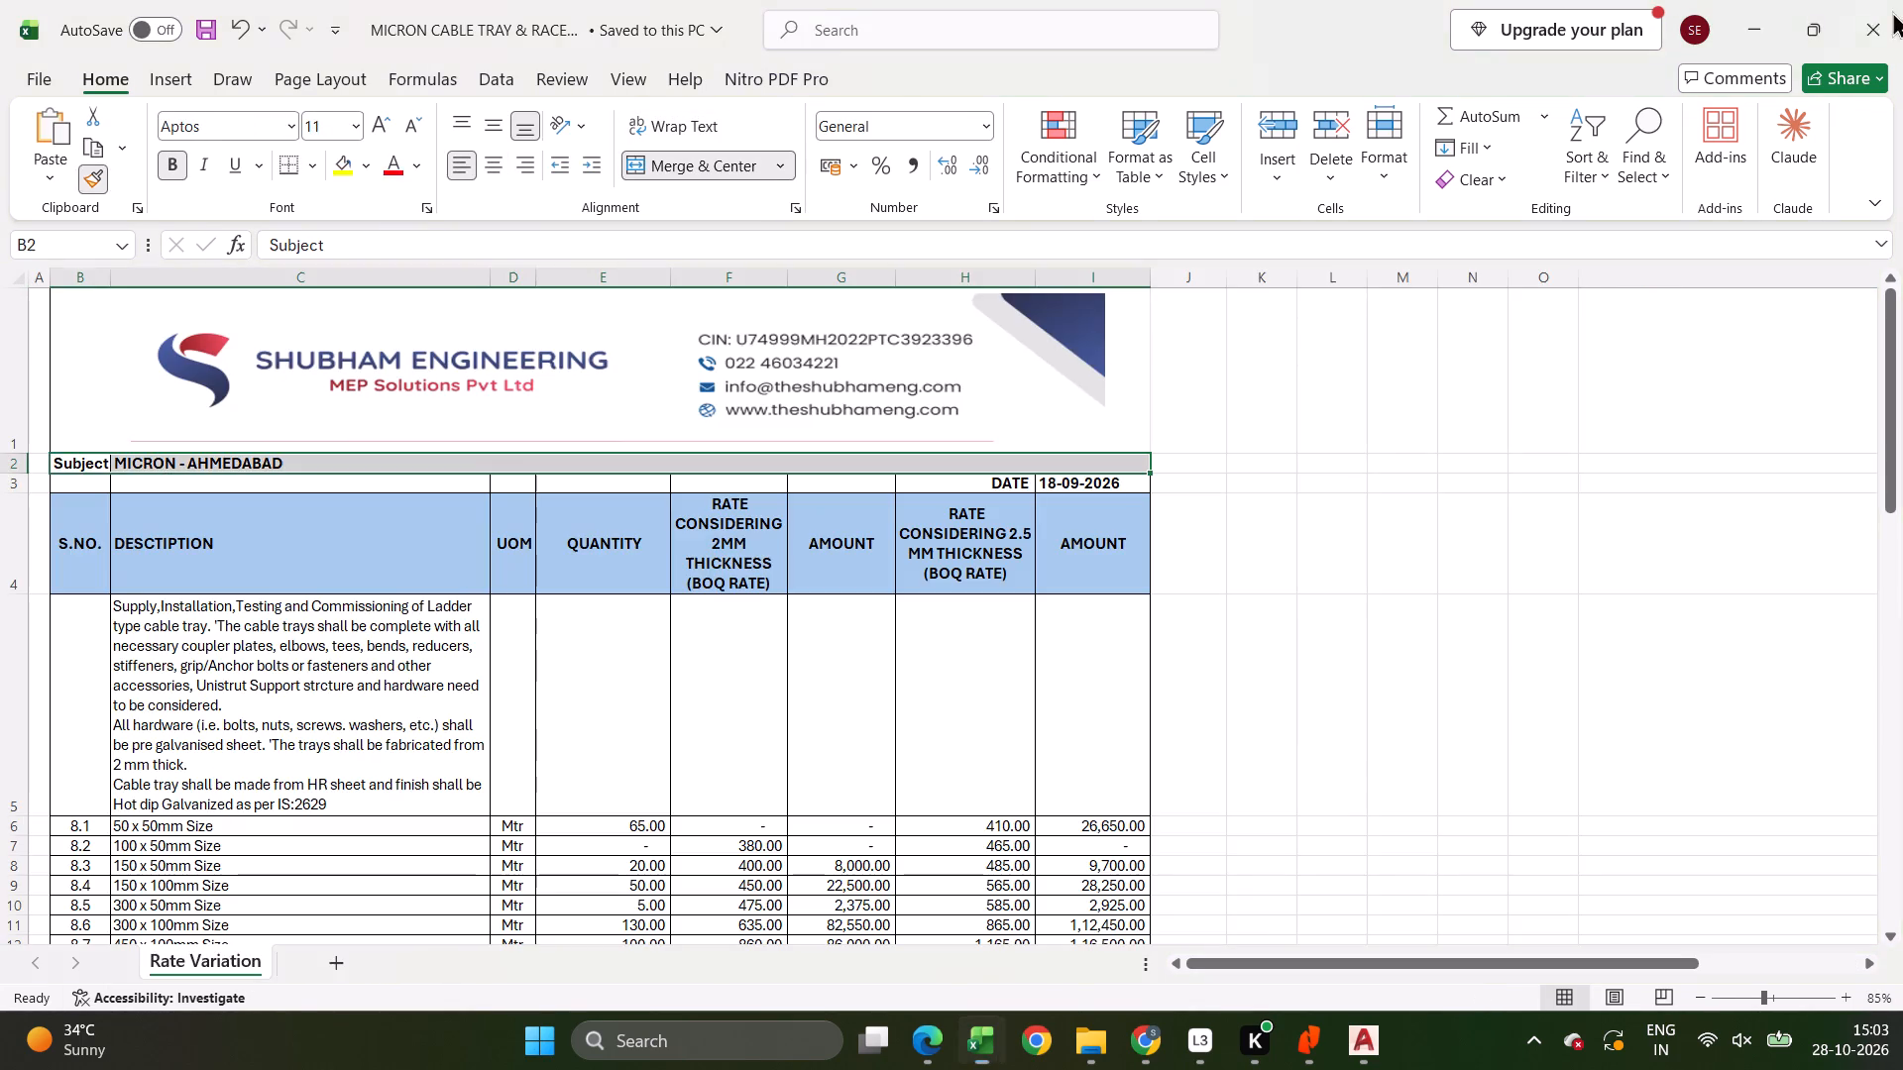
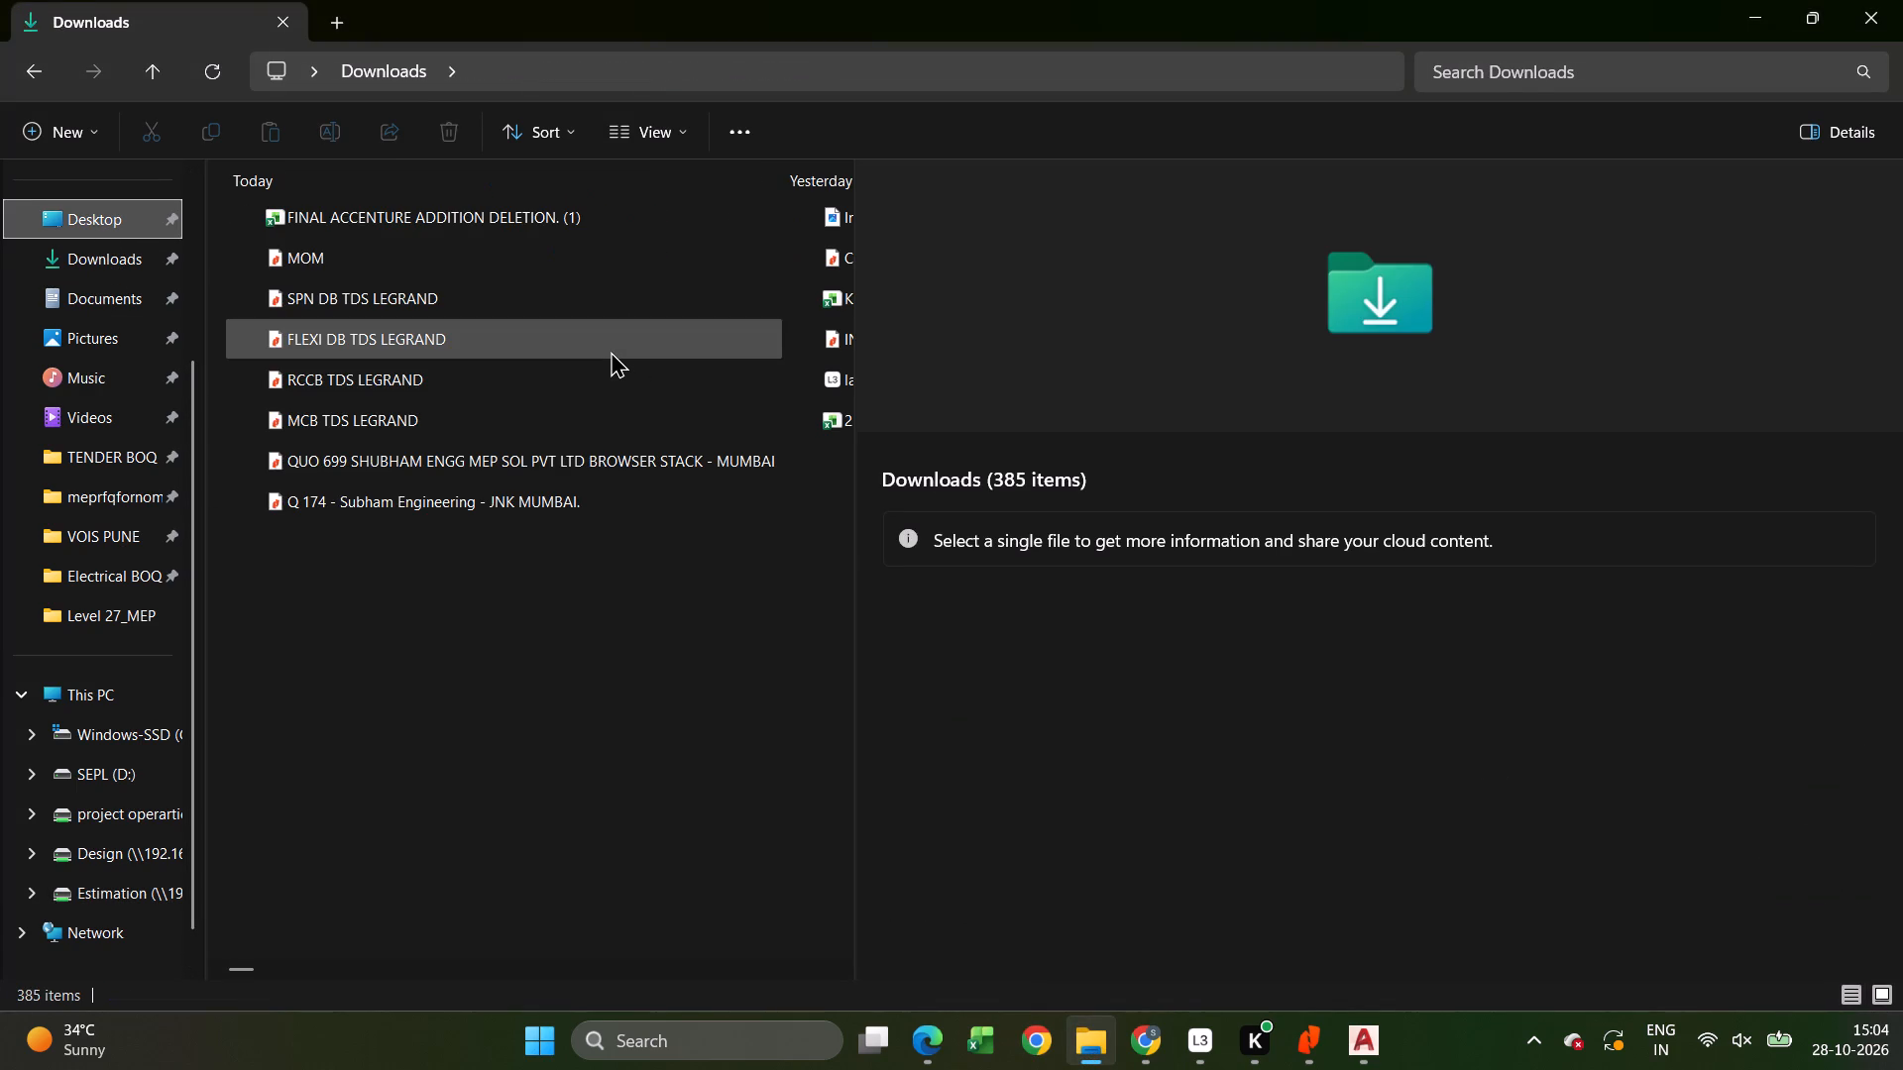
# Open the FINAL ACCENTURE ADDITION DELETION workbook listed under Earlier this week in Downloads and bring its SUMMARY table into view.
pyautogui.press('Right')
pyautogui.click(611, 351)
pyautogui.press('Right')
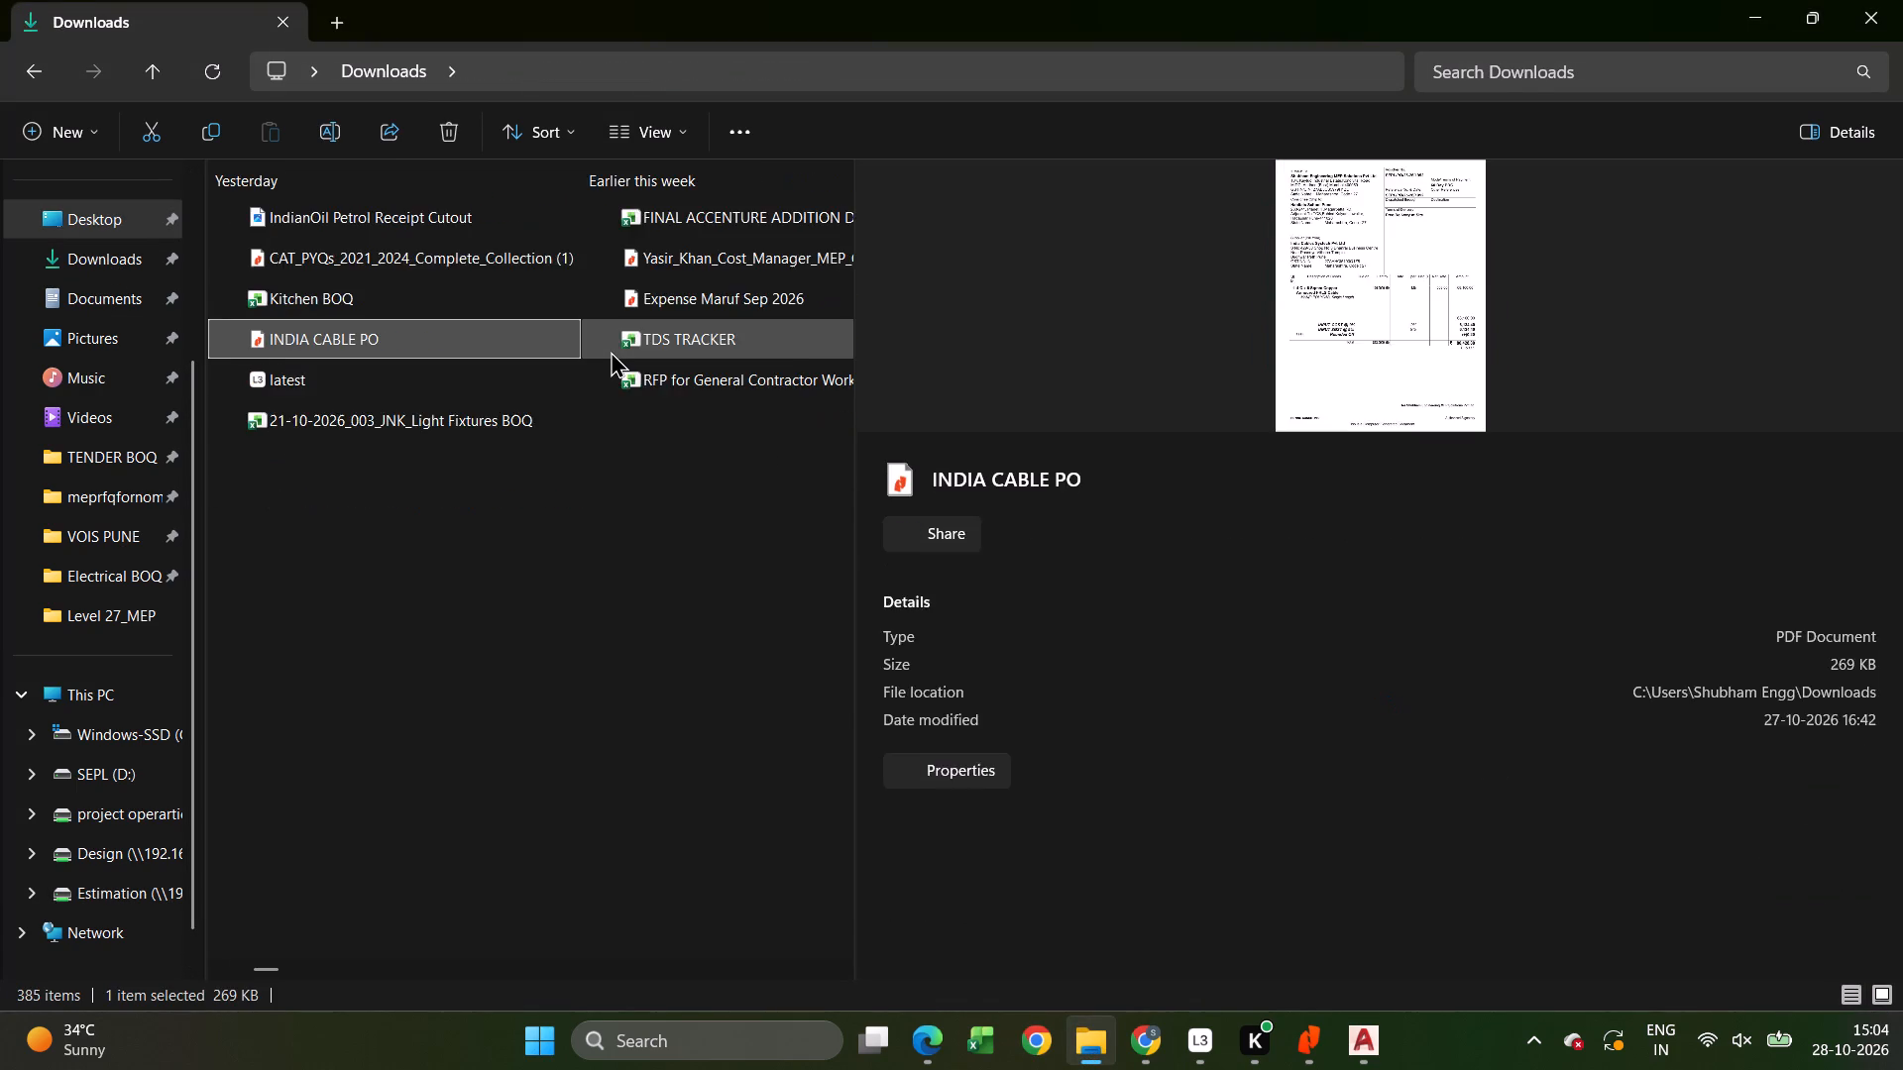
pyautogui.press('Right')
pyautogui.press('Up')
pyautogui.press('Up')
pyautogui.press('Up')
pyautogui.press('Return')
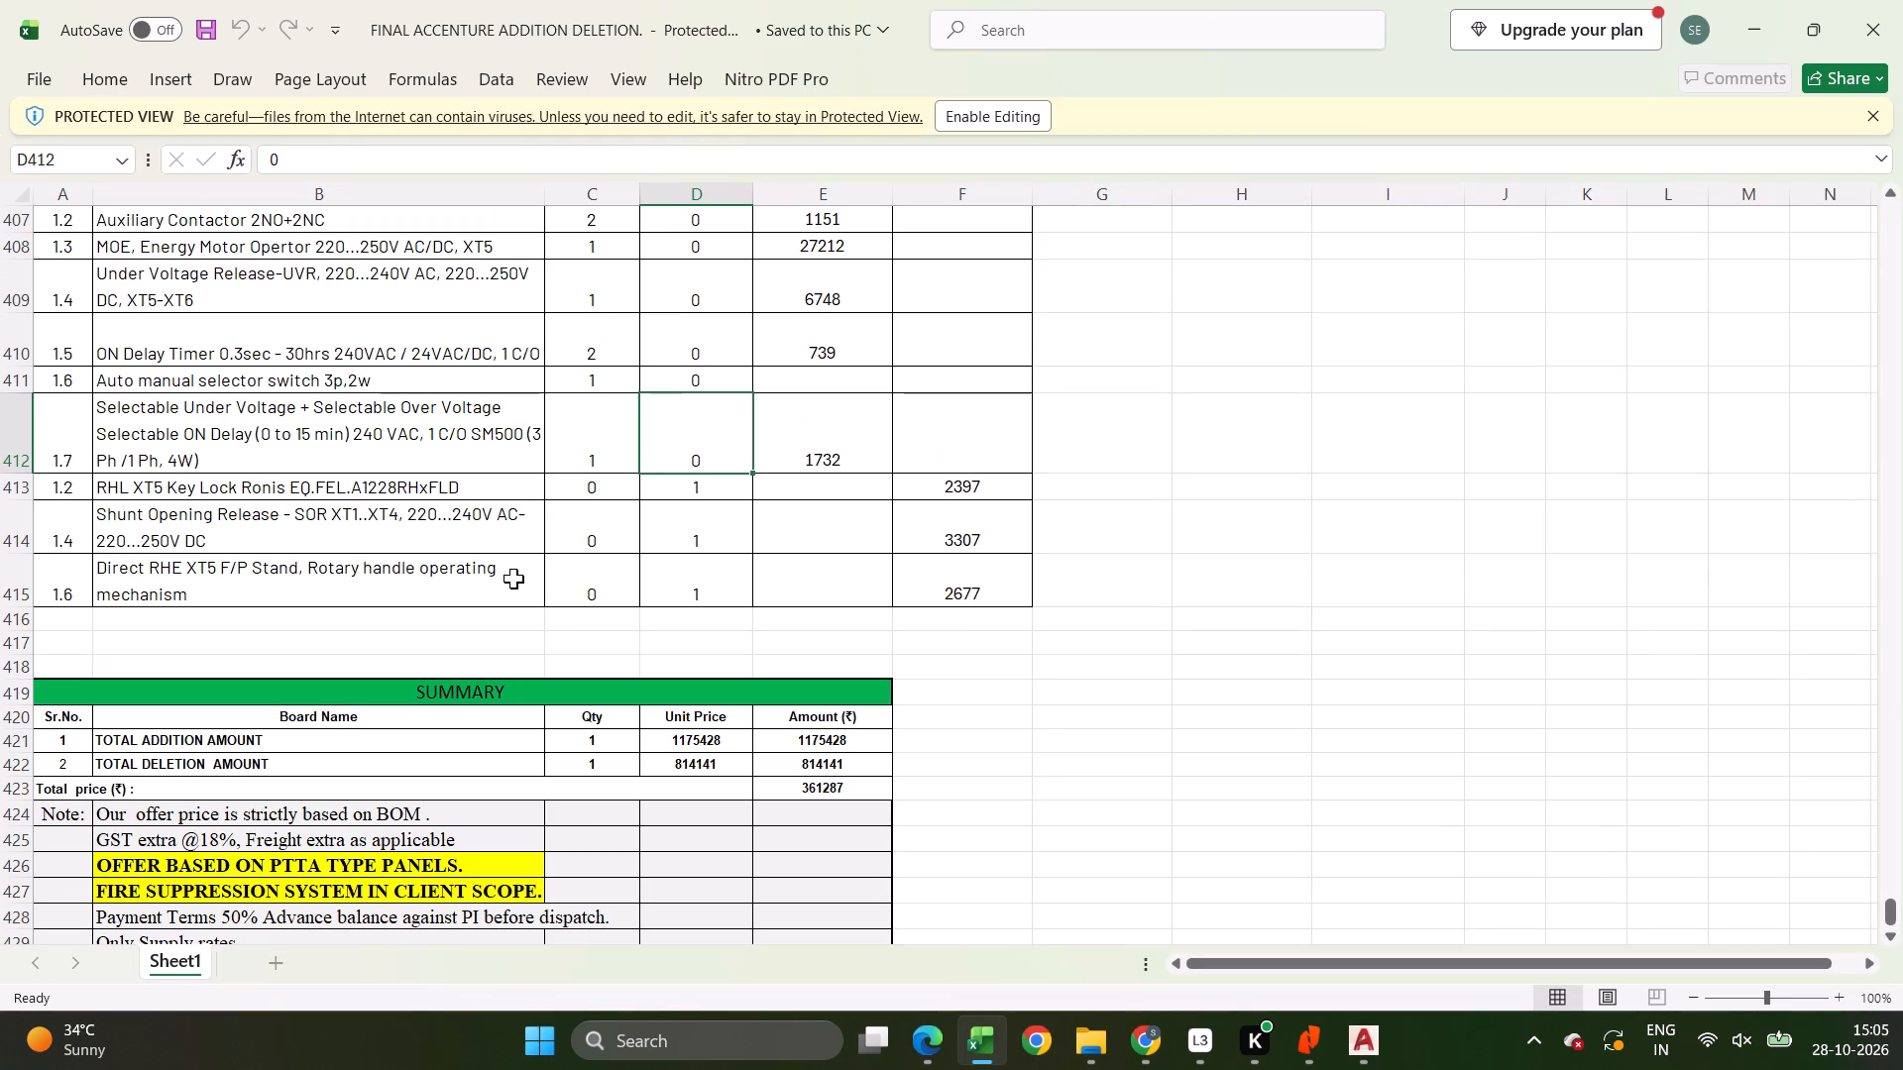
pyautogui.scroll(-2, 513, 579)
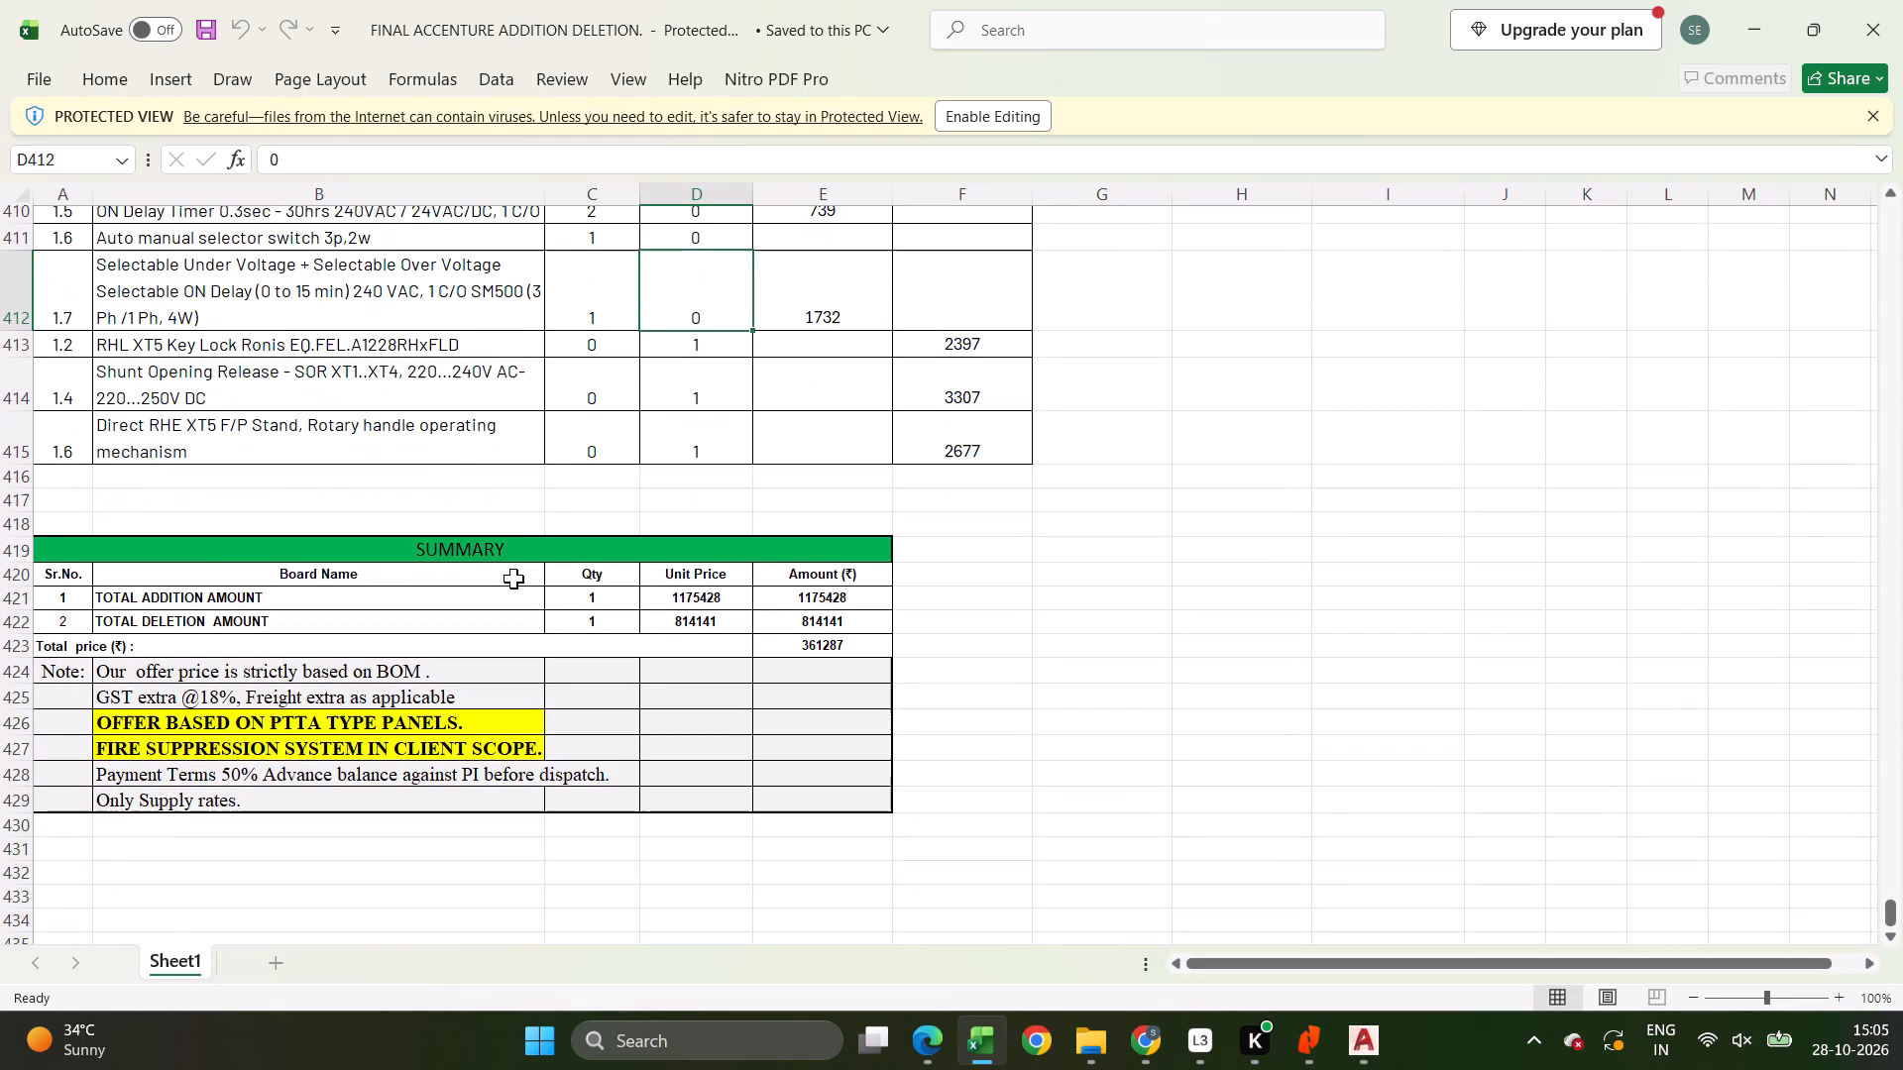